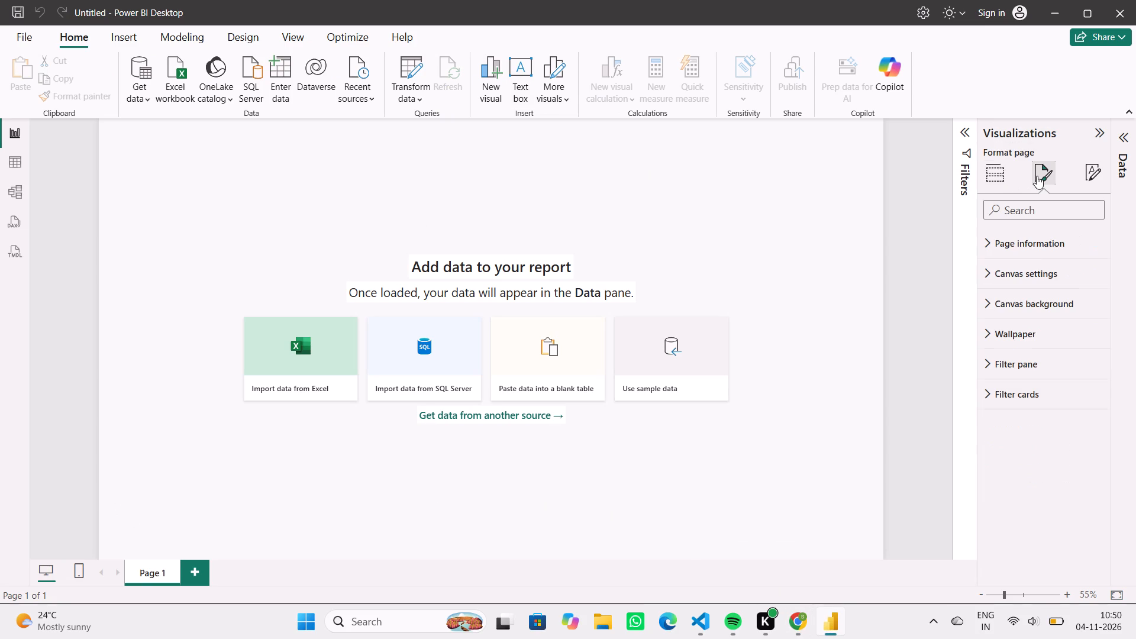
click(1034, 279)
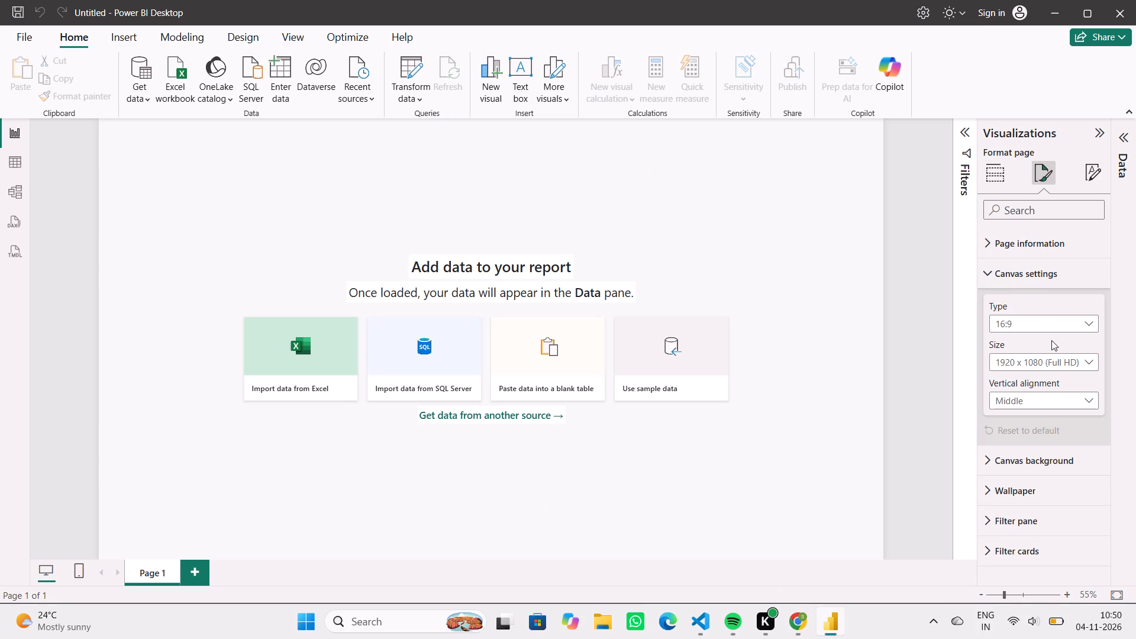
click(1084, 360)
click(1073, 415)
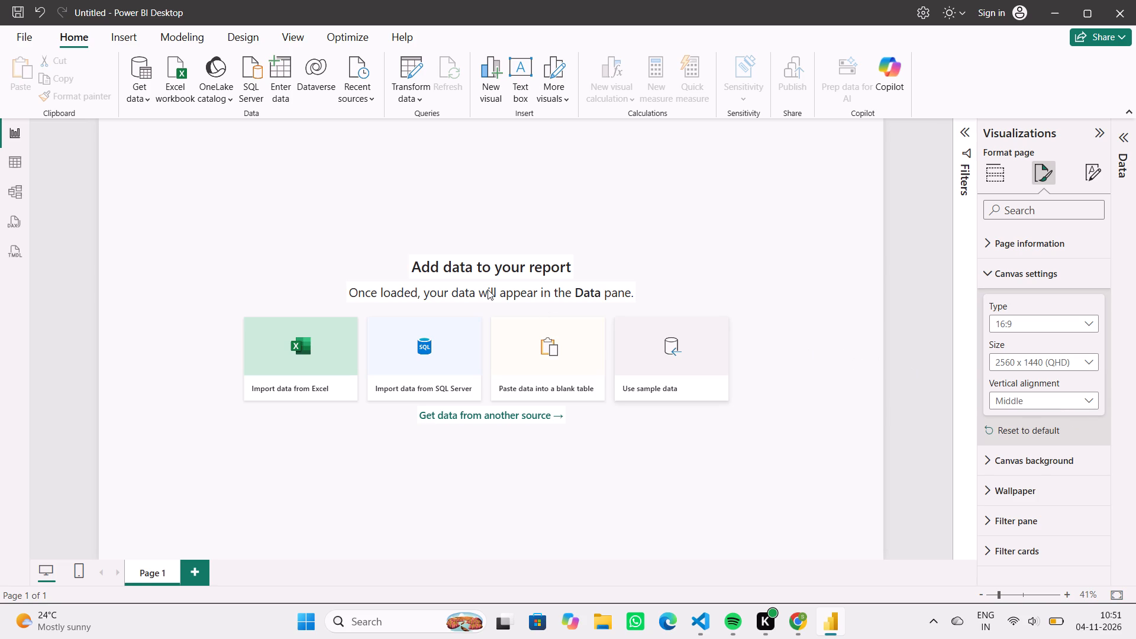
Import the Departments, Employees and Project_Guide sheets from the PowerBI_HR_Analytics_Dataset Excel workbook in Downloads and load them.
click(183, 85)
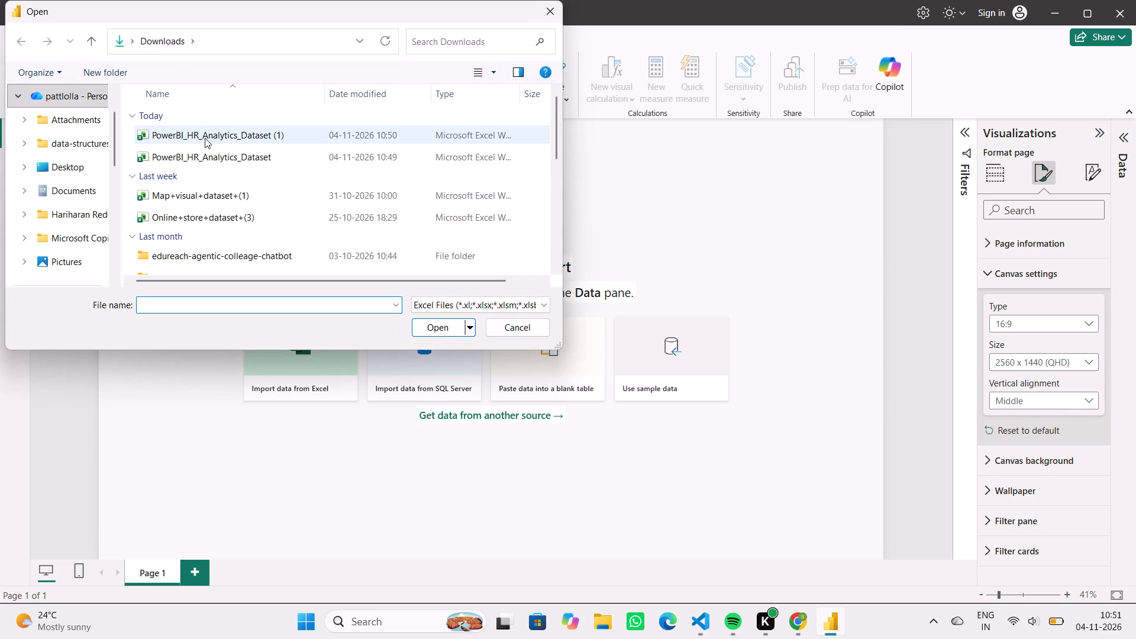
click(219, 164)
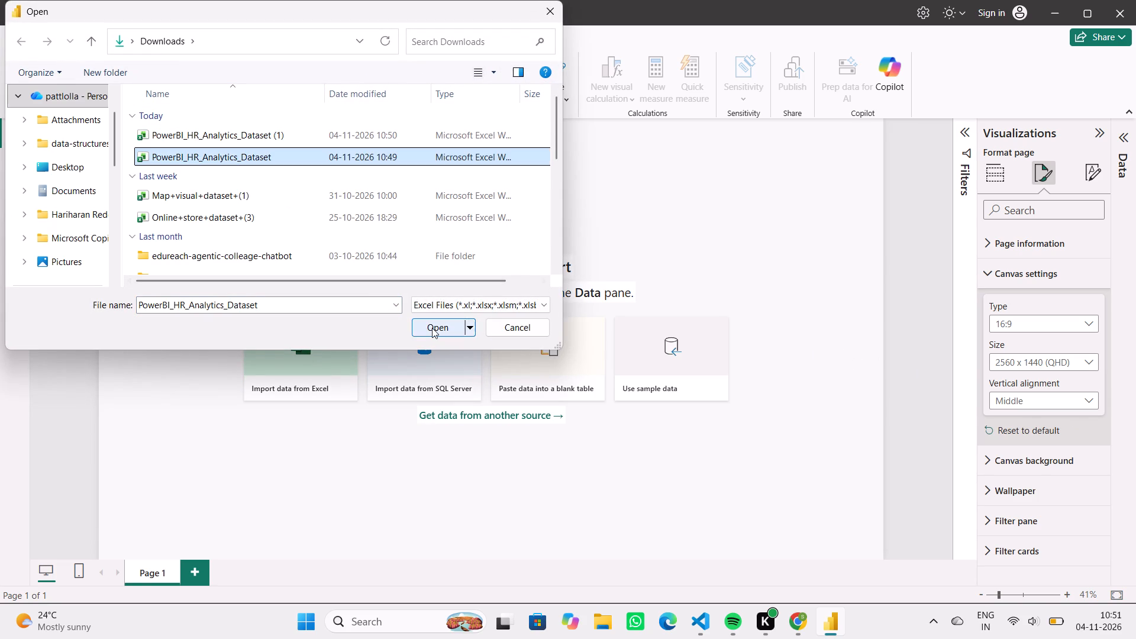
click(432, 328)
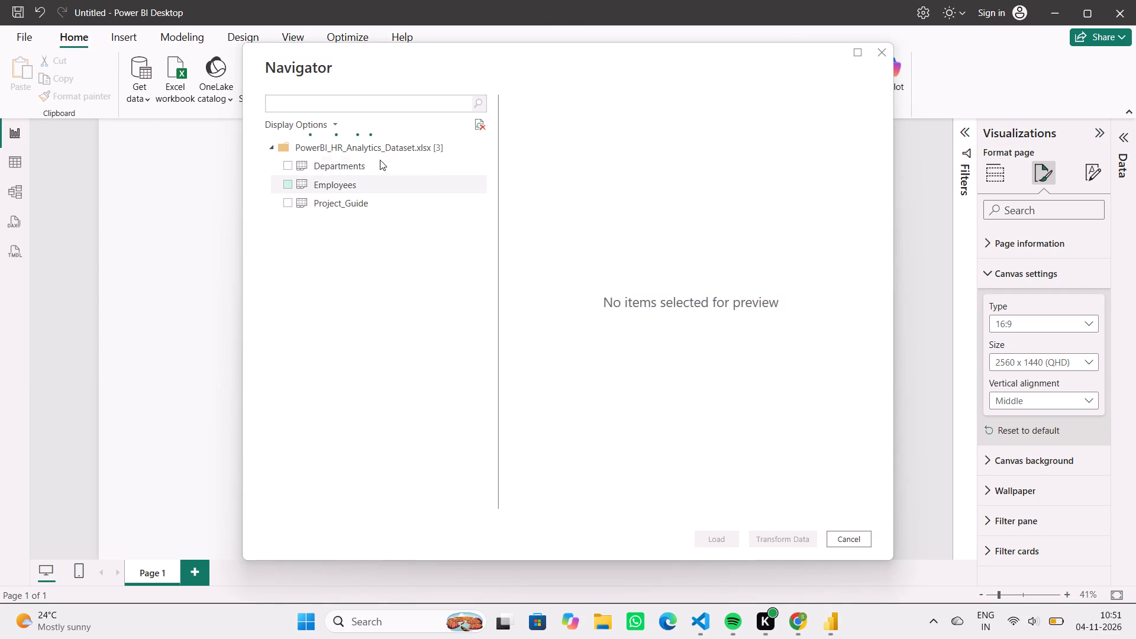
click(286, 157)
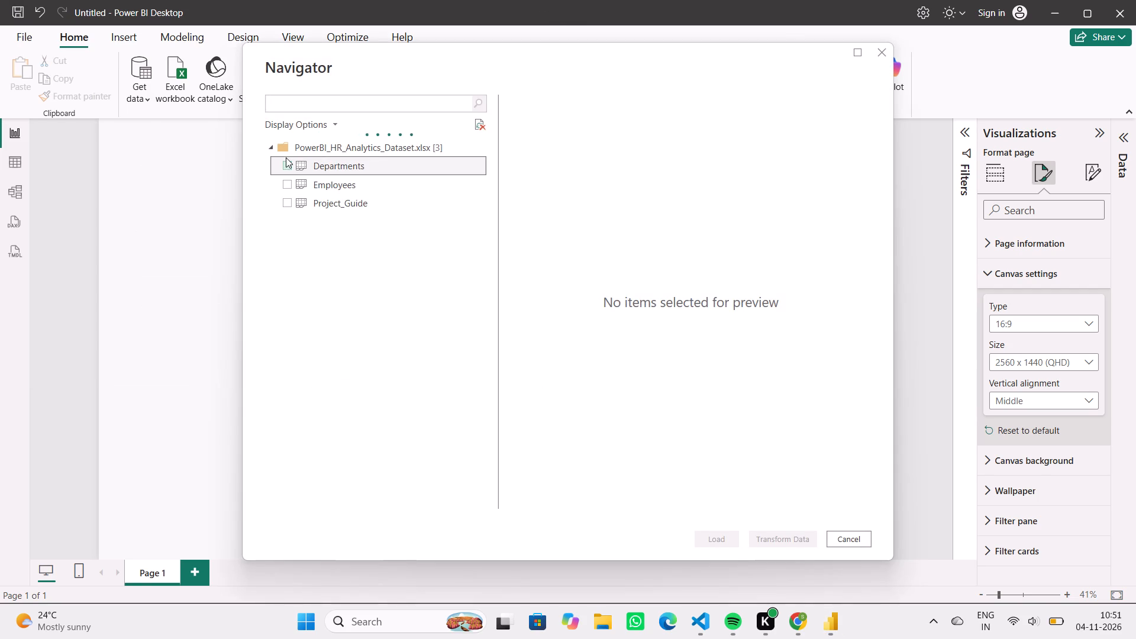
click(287, 165)
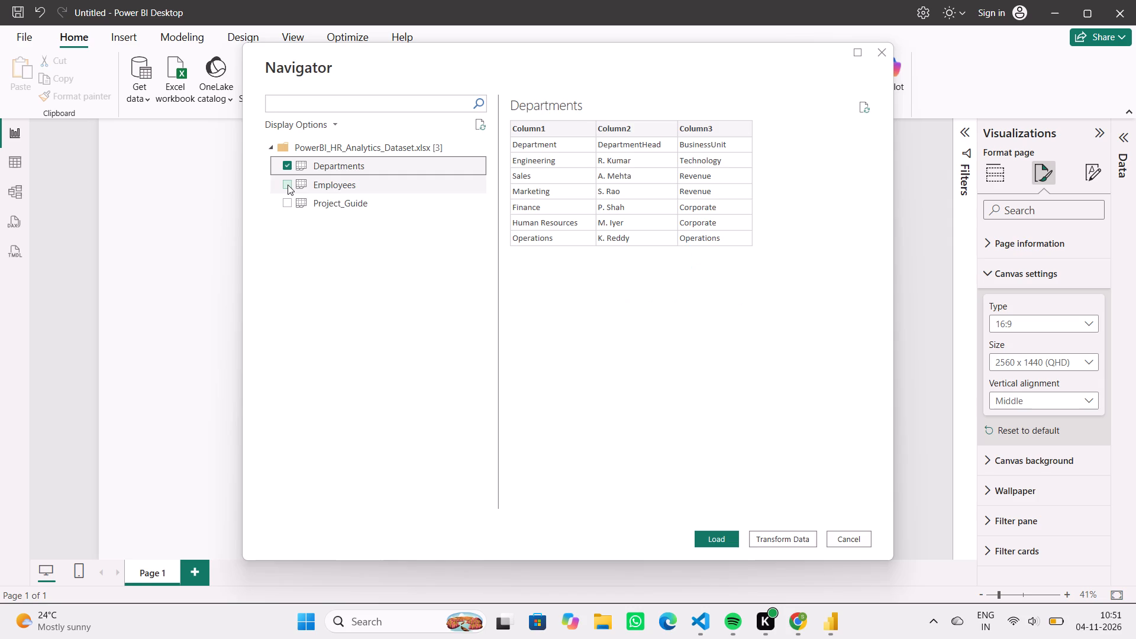
click(288, 185)
click(288, 204)
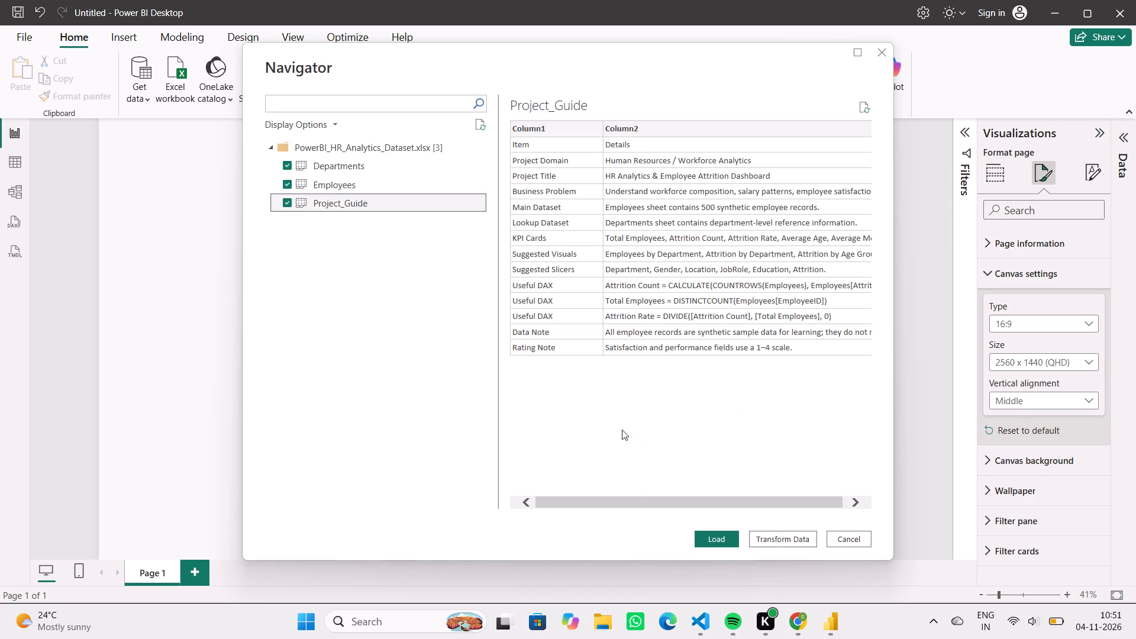
click(717, 533)
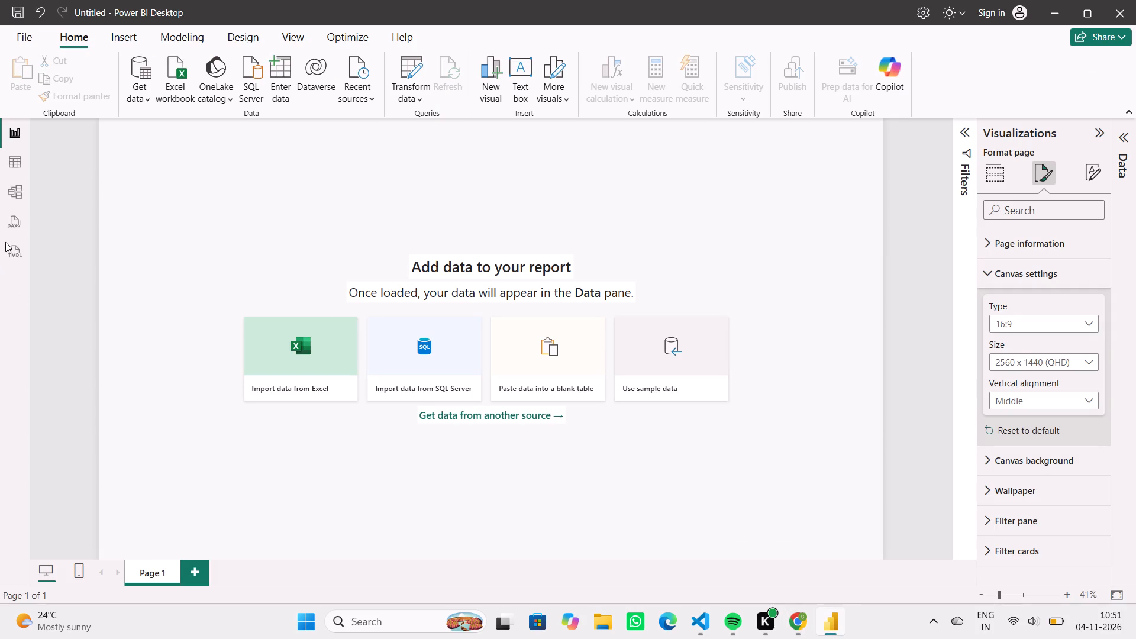
click(732, 176)
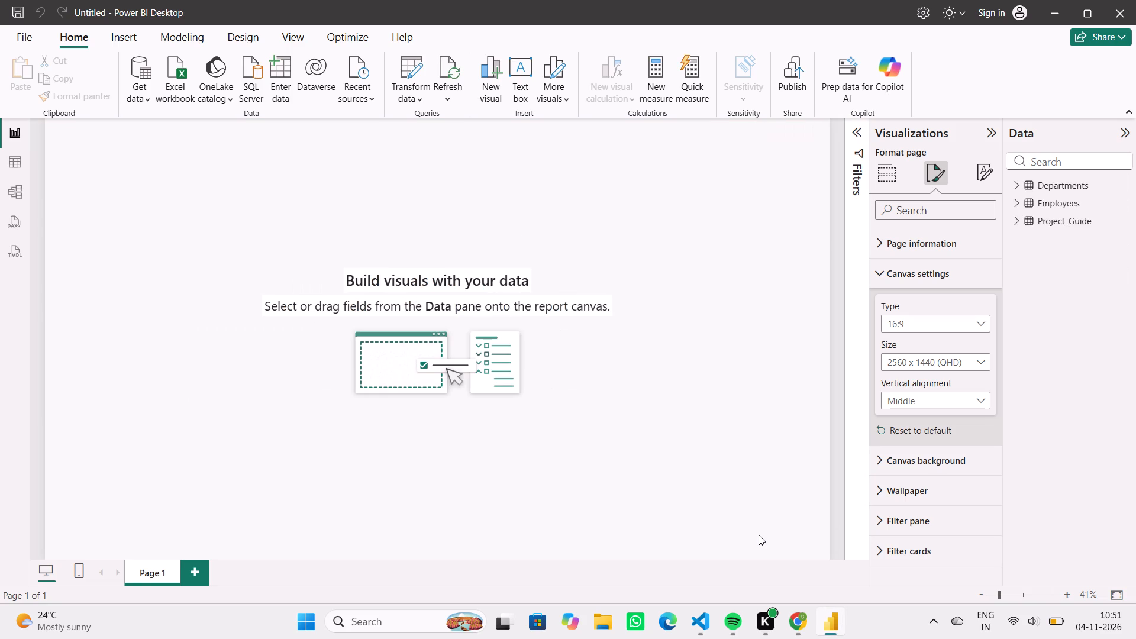
Add a widened text box in the page's upper-left corner with centred text at font size 40, starting the title with "HR".
click(520, 82)
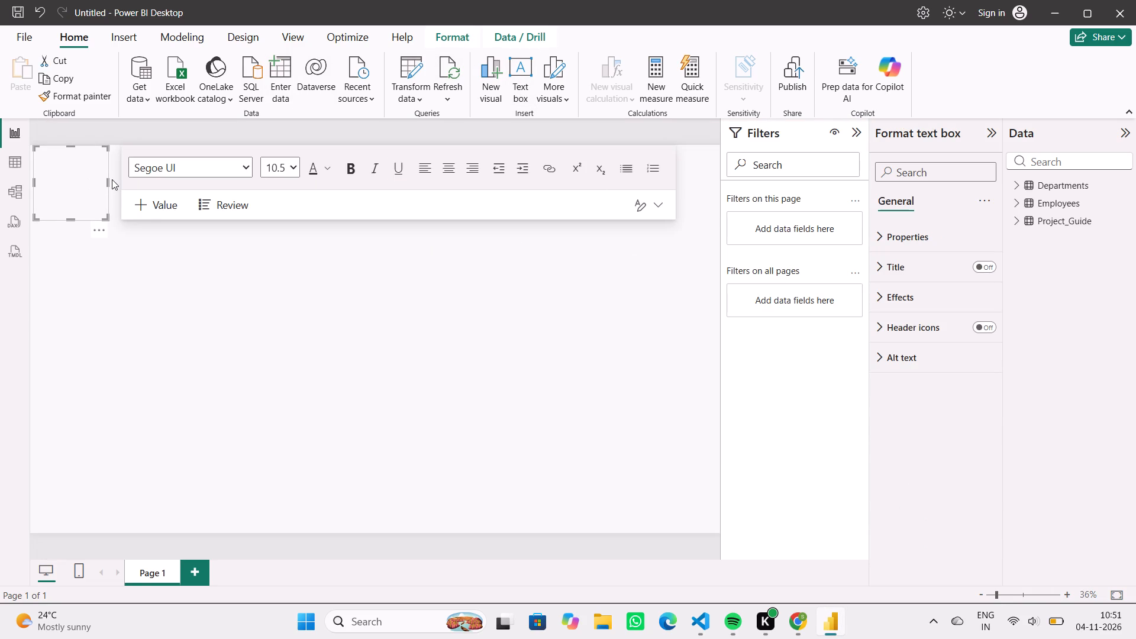
drag(107, 179, 235, 179)
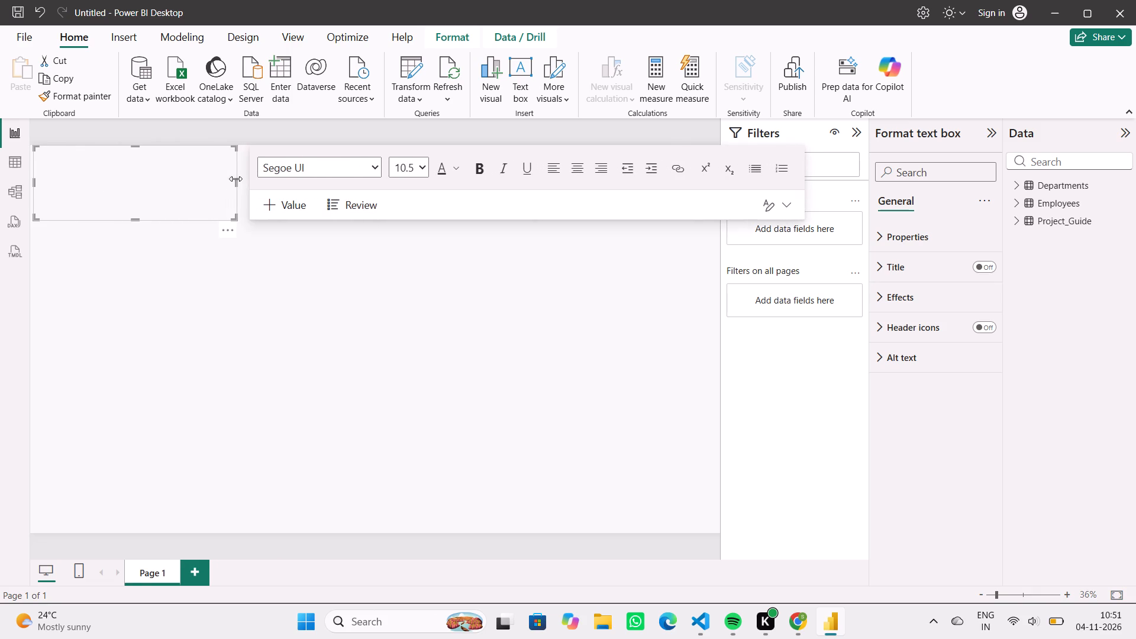
drag(135, 146, 135, 147)
drag(135, 147, 135, 151)
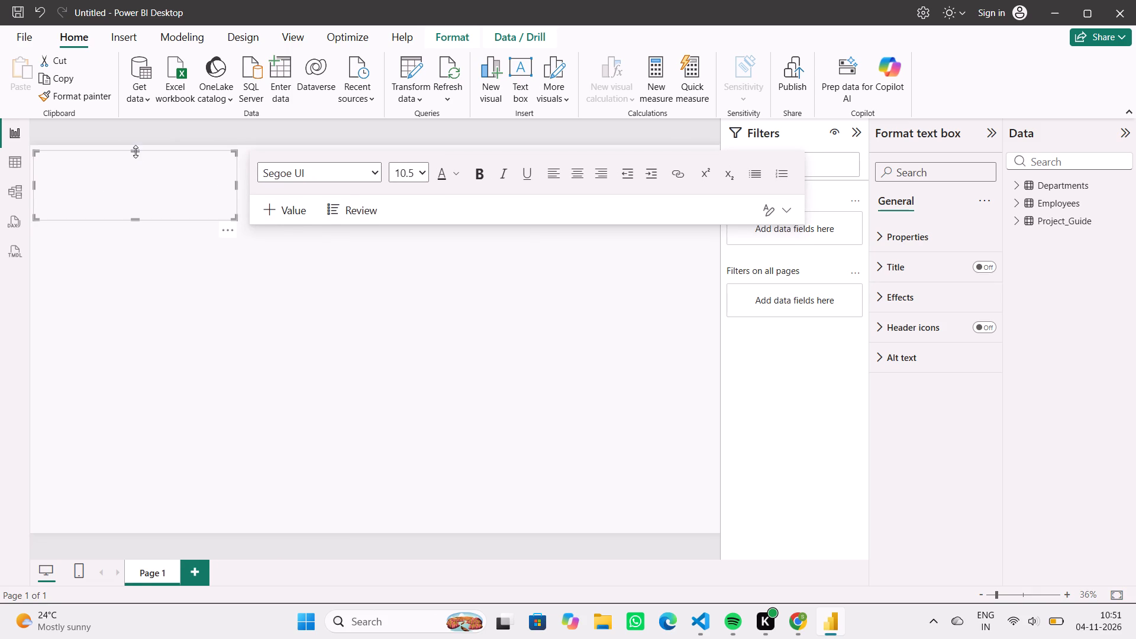
click(421, 169)
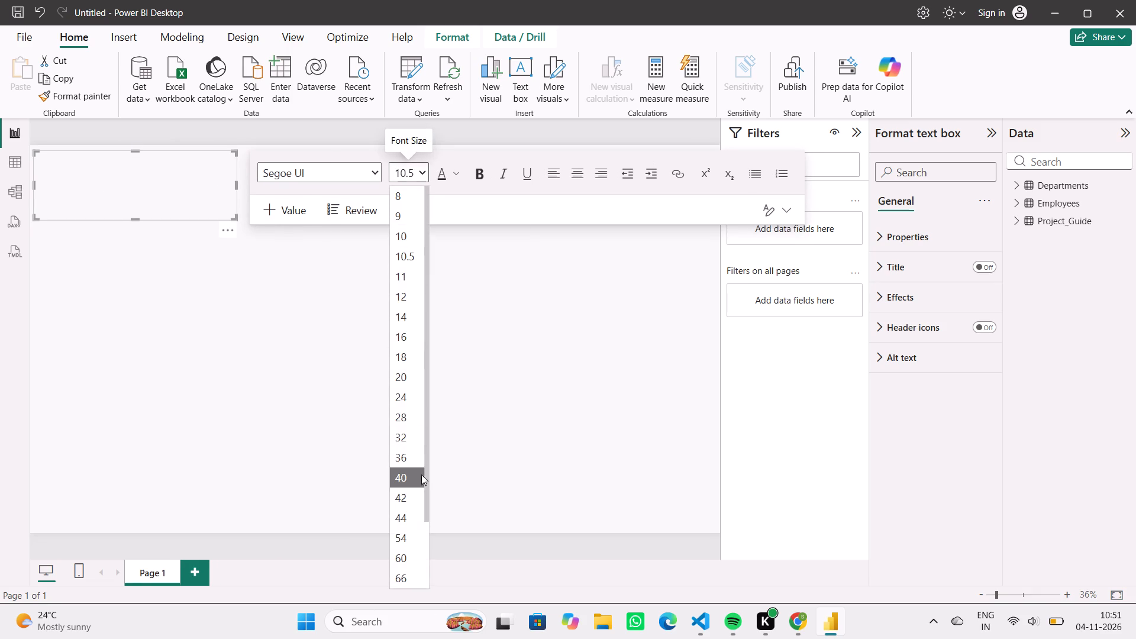
click(418, 482)
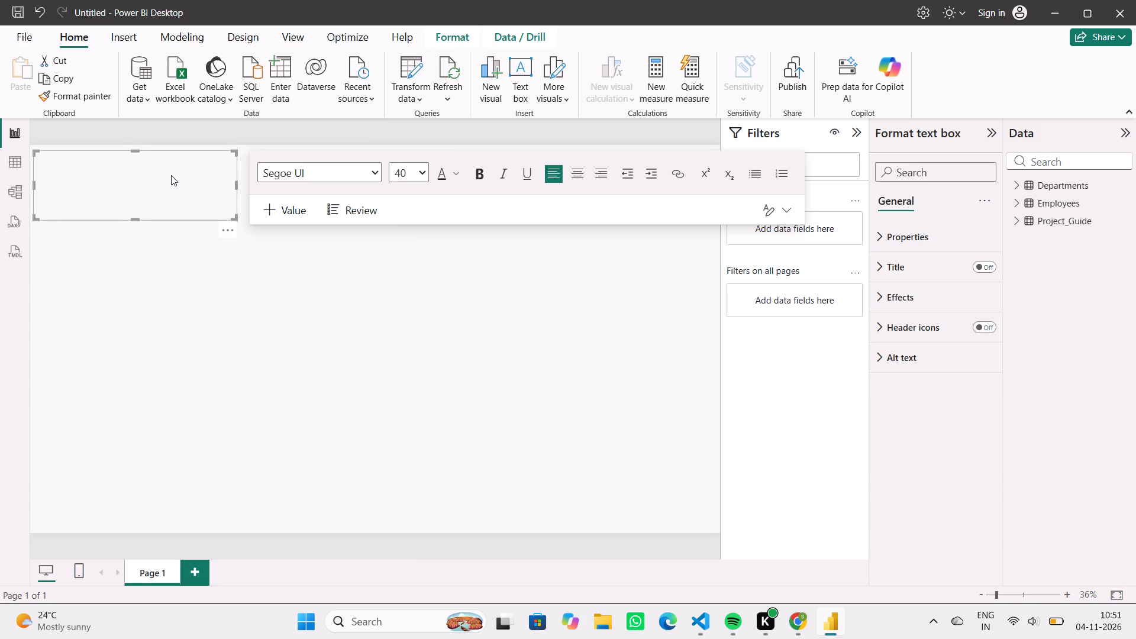
click(579, 176)
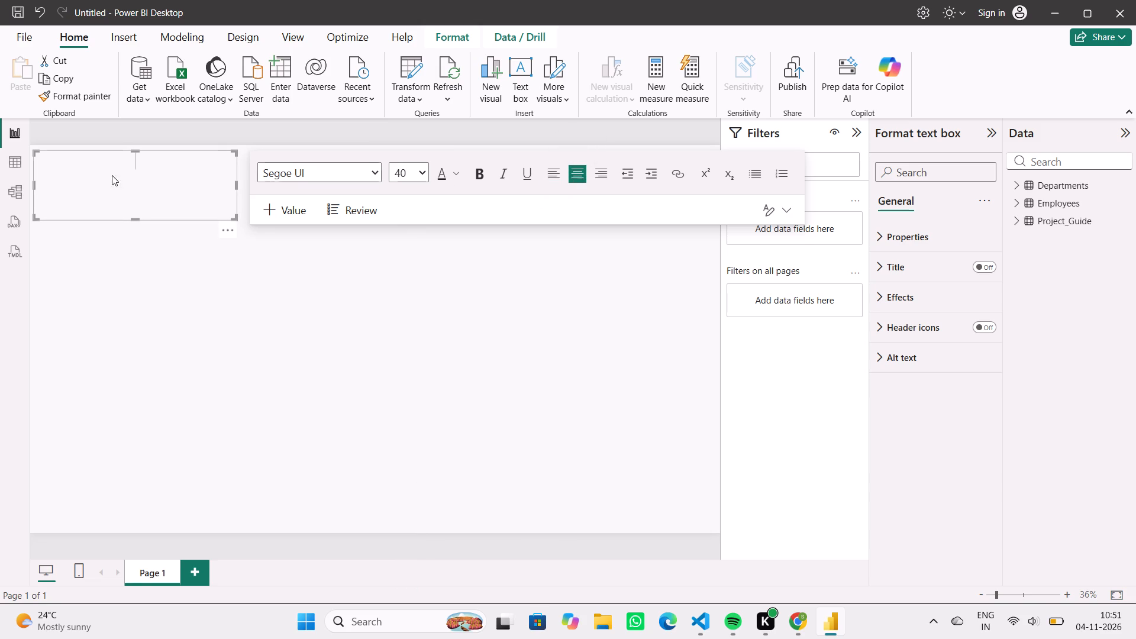
text(HR)
key(space)
click(789, 622)
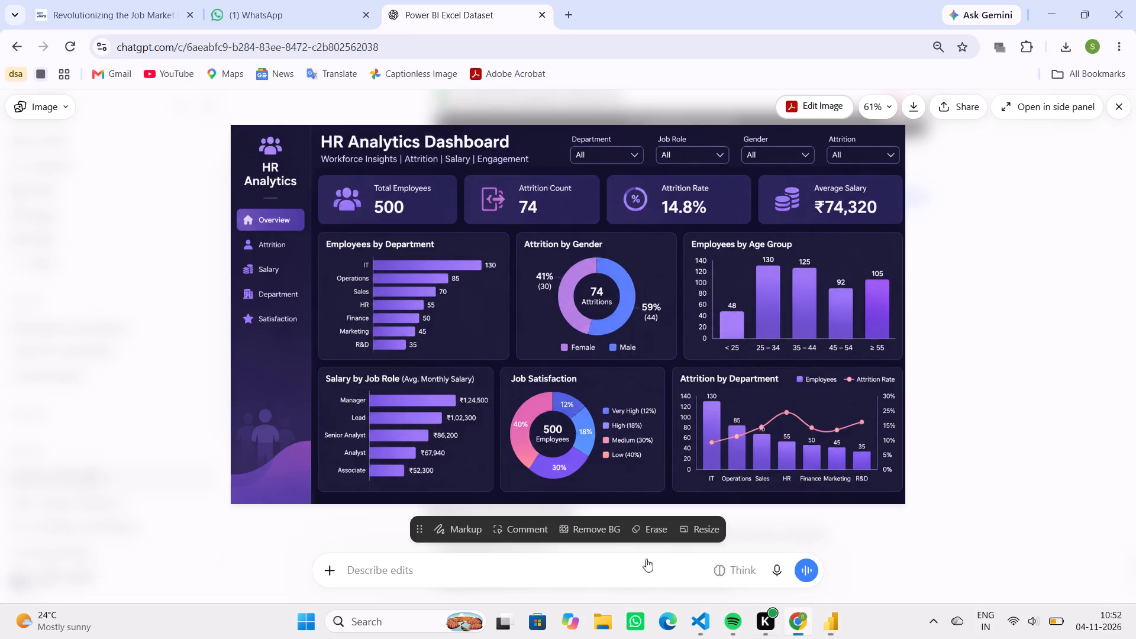
click(327, 192)
click(14, 40)
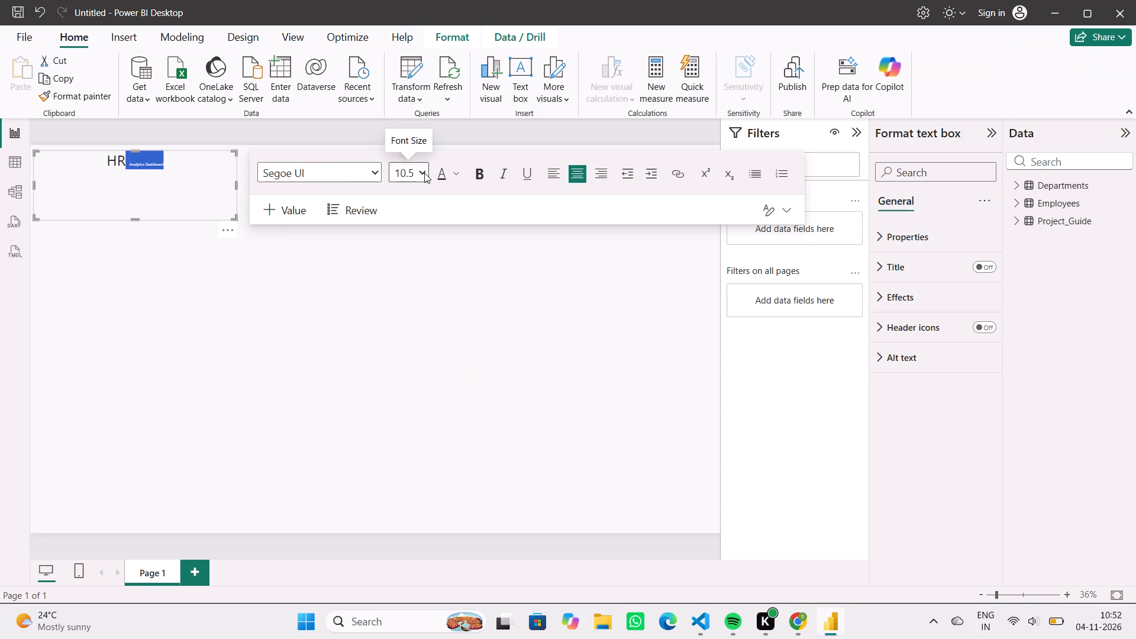
click(424, 173)
click(409, 480)
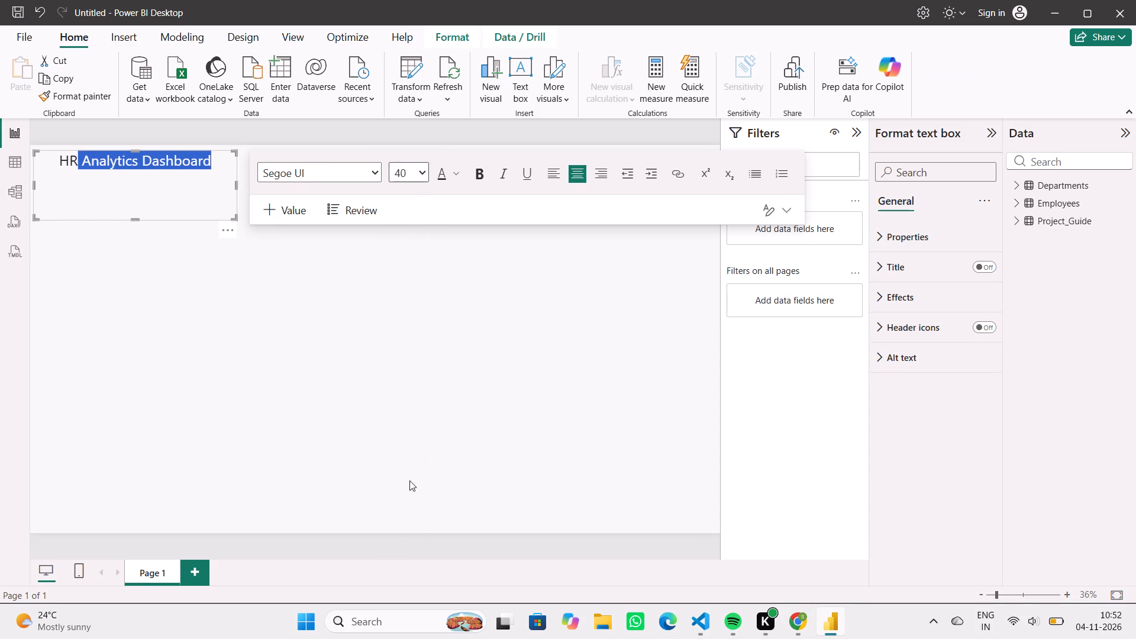
click(218, 163)
drag(218, 163, 56, 160)
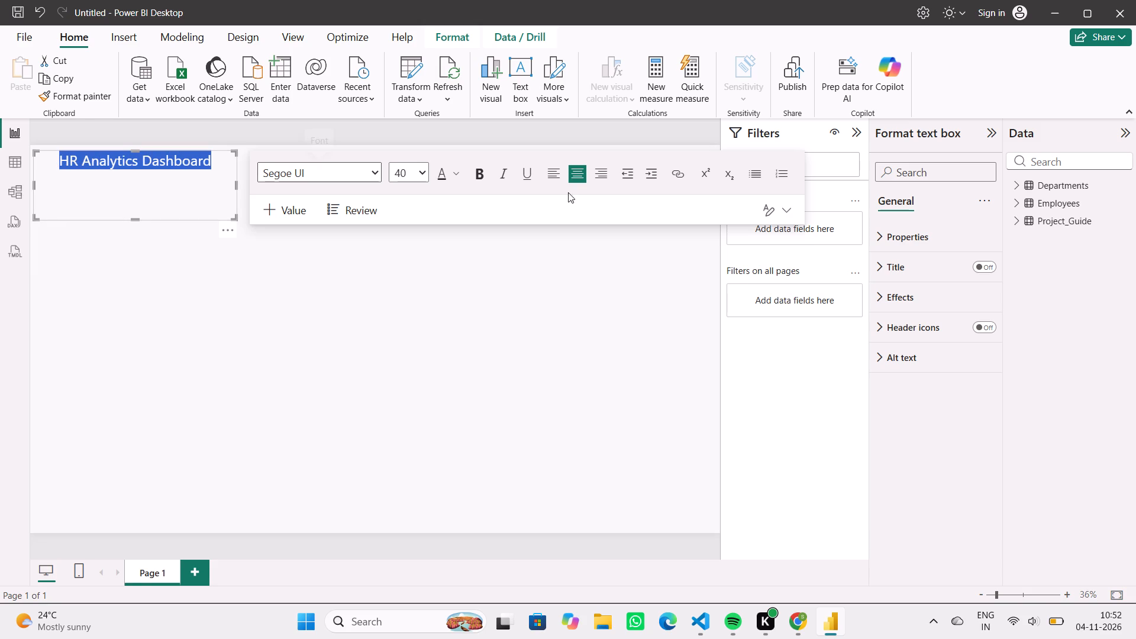
click(524, 288)
Set the report page's canvas background transparency to 0%.
click(935, 178)
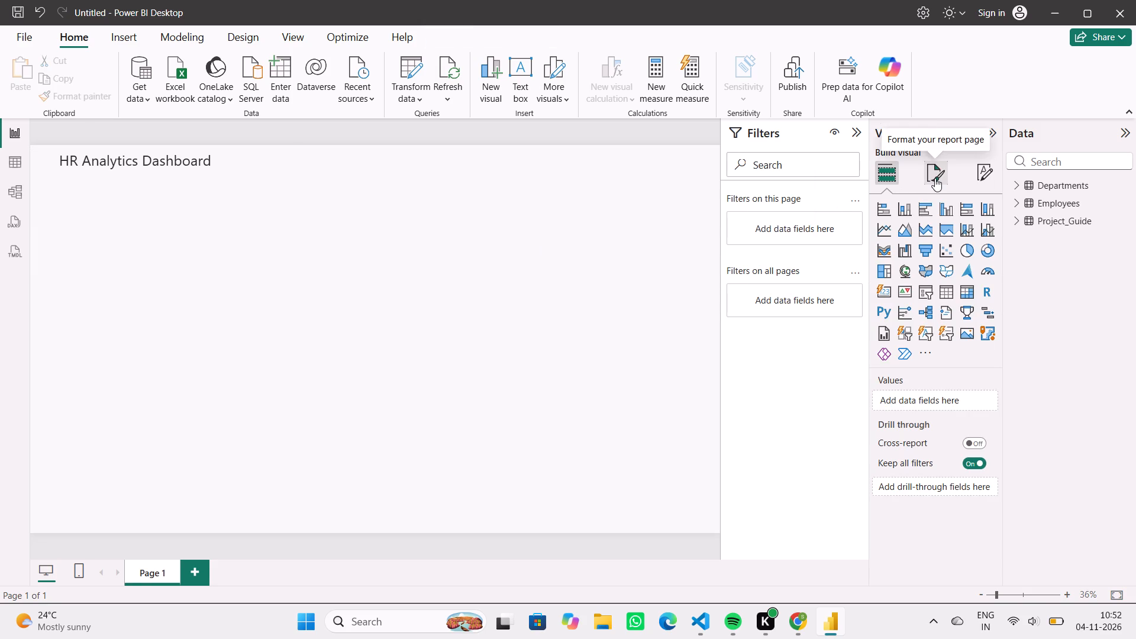
click(916, 314)
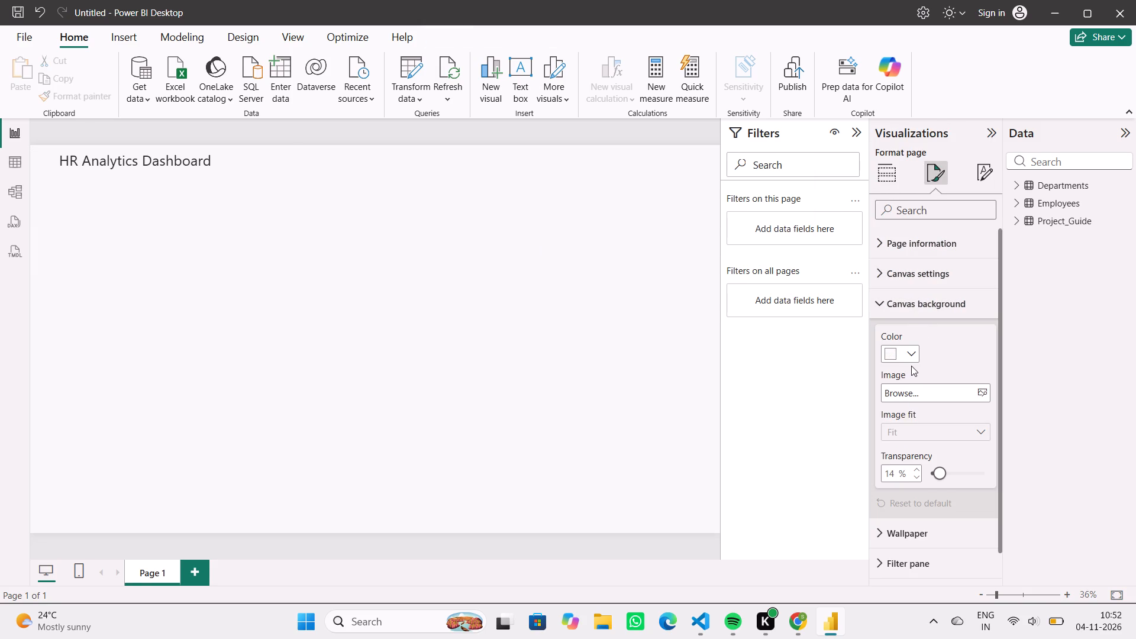
drag(941, 476, 916, 476)
Give the title text box a black visual border and reduce its height to fit closely around the single line of text.
click(228, 159)
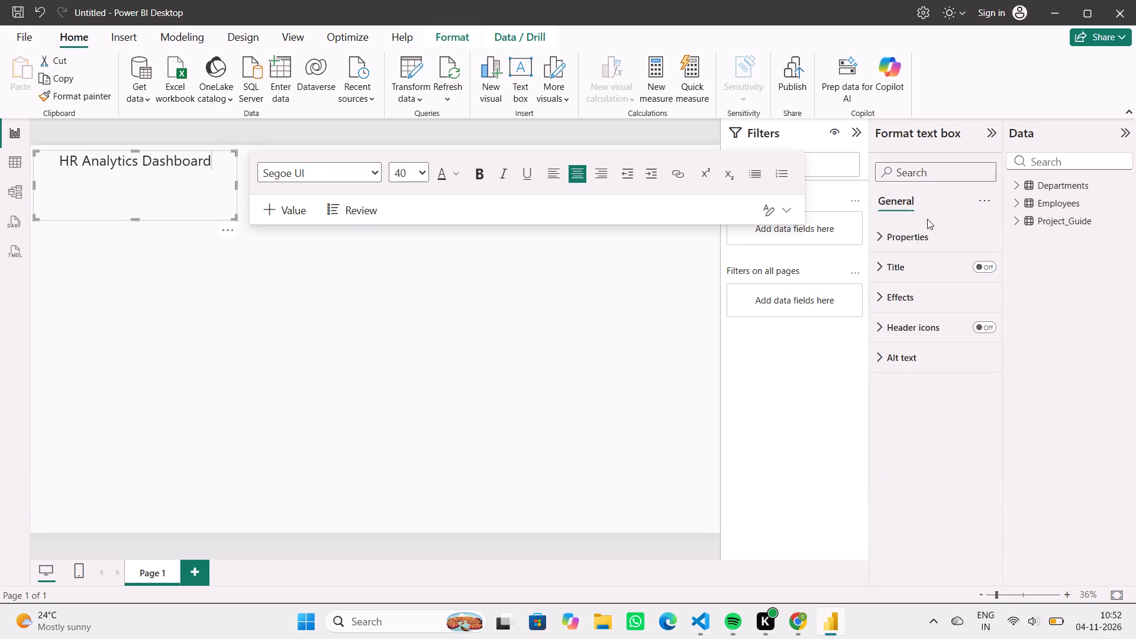
click(916, 300)
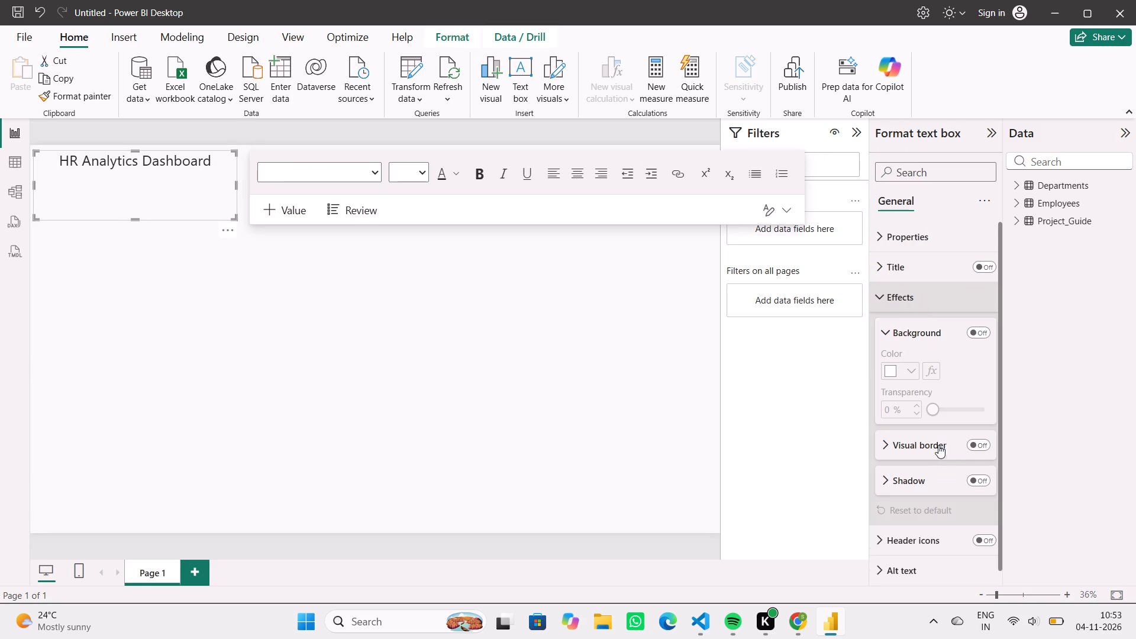
click(976, 442)
click(926, 440)
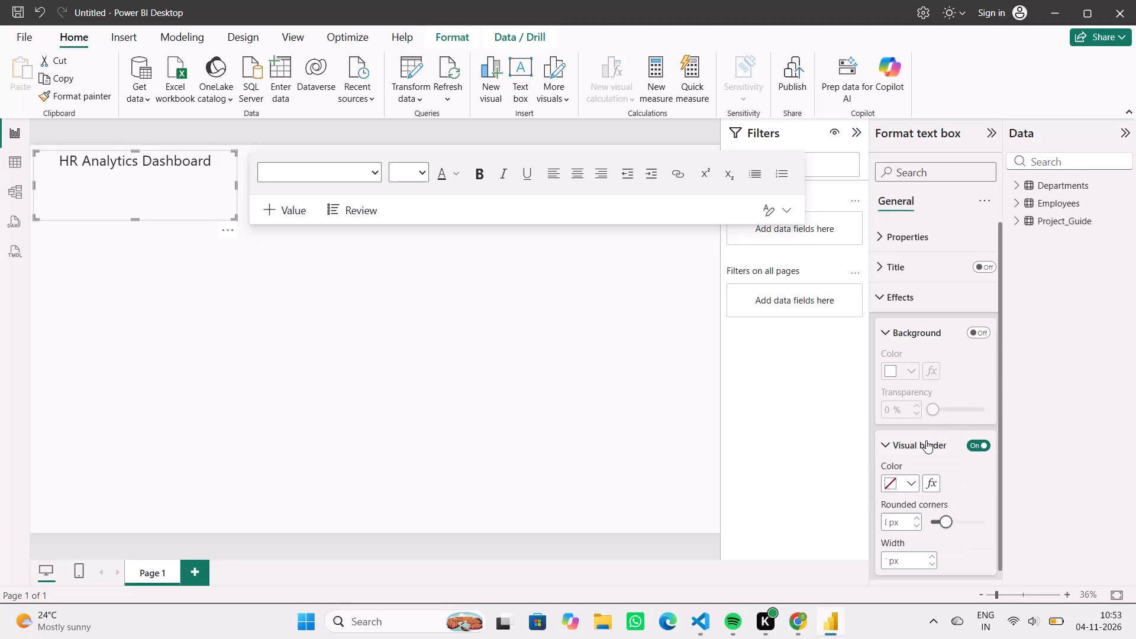
click(914, 486)
click(921, 390)
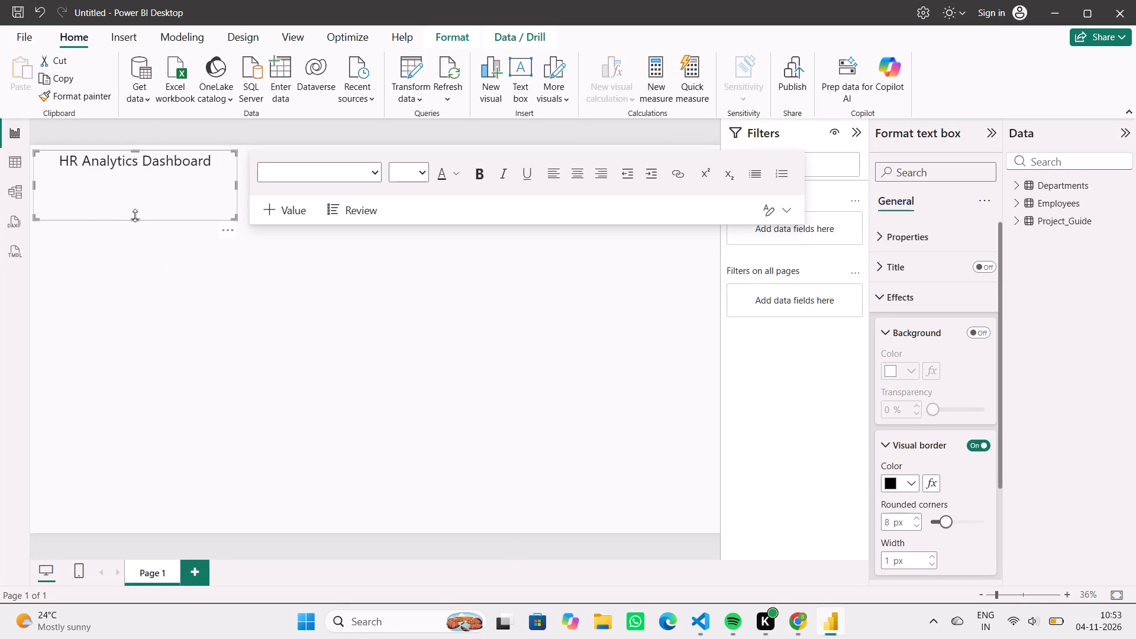
drag(136, 220, 146, 177)
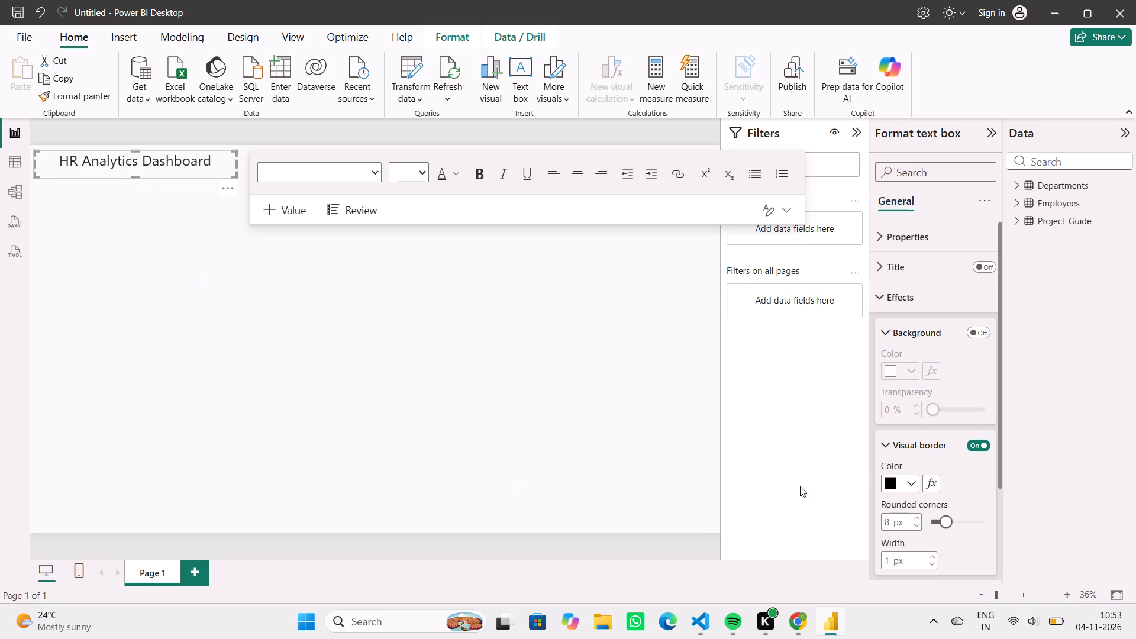
click(577, 351)
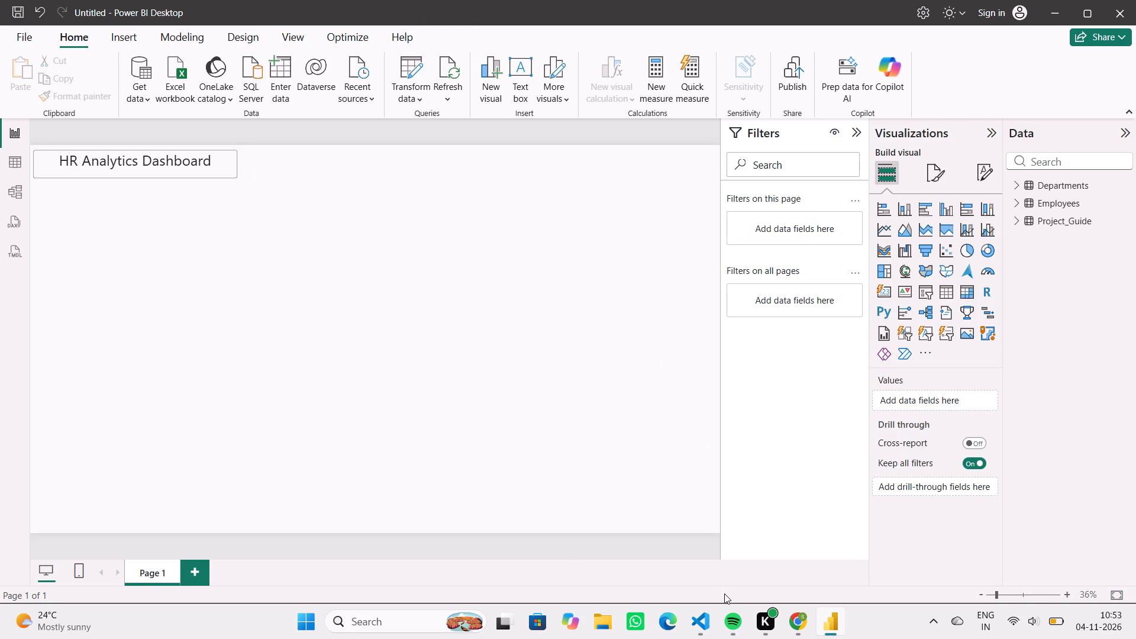
Consult the enlarged ChatGPT reference dashboard, and in Power BI add a card visual just below the title, about half the title box's width.
click(798, 625)
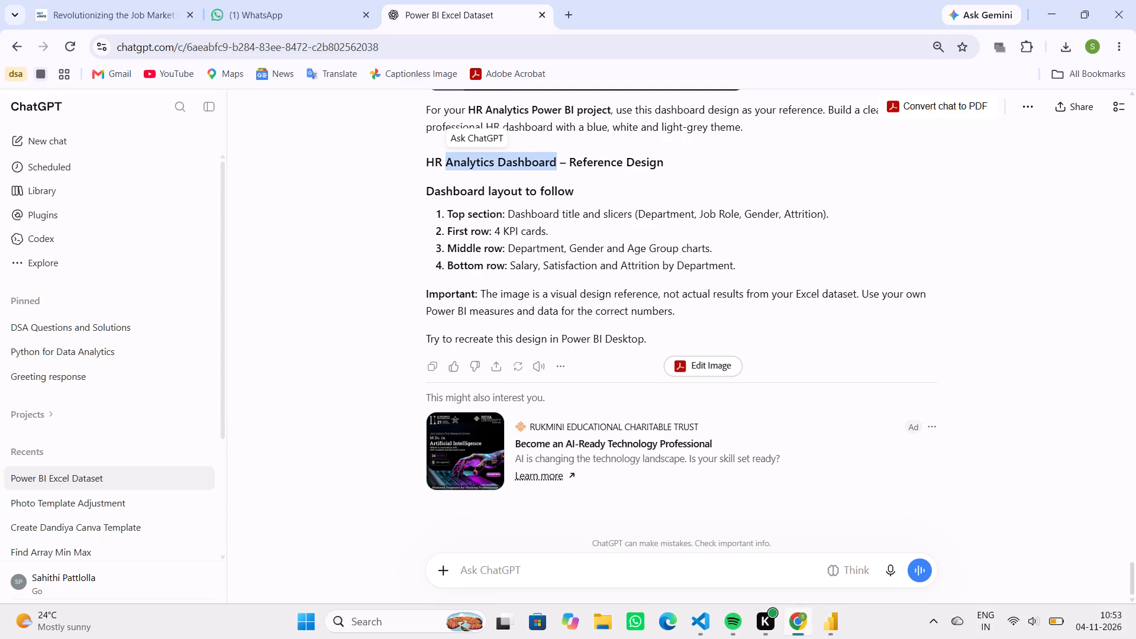
scroll(503, 346, up, 3)
click(585, 189)
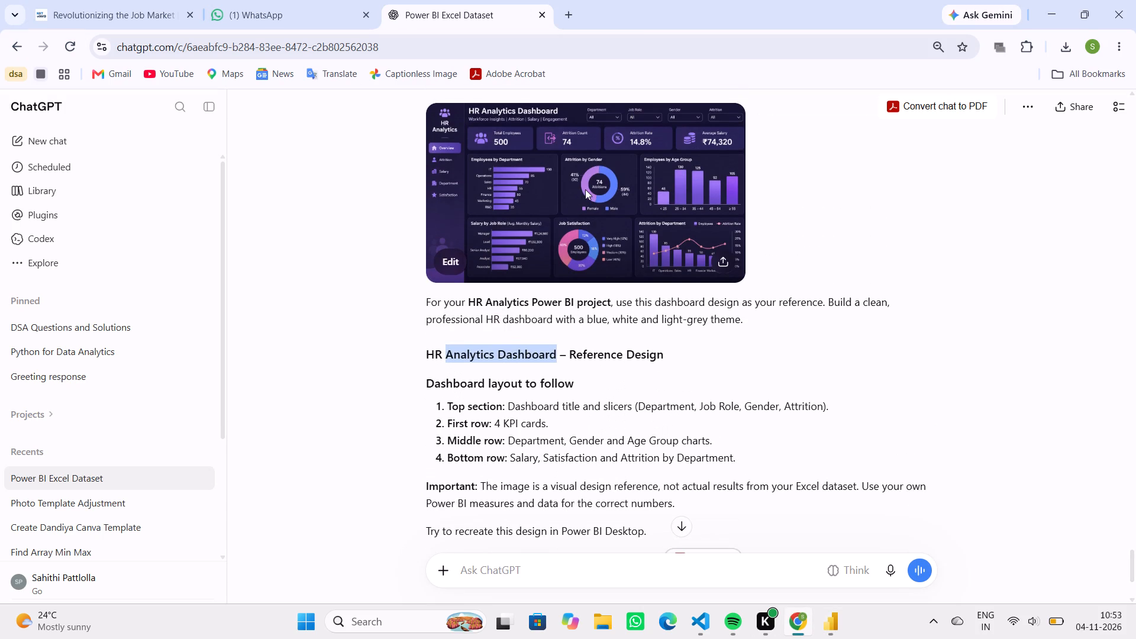
double_click(585, 189)
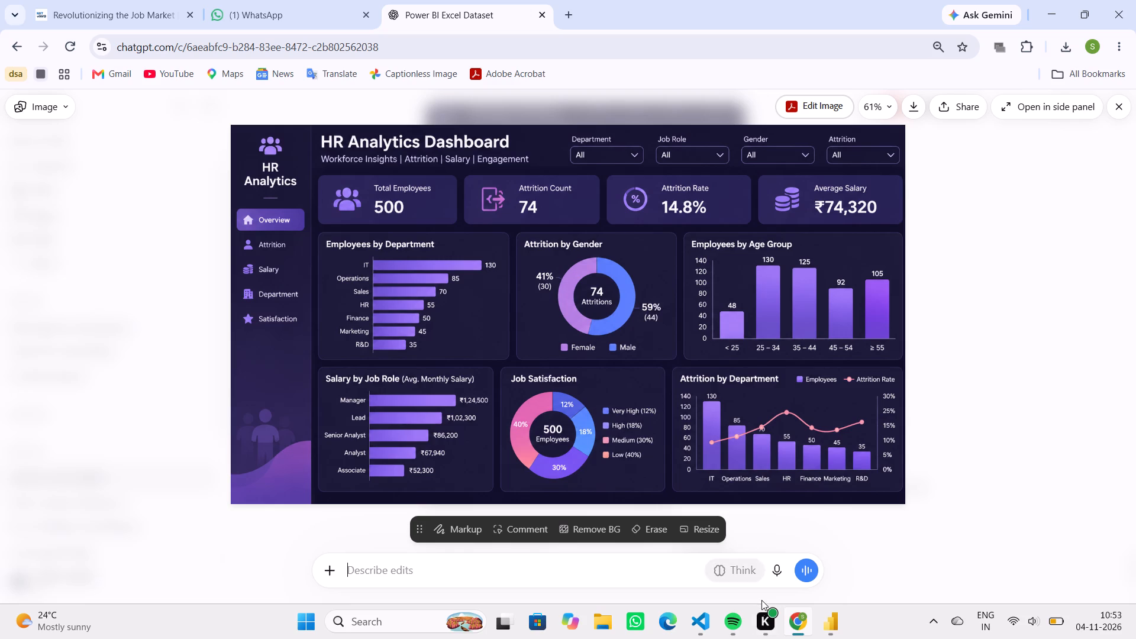
click(835, 559)
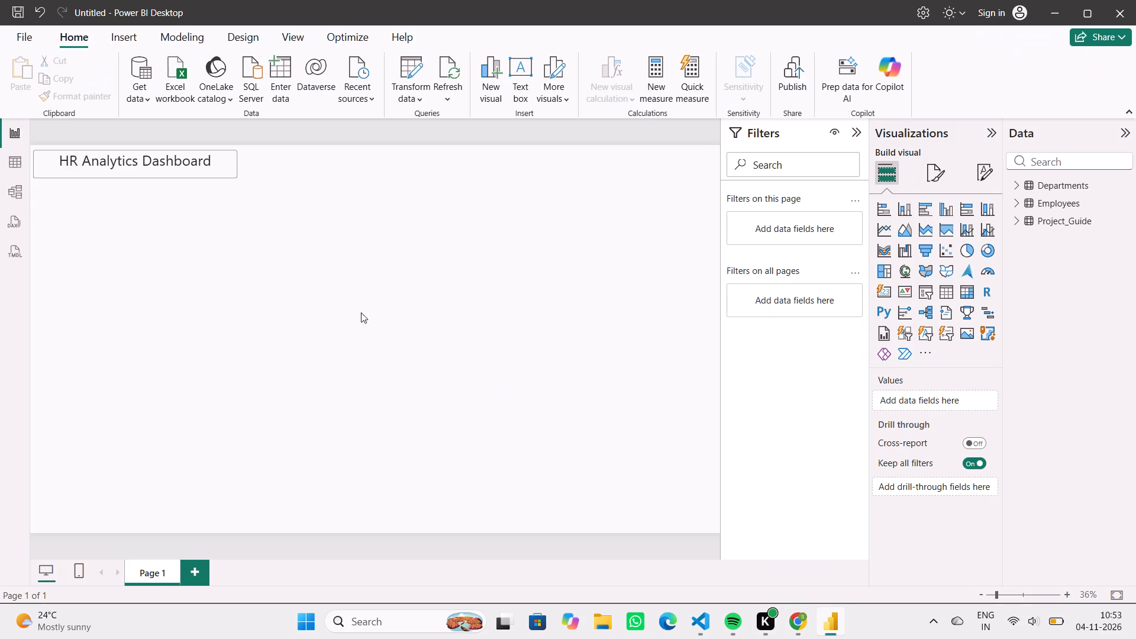
click(883, 289)
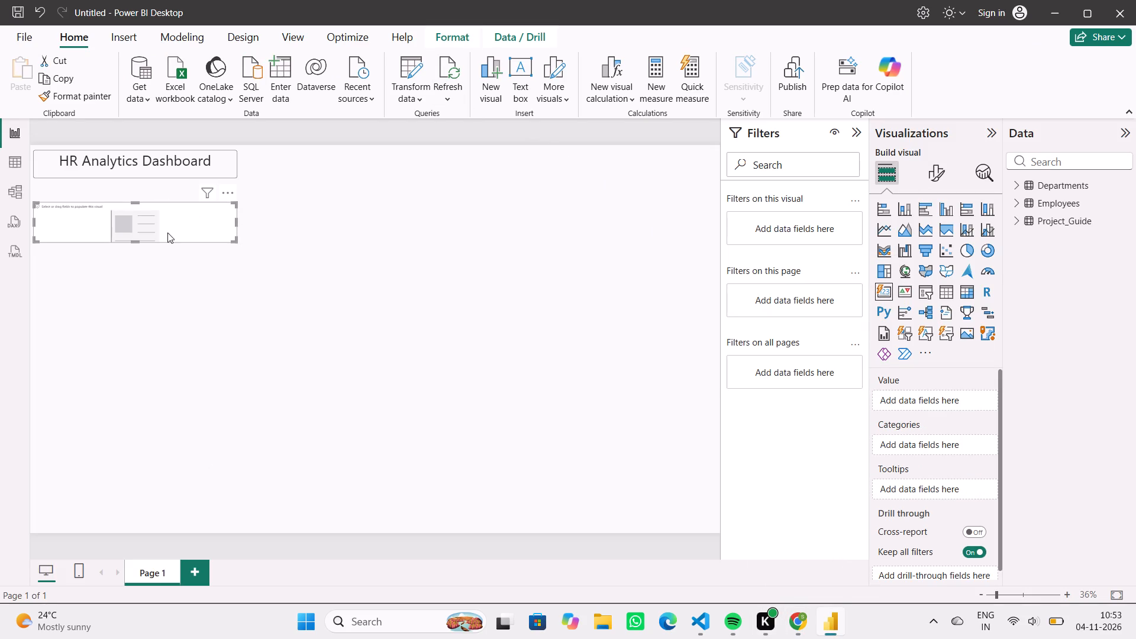
drag(238, 221, 133, 235)
drag(87, 243, 87, 251)
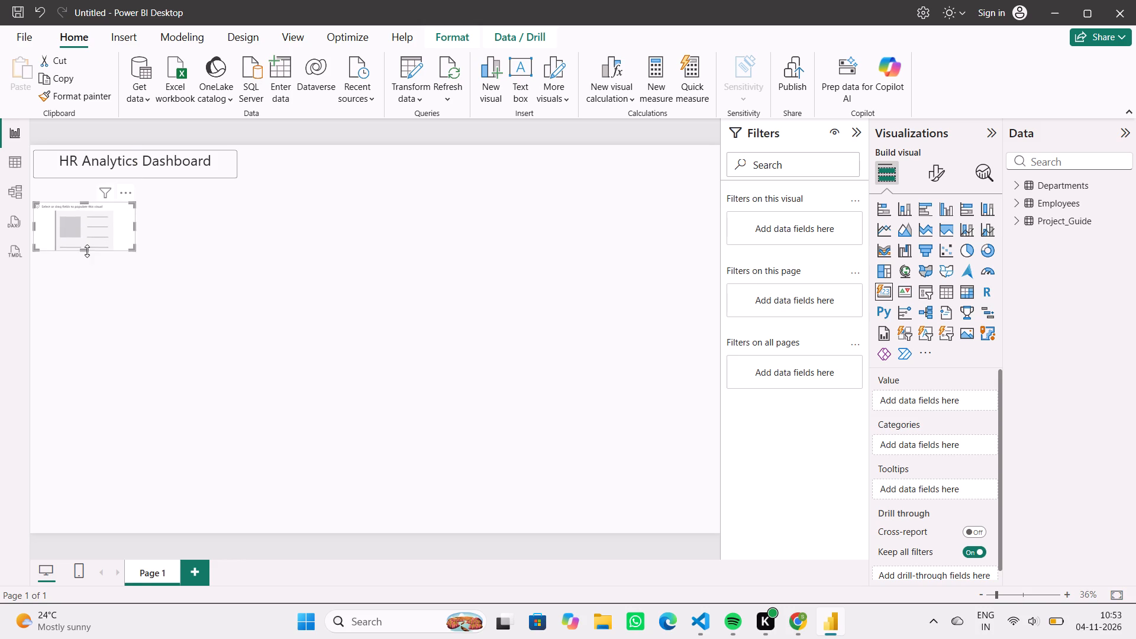
drag(89, 232, 96, 216)
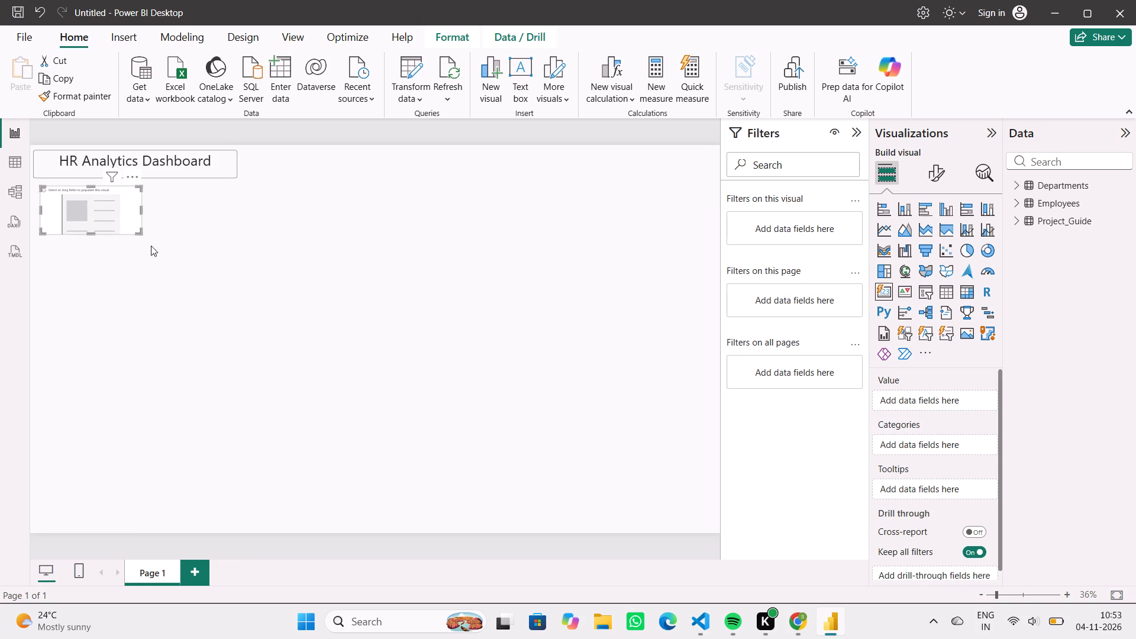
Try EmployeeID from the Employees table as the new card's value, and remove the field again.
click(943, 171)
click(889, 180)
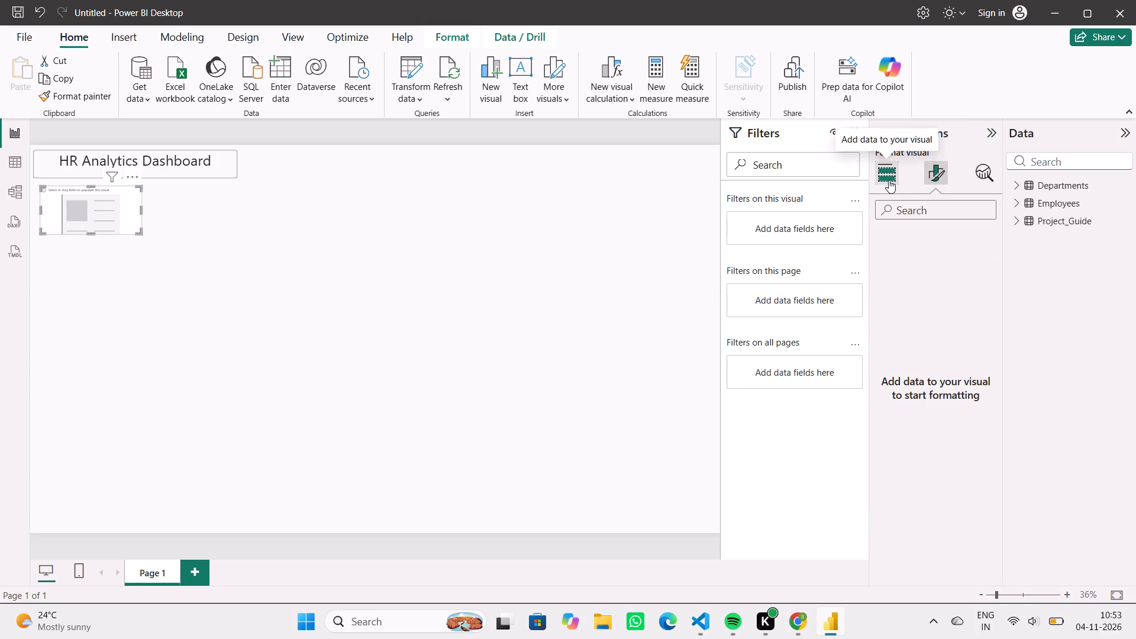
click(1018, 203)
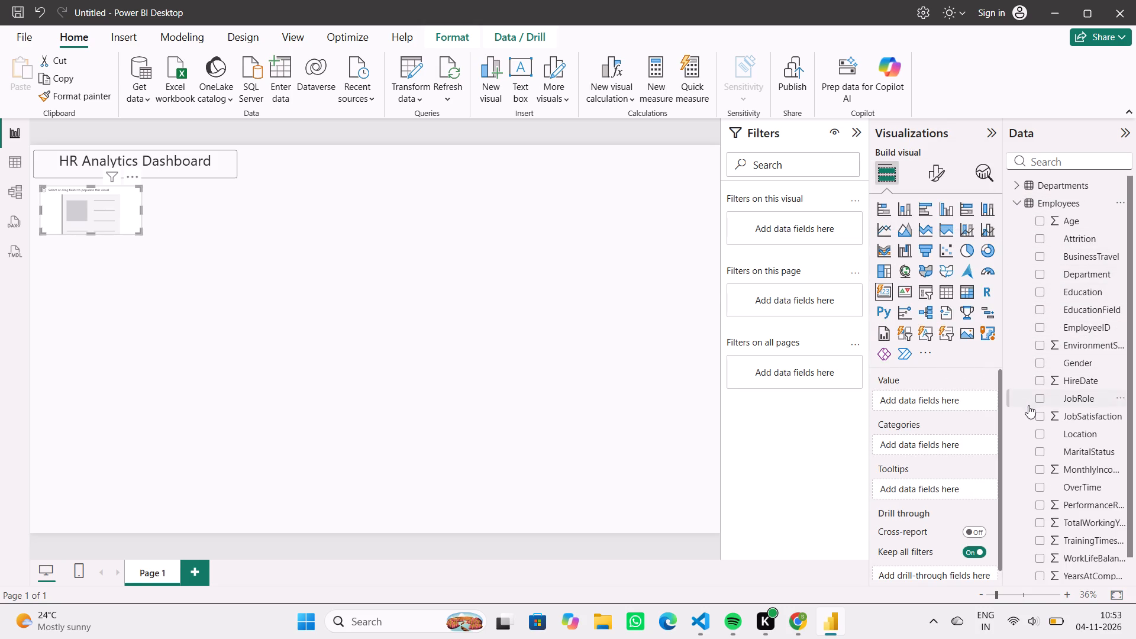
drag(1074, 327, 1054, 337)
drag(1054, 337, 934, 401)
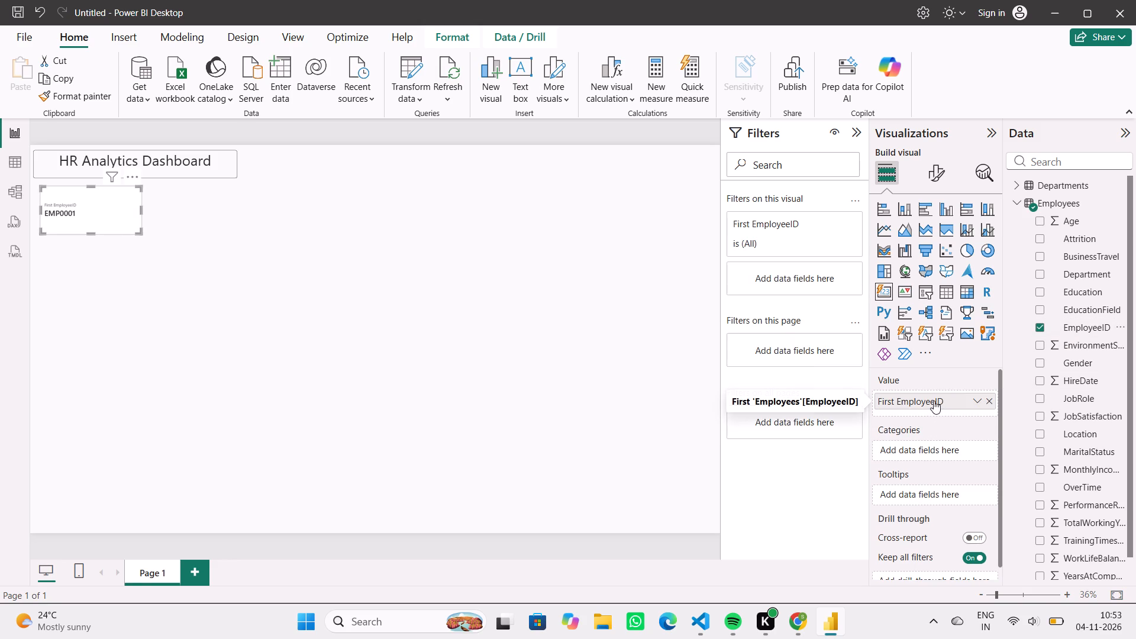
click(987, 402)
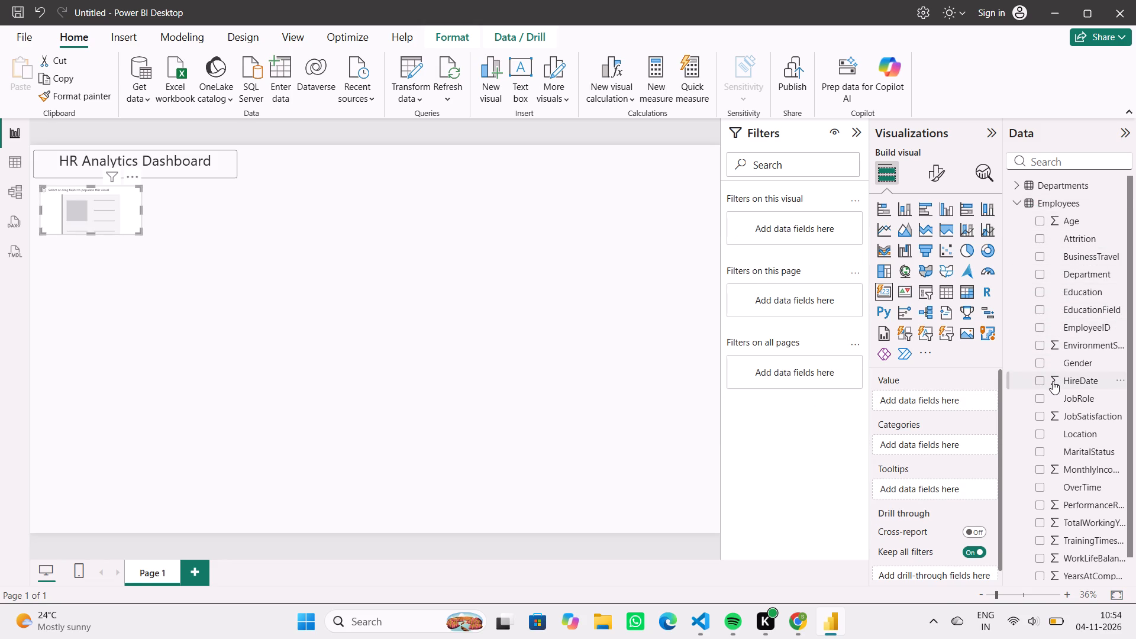
Add EmployeeID from the Employees table as the card's value and summarize it by Count (Distinct).
scroll(1053, 381, down, 1)
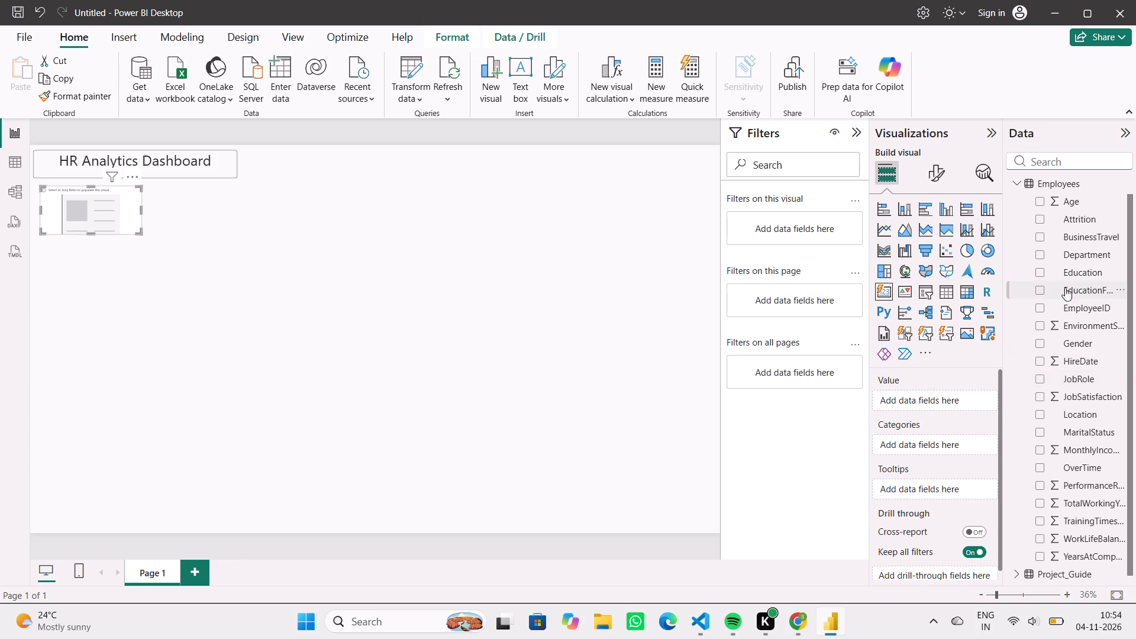
drag(1082, 308, 943, 396)
click(977, 398)
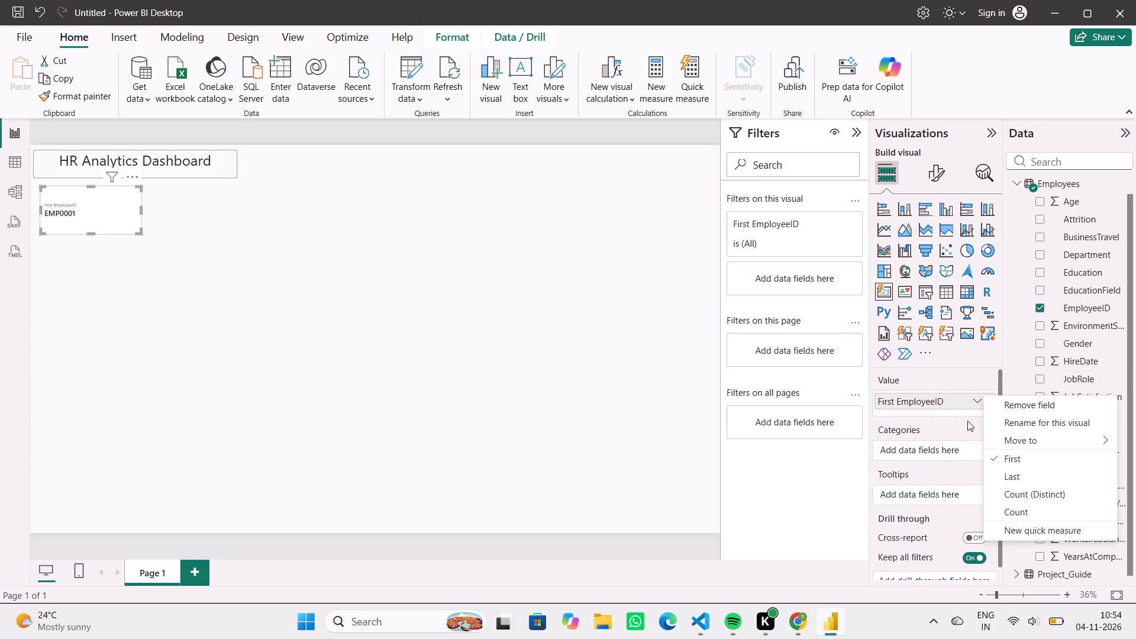
click(1024, 494)
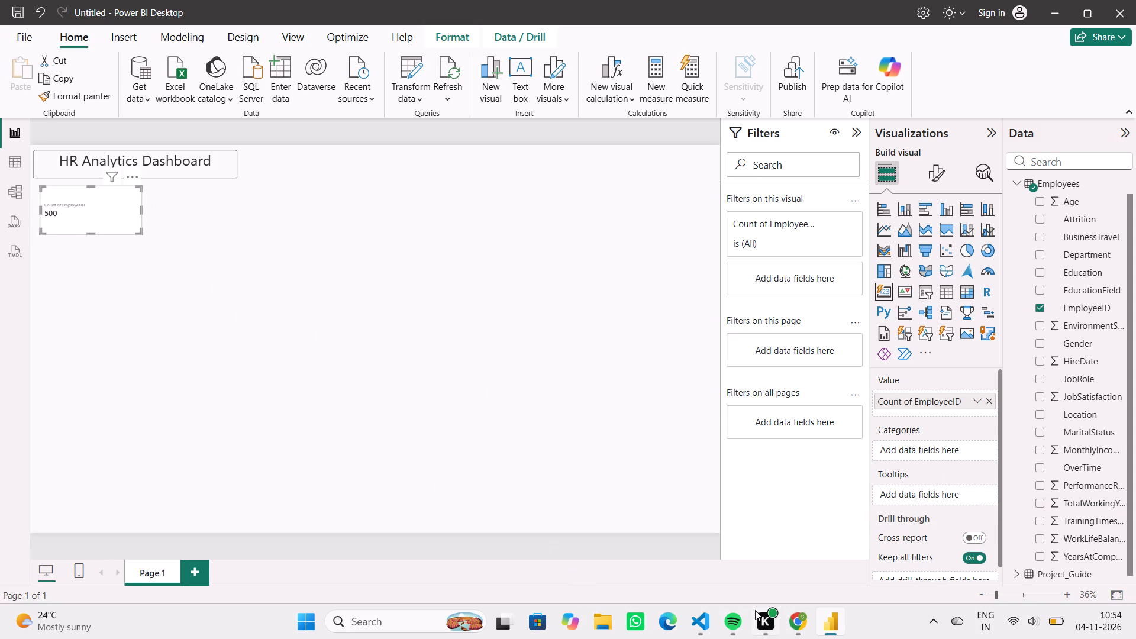
Check the ChatGPT reference dashboard's KPI cards, and in Power BI narrow the card to slightly less than half the title box's width.
click(789, 626)
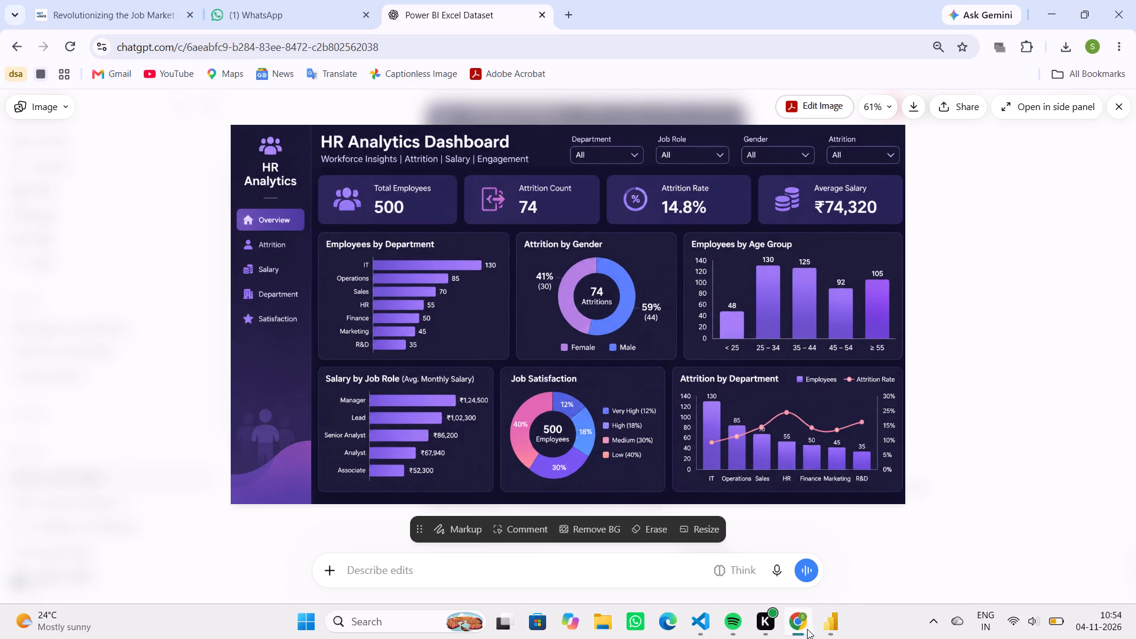
click(823, 628)
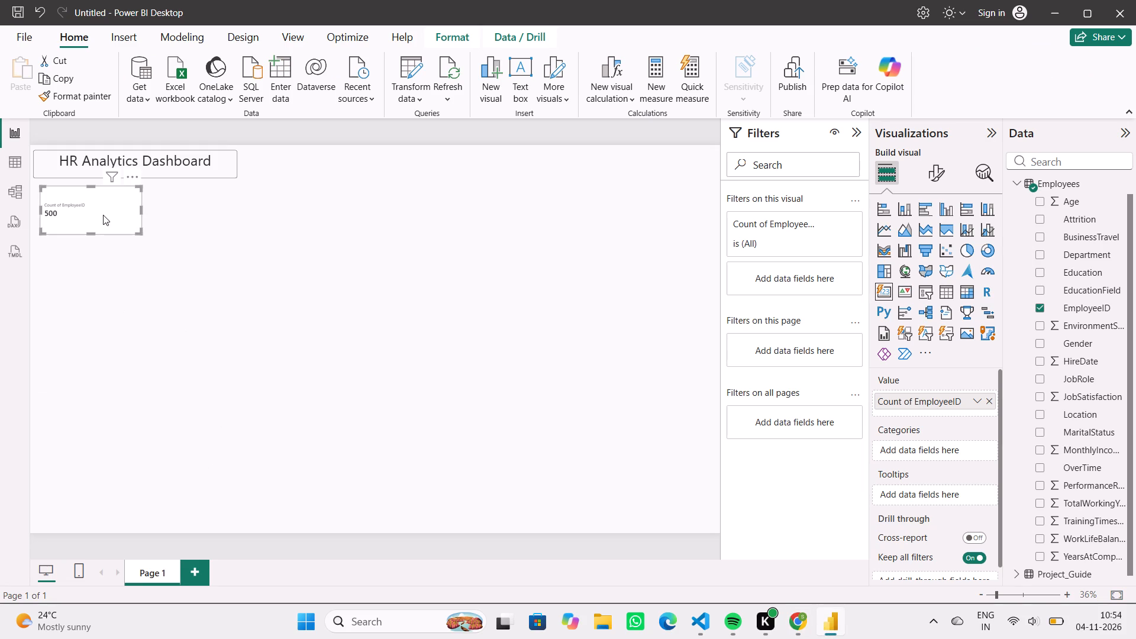
drag(142, 212, 105, 205)
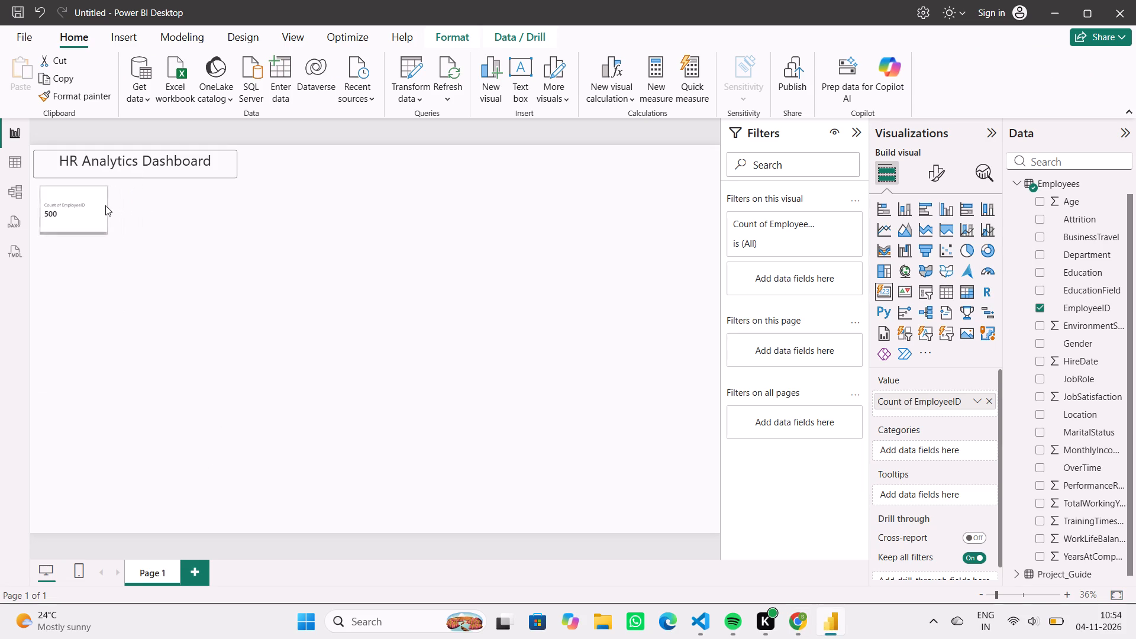
drag(105, 205, 99, 204)
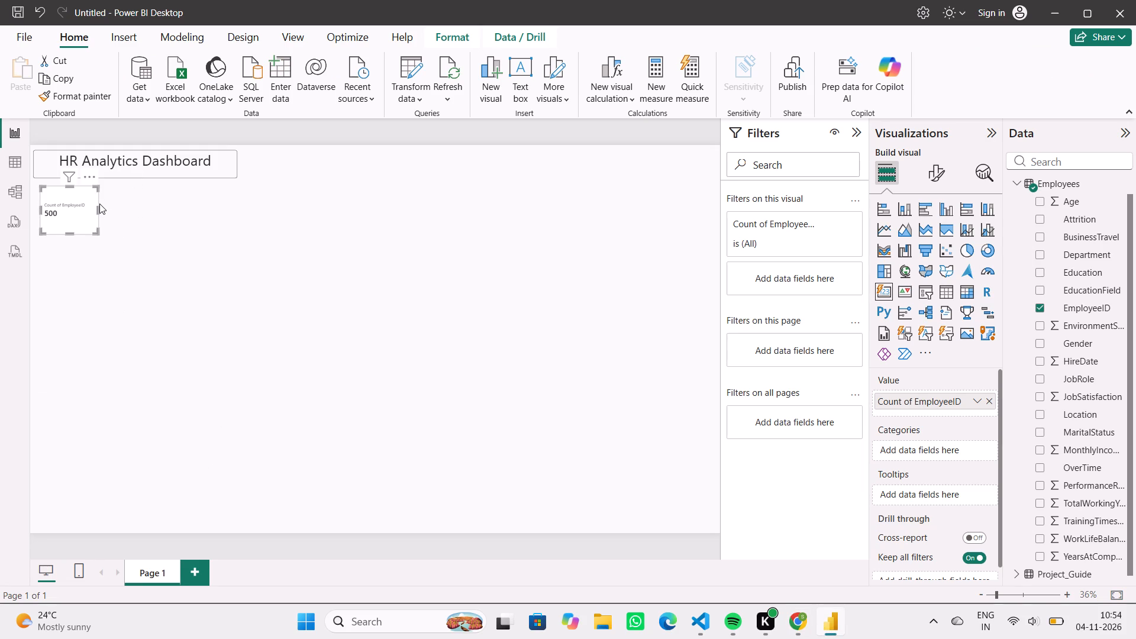
drag(98, 211, 126, 209)
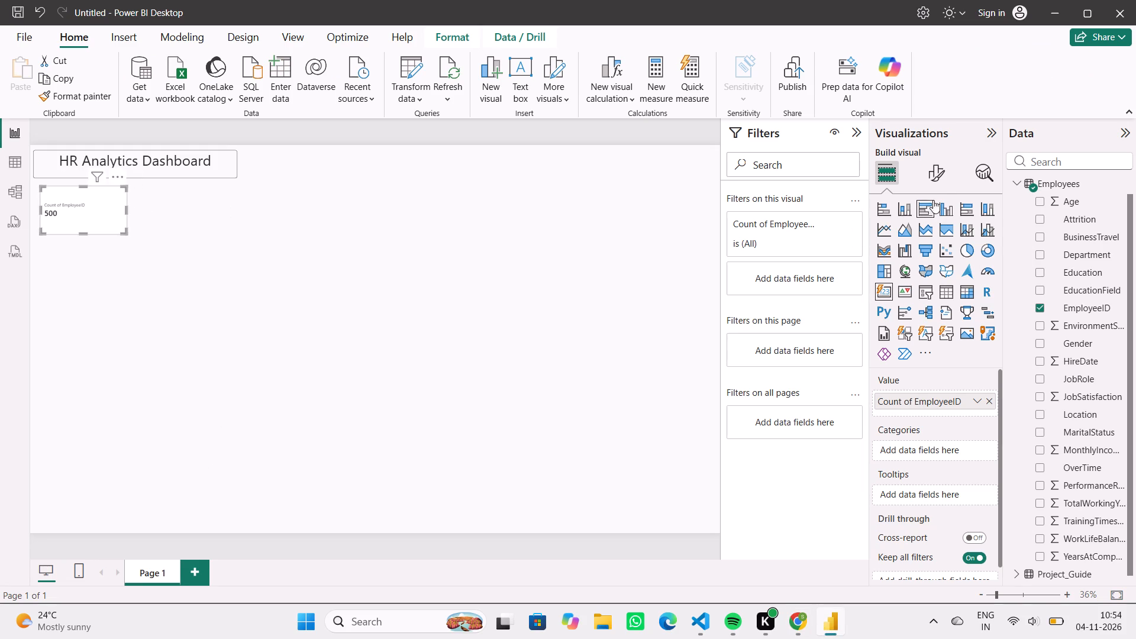
Set the card's callout value to font size 30 and centre it horizontally.
click(941, 167)
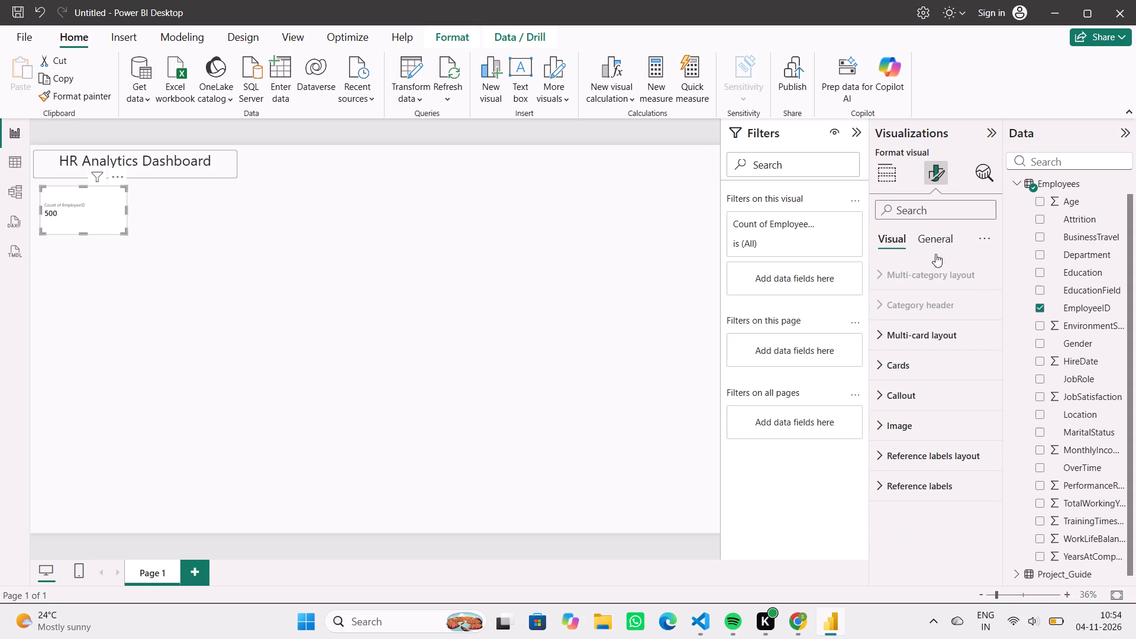
click(929, 409)
scroll(931, 485, down, 1)
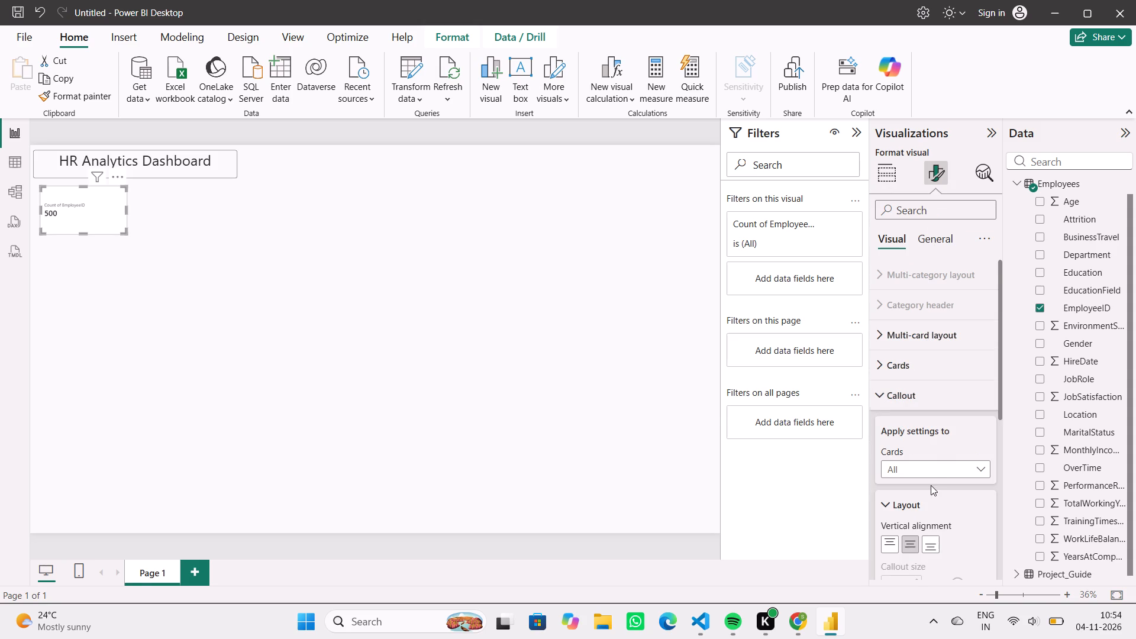
scroll(931, 485, down, 1)
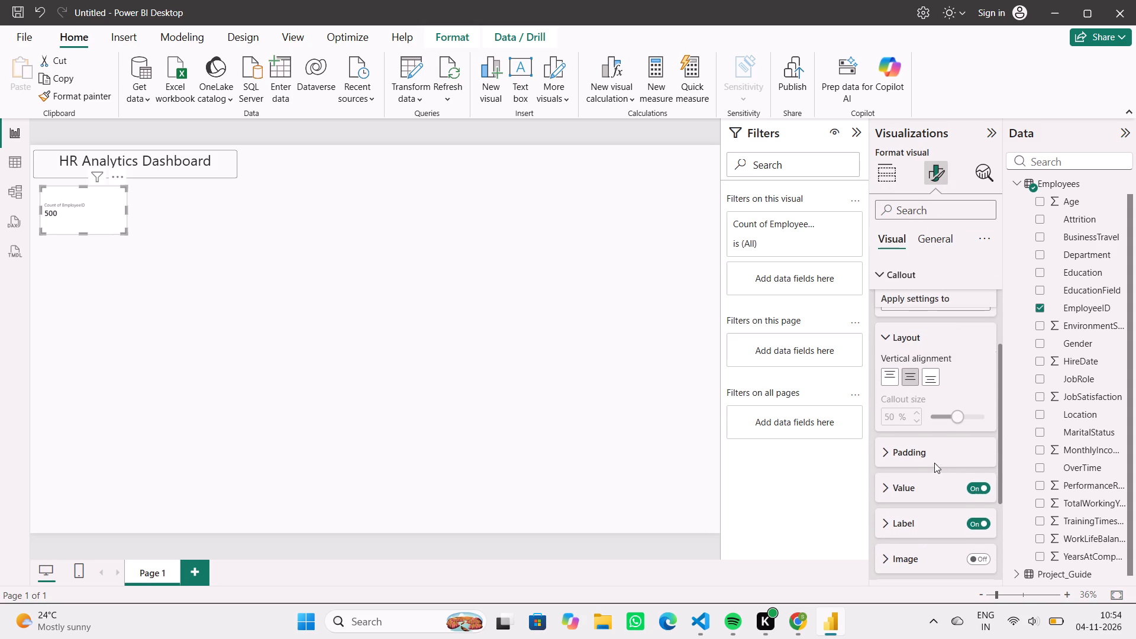
click(934, 483)
scroll(934, 483, down, 1)
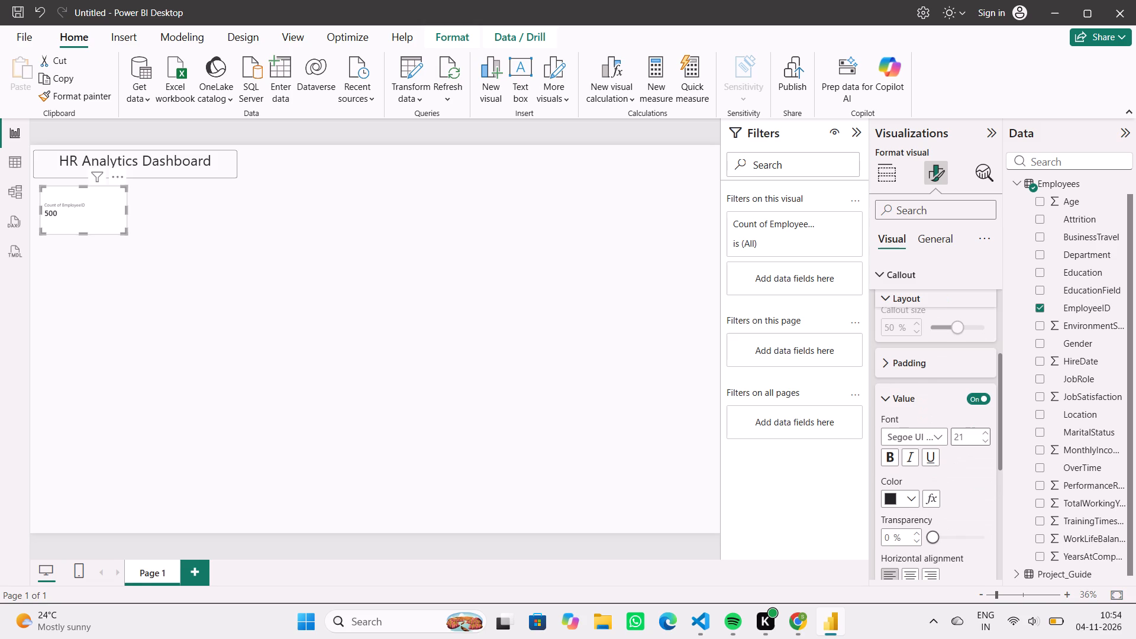
click(970, 438)
key(BackSpace)
text(30)
click(912, 573)
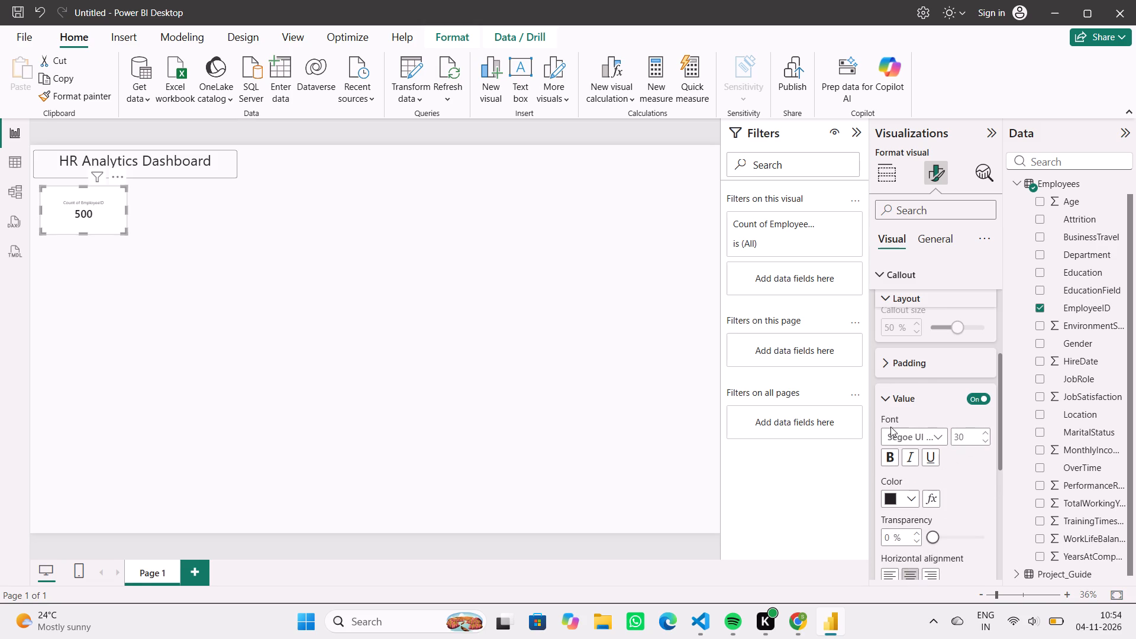
click(882, 392)
scroll(913, 379, up, 2)
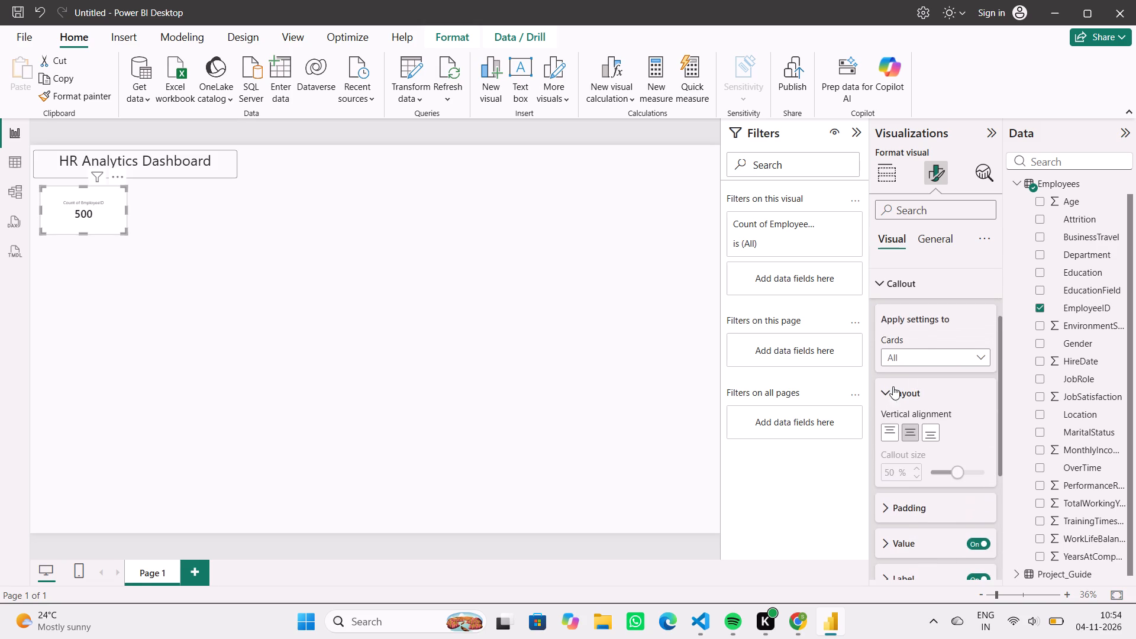
click(889, 390)
scroll(900, 314, up, 1)
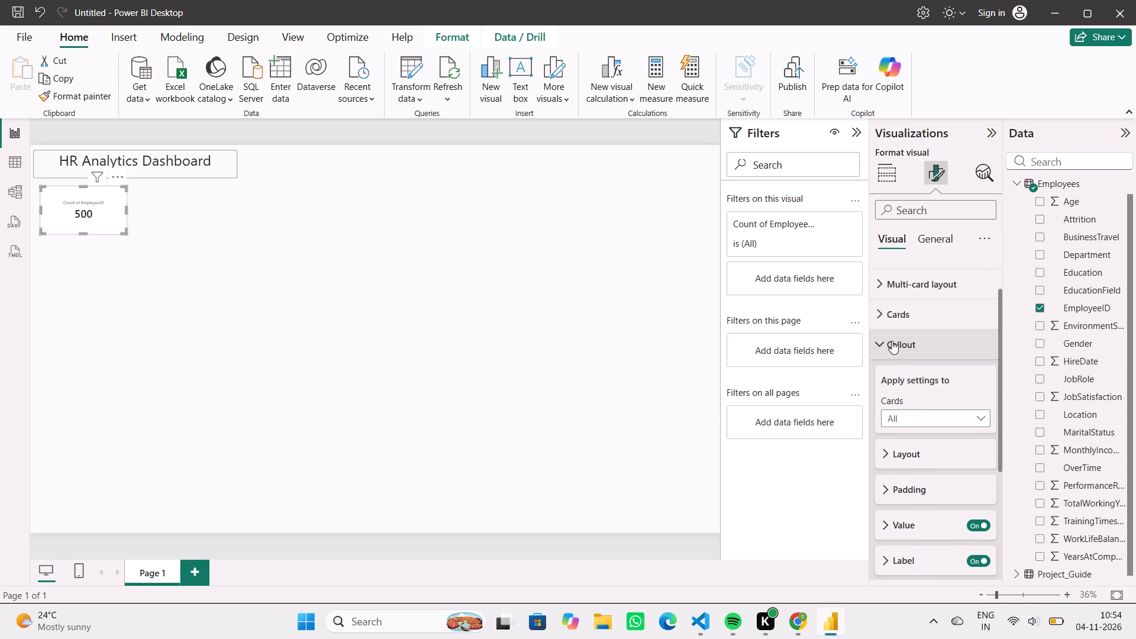
click(890, 347)
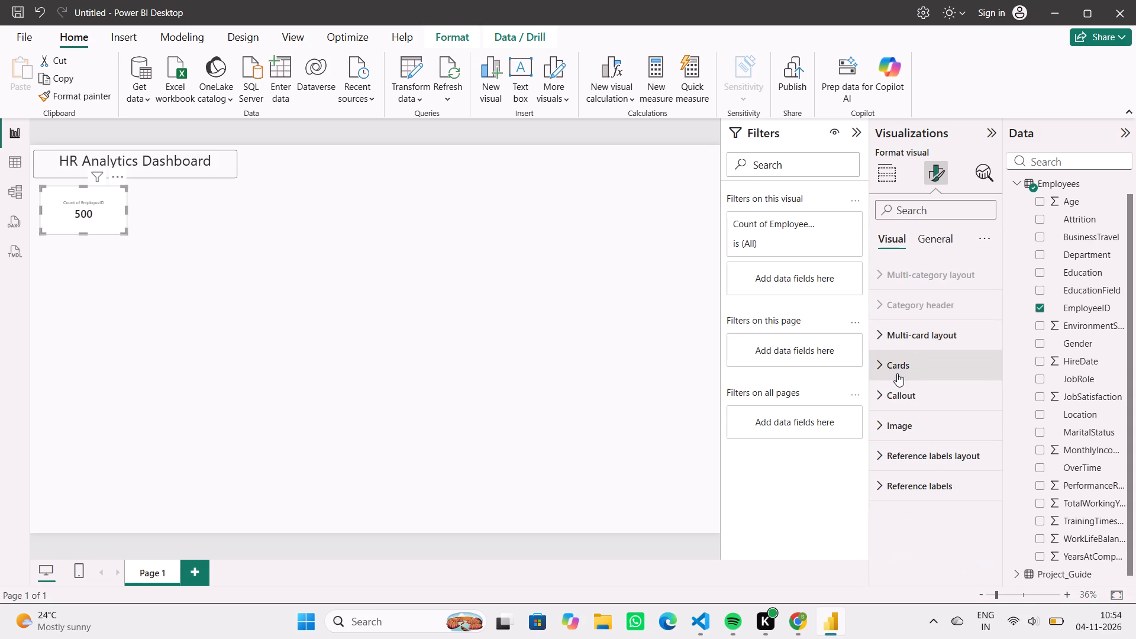
Turn off the callout label on the card so only the value is displayed.
click(903, 388)
scroll(954, 508, down, 2)
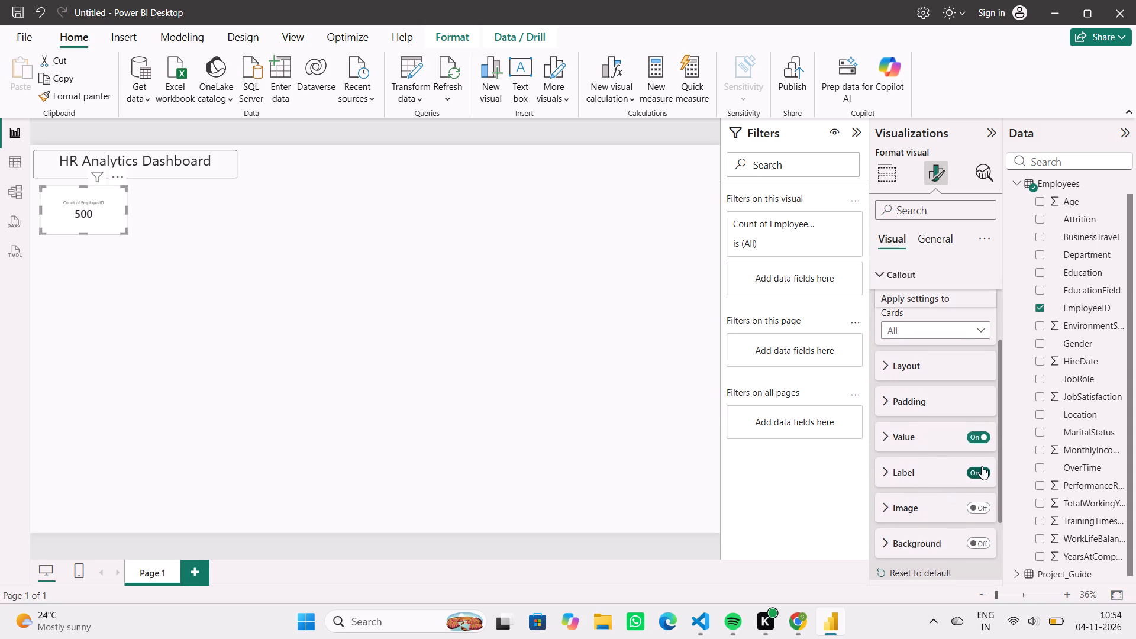
click(982, 466)
scroll(886, 369, up, 3)
click(879, 387)
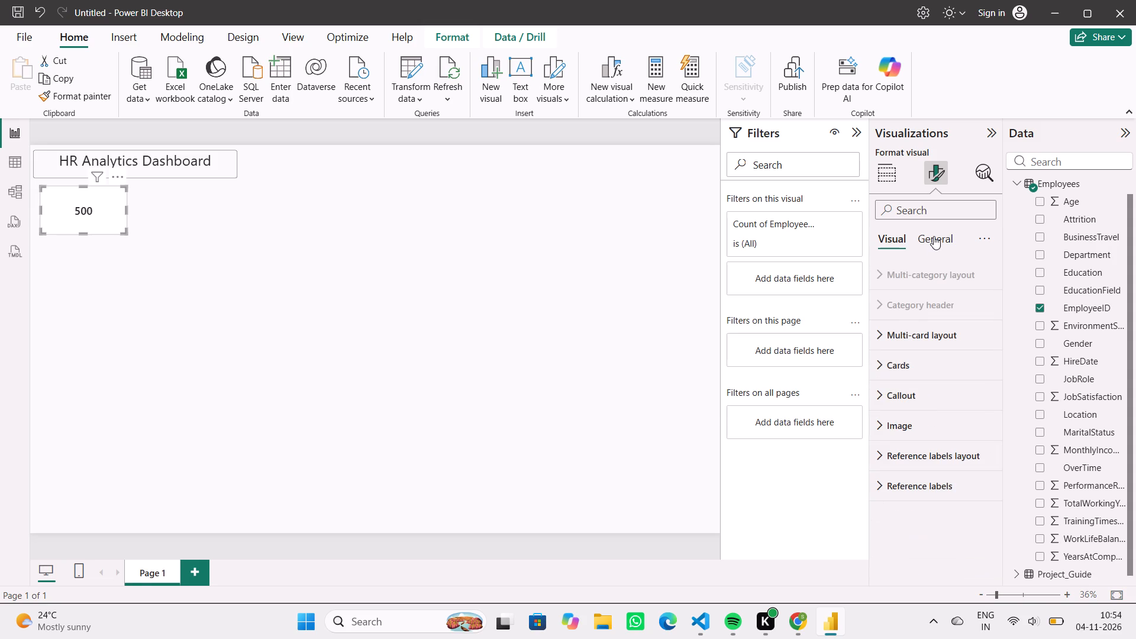
Turn on the card's title and set its text to "Total Count".
click(934, 236)
click(919, 305)
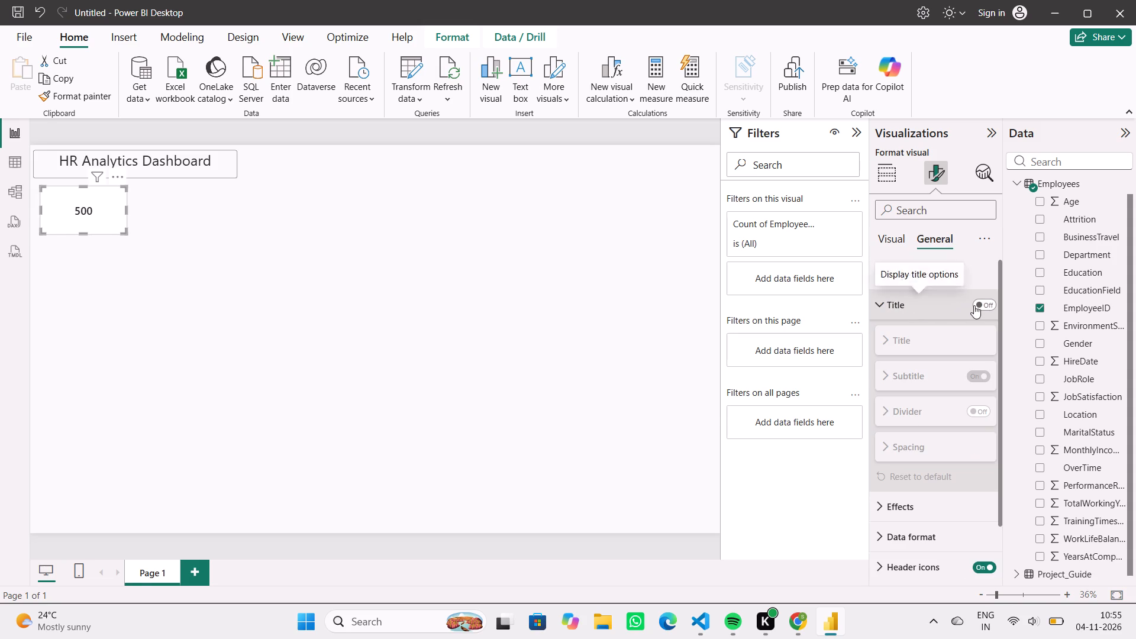
click(984, 305)
click(921, 386)
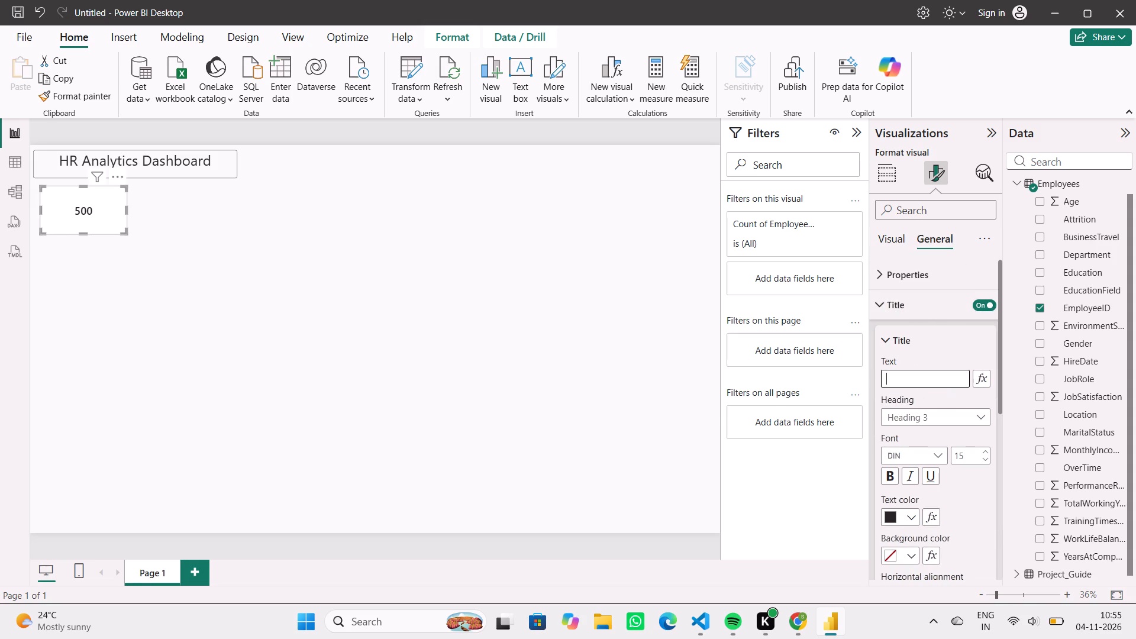
text(tOTAL)
key(space)
key(space)
text(Count)
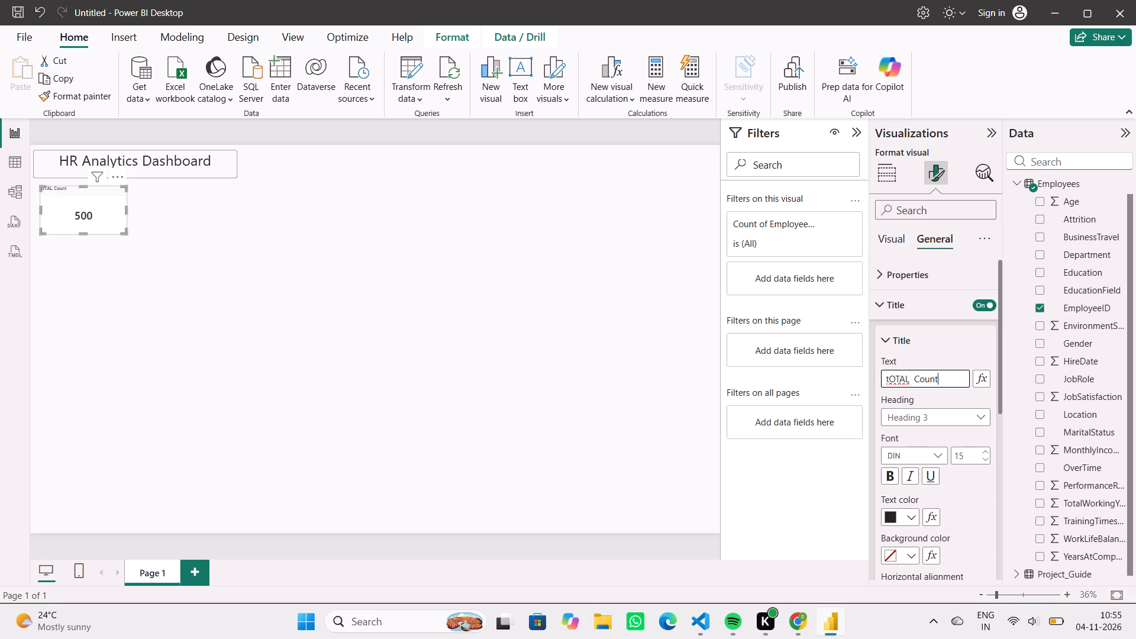
drag(909, 380, 872, 375)
key(BackSpace)
text(Total)
Format the card title with font size 29, centred horizontal alignment and a white background color.
click(970, 456)
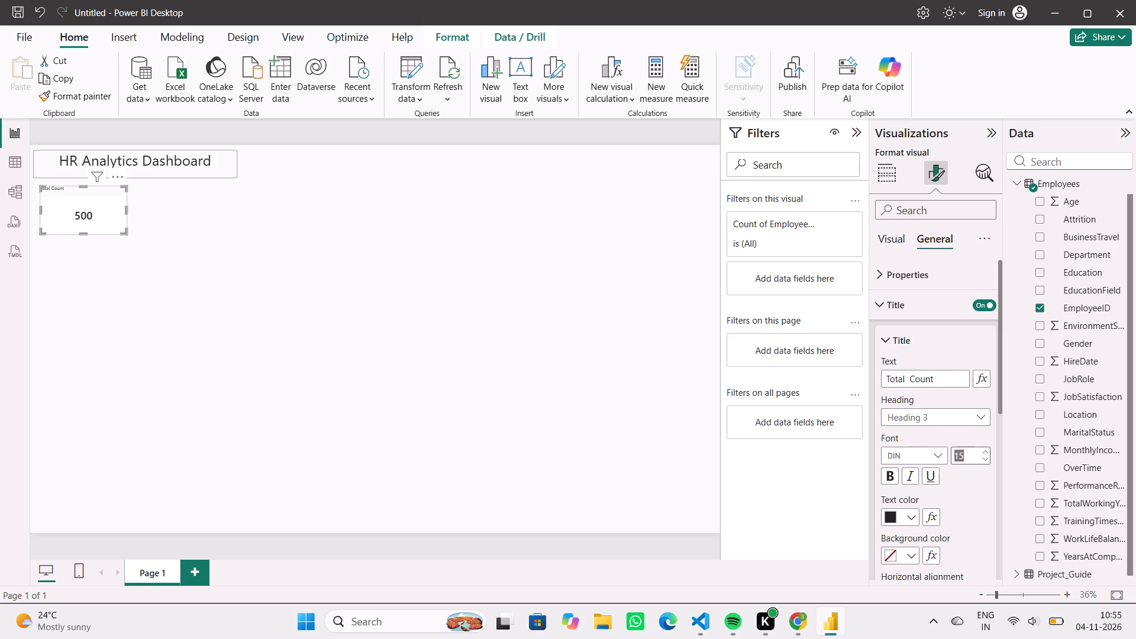
key(BackSpace)
key(2)
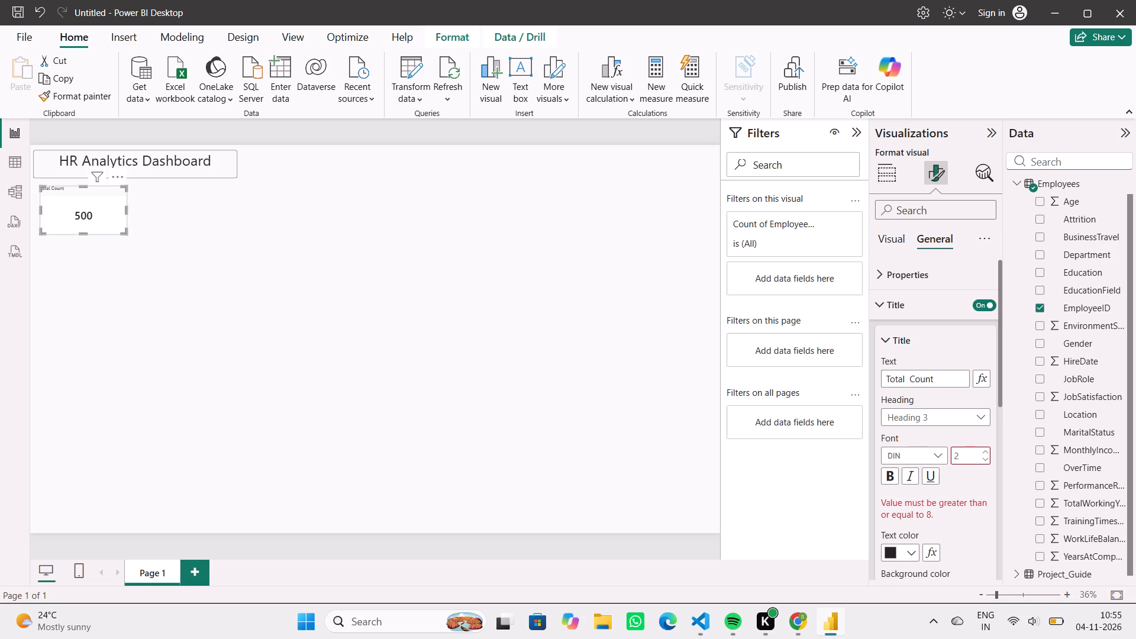
key(9)
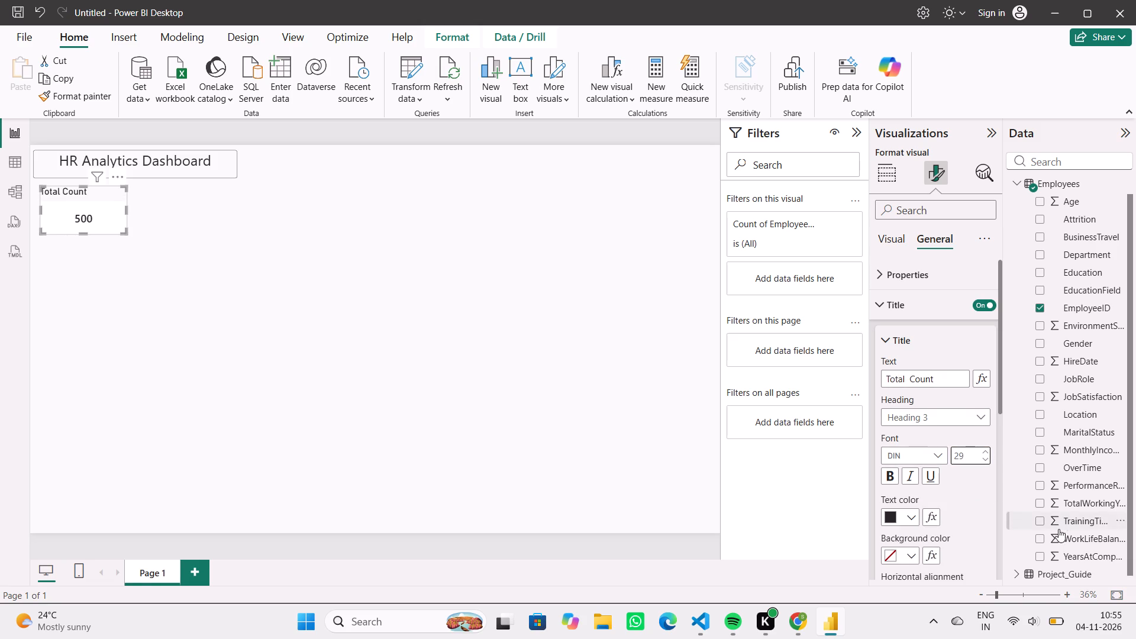
scroll(923, 518, down, 1)
click(911, 544)
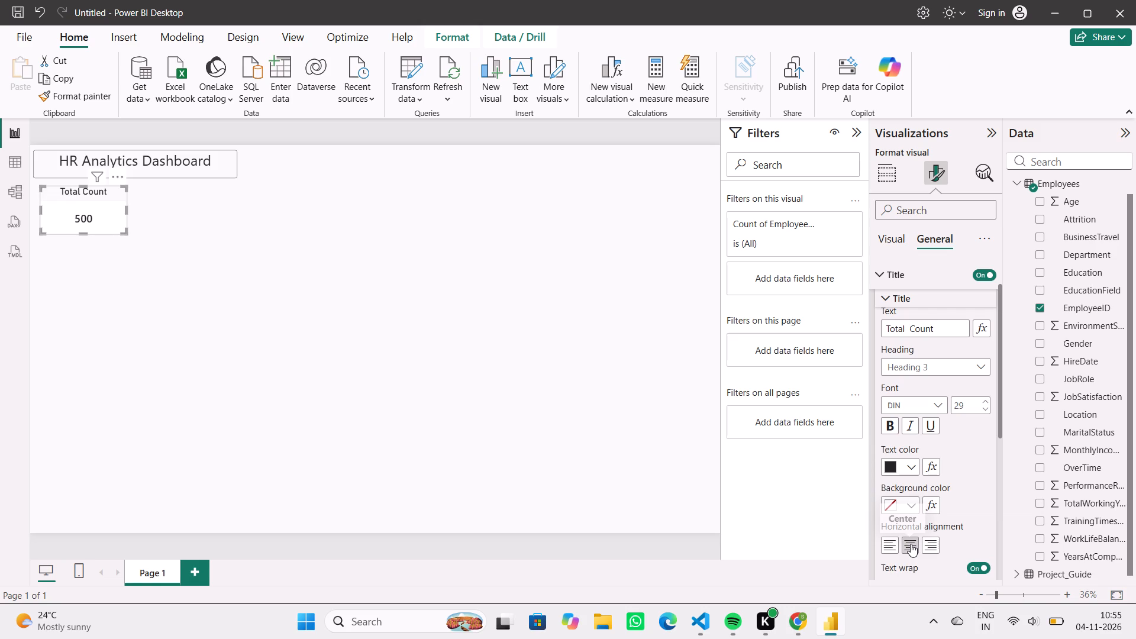
click(912, 505)
click(924, 380)
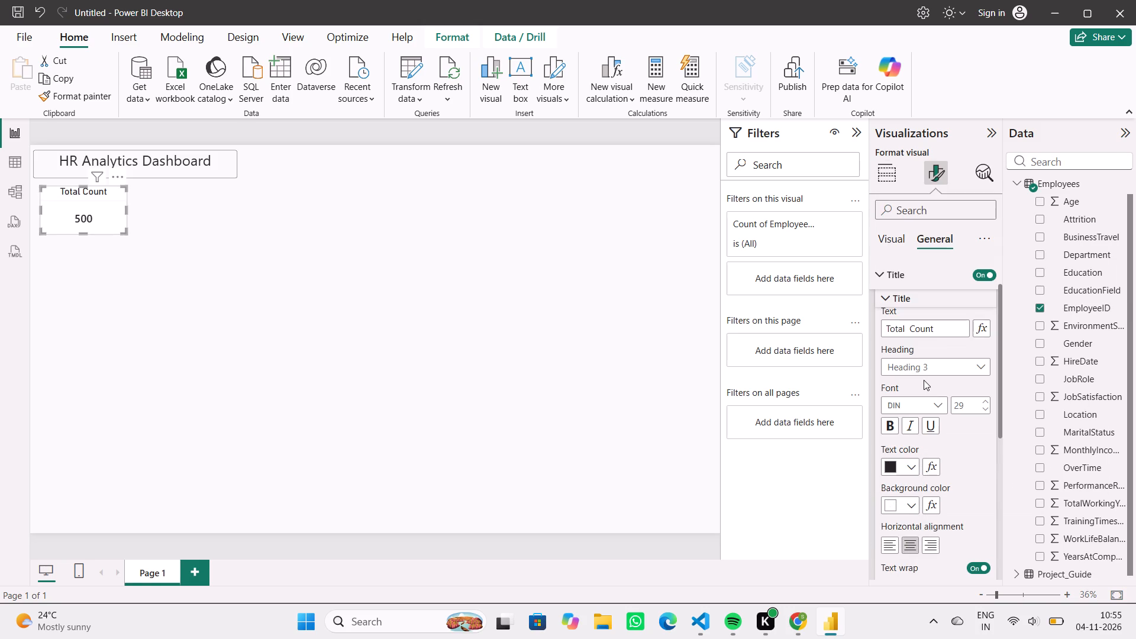
Turn off the subtitle in the card's title settings.
scroll(924, 449, down, 2)
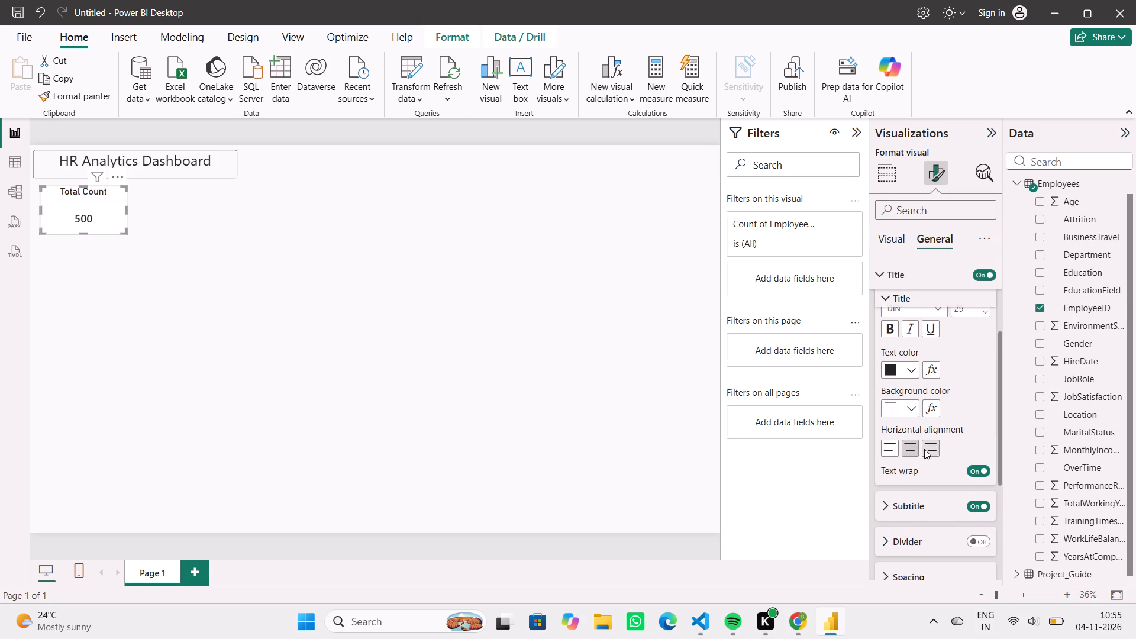
scroll(924, 449, down, 1)
click(974, 467)
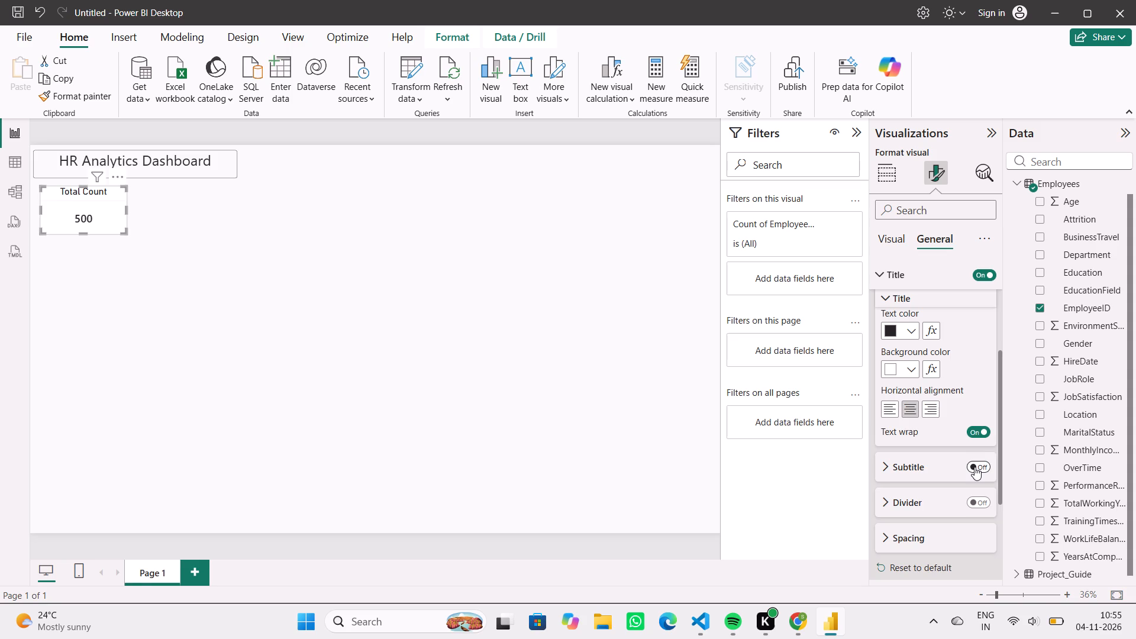
scroll(974, 467, up, 4)
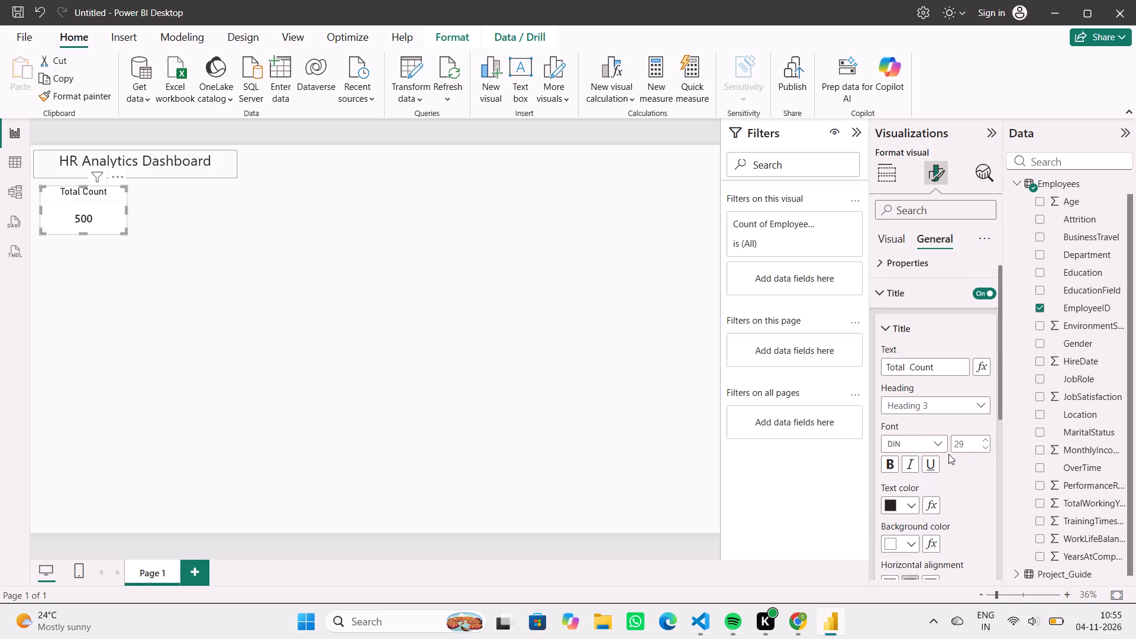
click(886, 332)
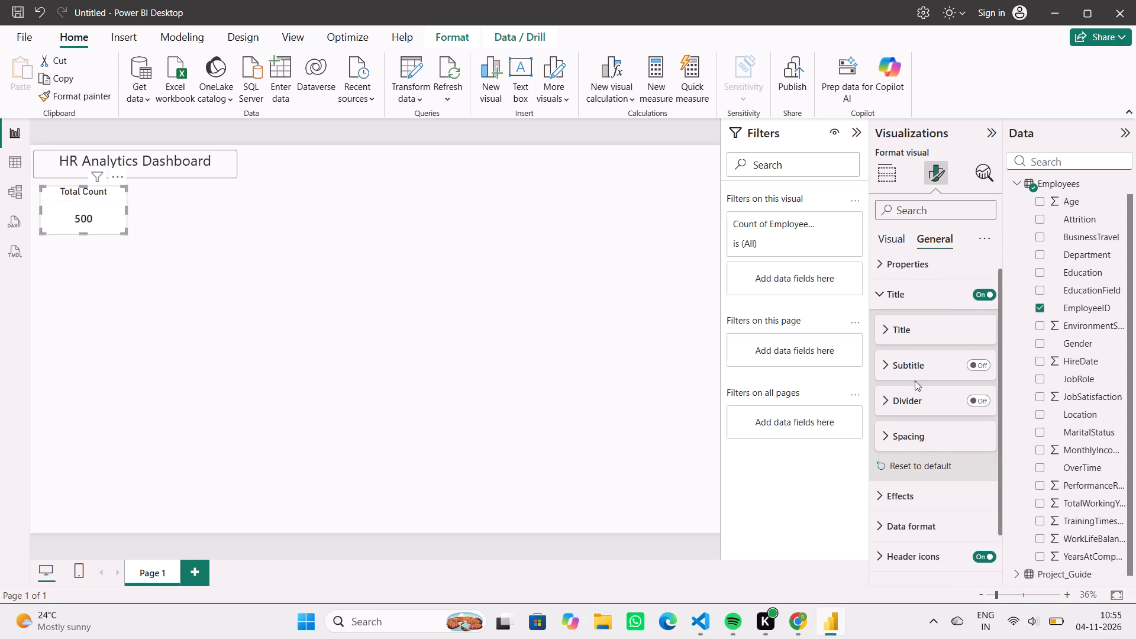
Turn on the Total Count card's background and visual border in the effects settings, and set the border color to black.
scroll(925, 471, down, 2)
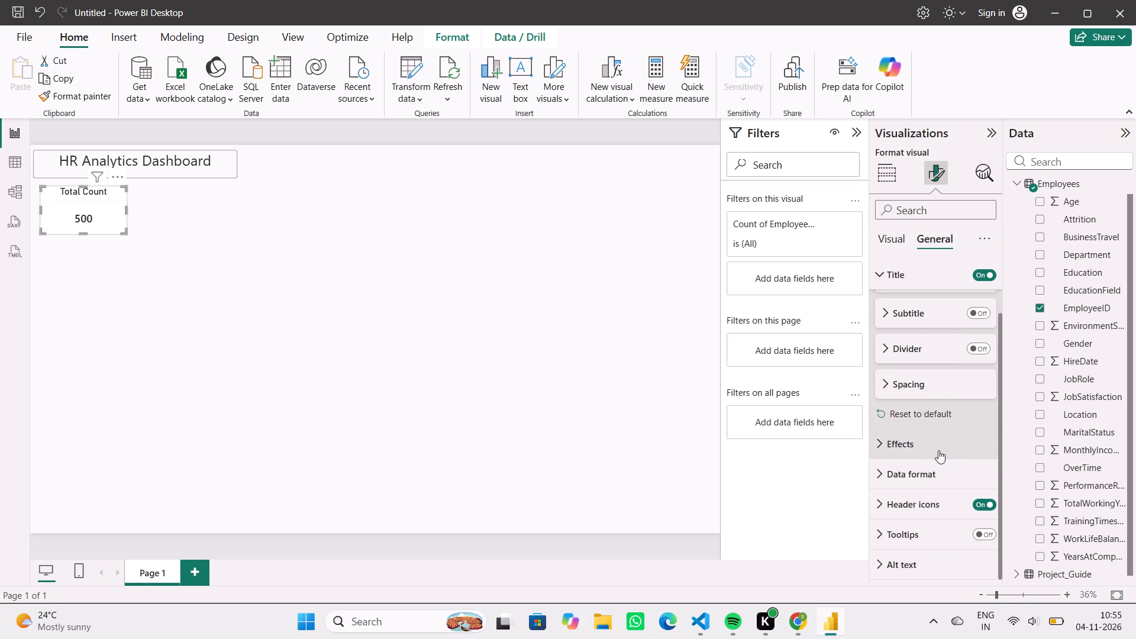
click(938, 439)
scroll(938, 439, down, 2)
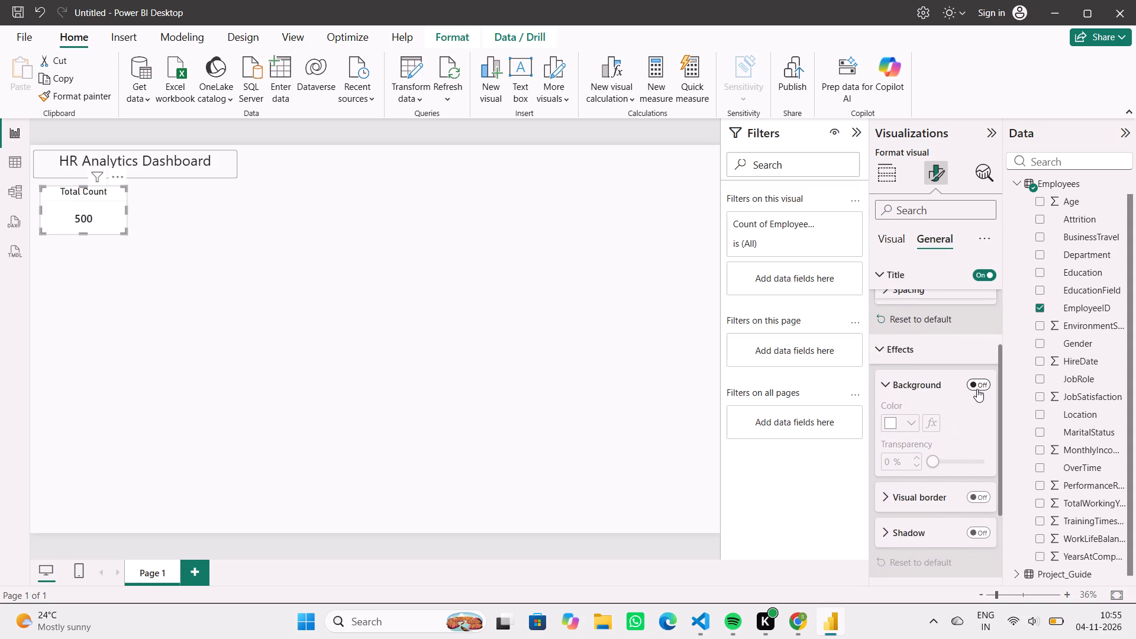
click(981, 494)
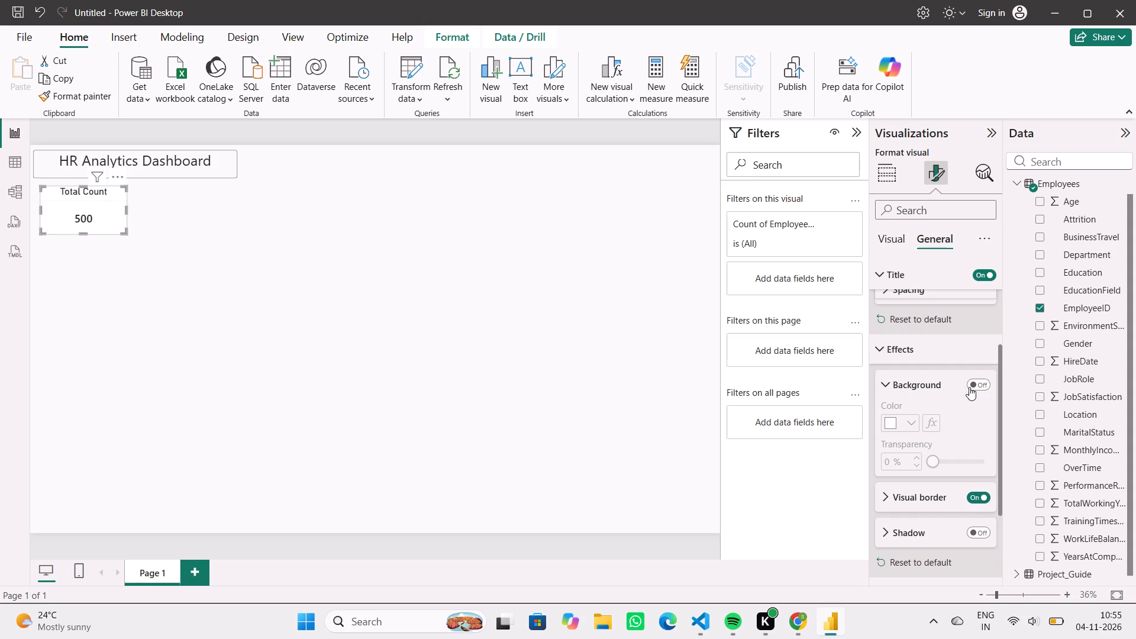
click(972, 382)
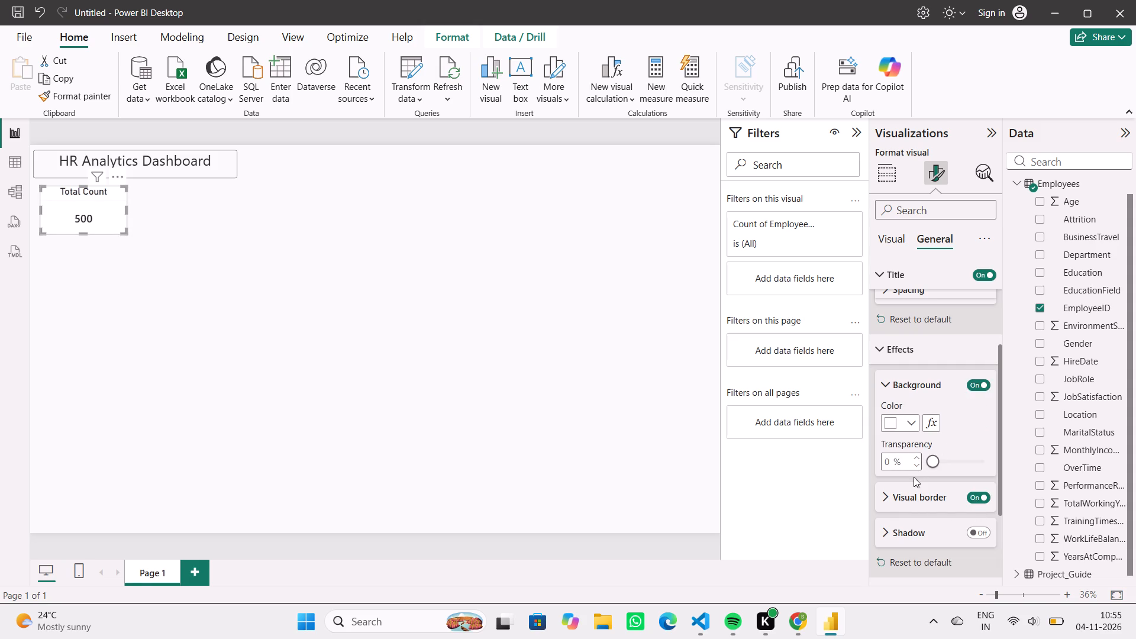
click(919, 498)
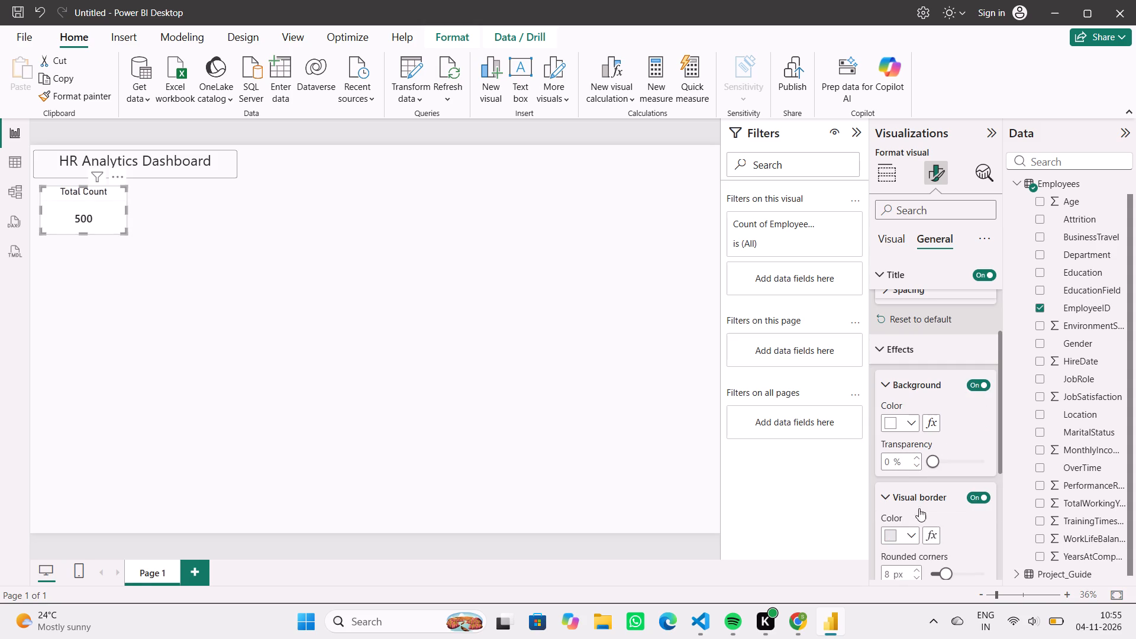
click(911, 537)
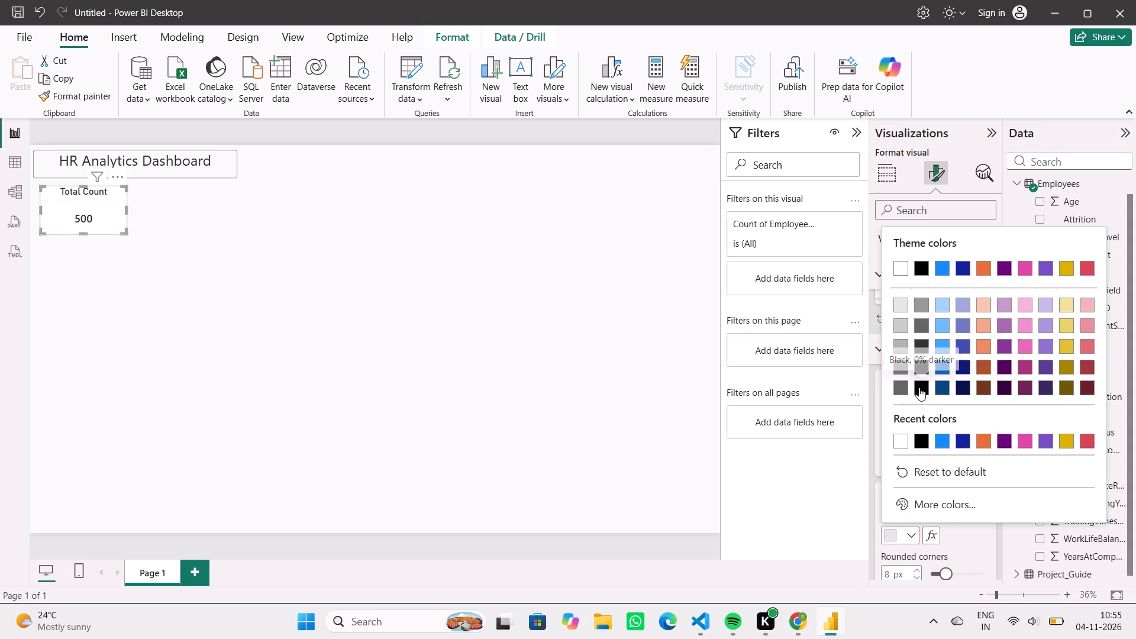
click(919, 388)
click(461, 318)
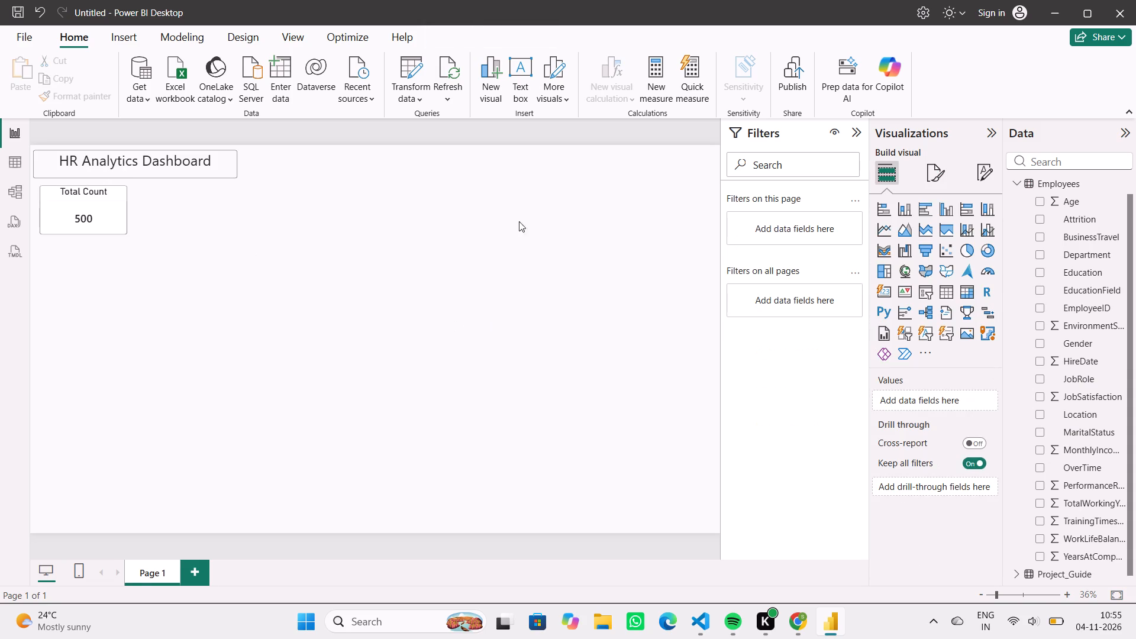
Shrink the Total Count card in height and width so it fits compactly around its title and value.
click(76, 205)
drag(82, 237, 91, 209)
click(91, 209)
drag(86, 235, 90, 217)
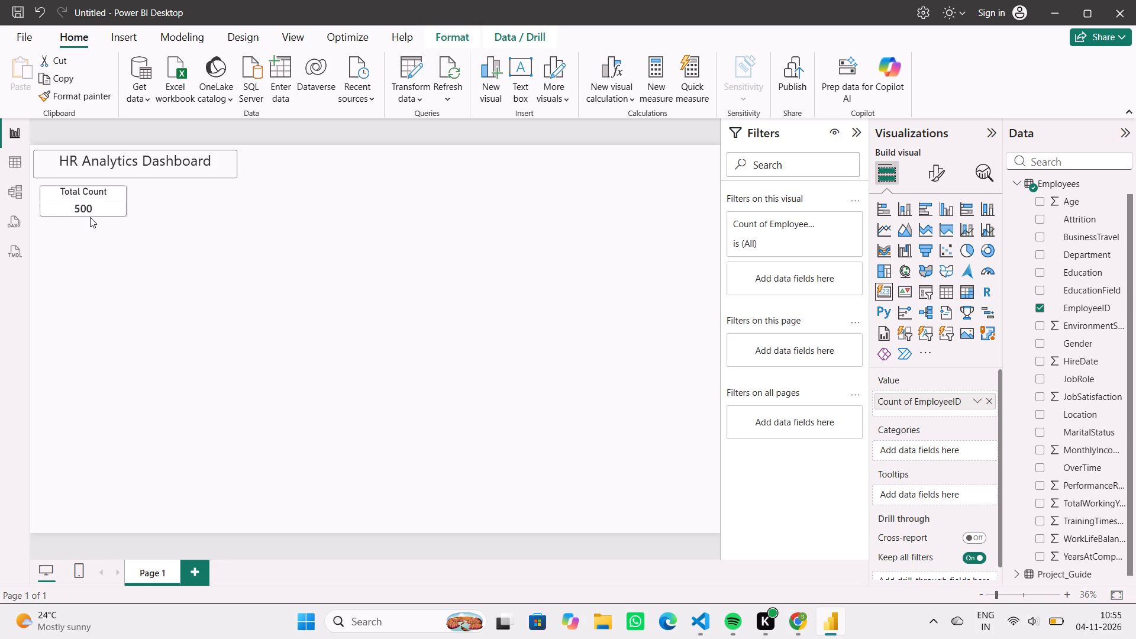
drag(90, 217, 90, 224)
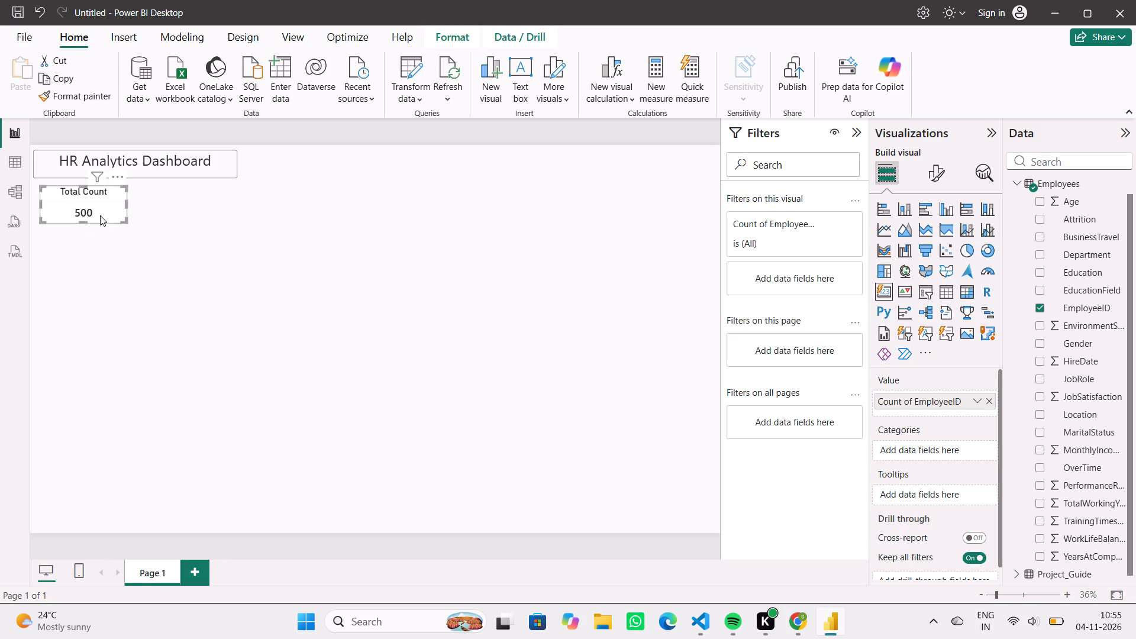
drag(127, 205, 119, 205)
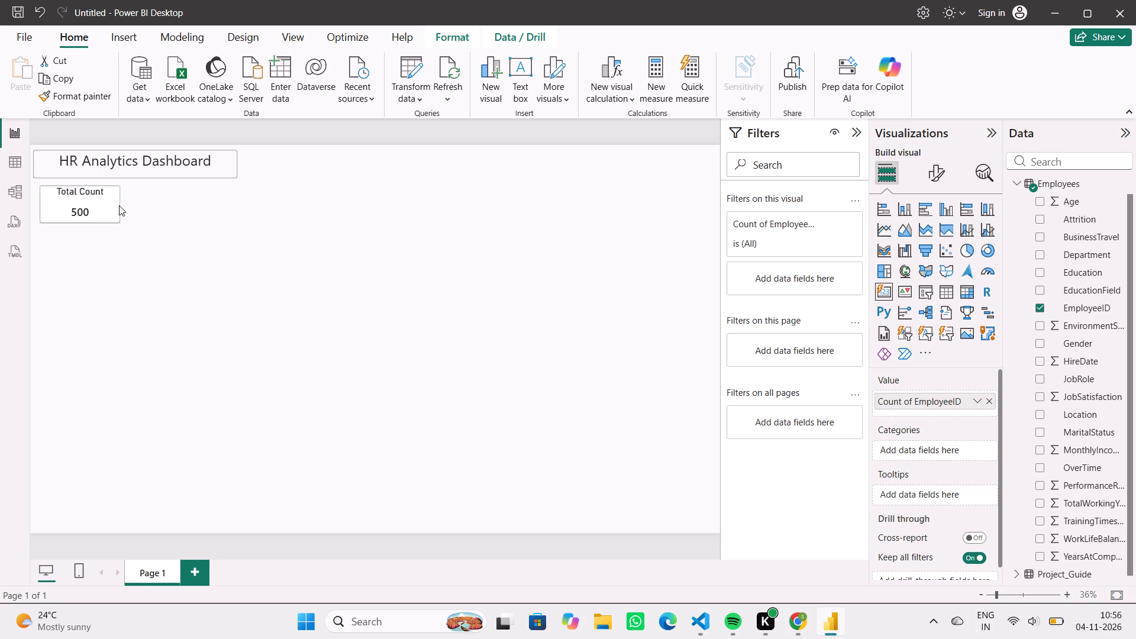
drag(119, 205, 117, 205)
click(314, 235)
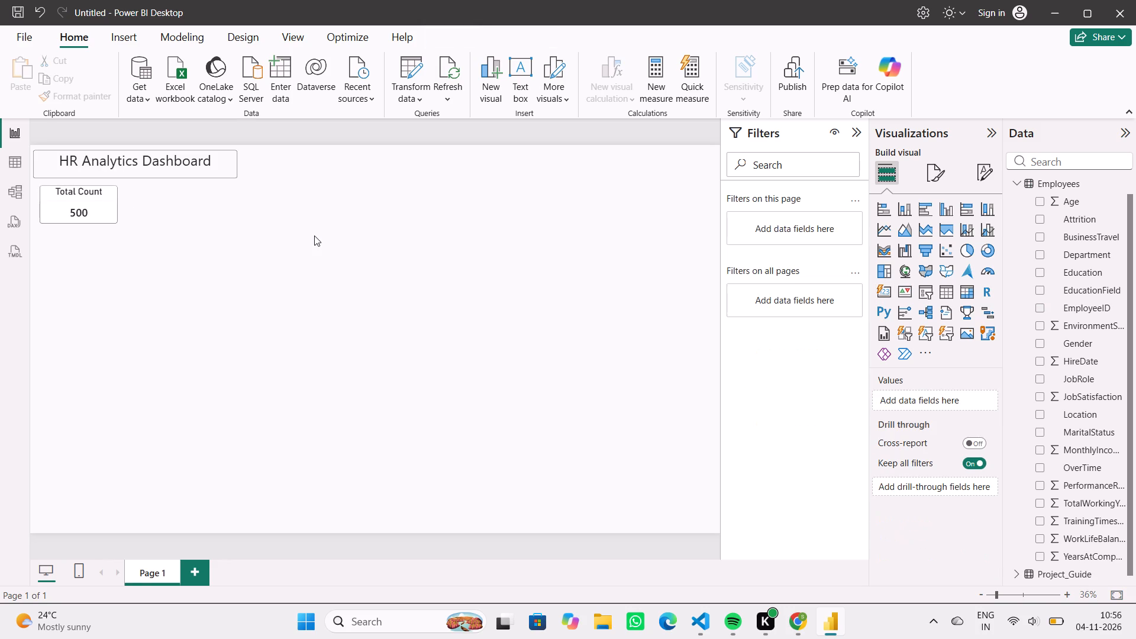
Check the KPI row in the ChatGPT reference design and add a second card visual below the Total Count card.
click(799, 627)
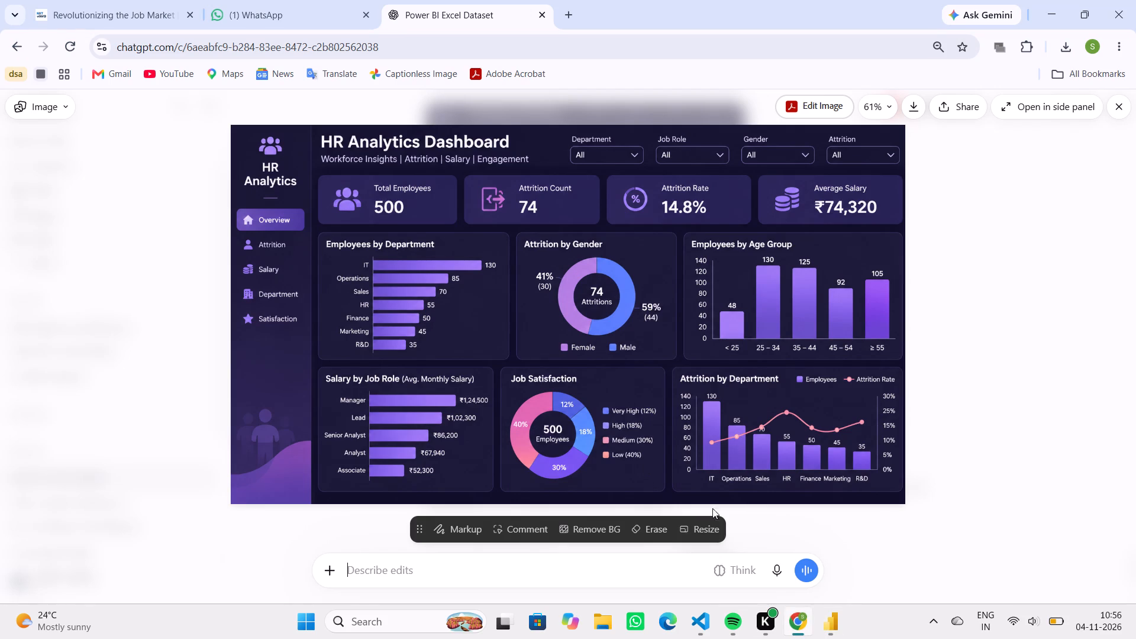
click(828, 625)
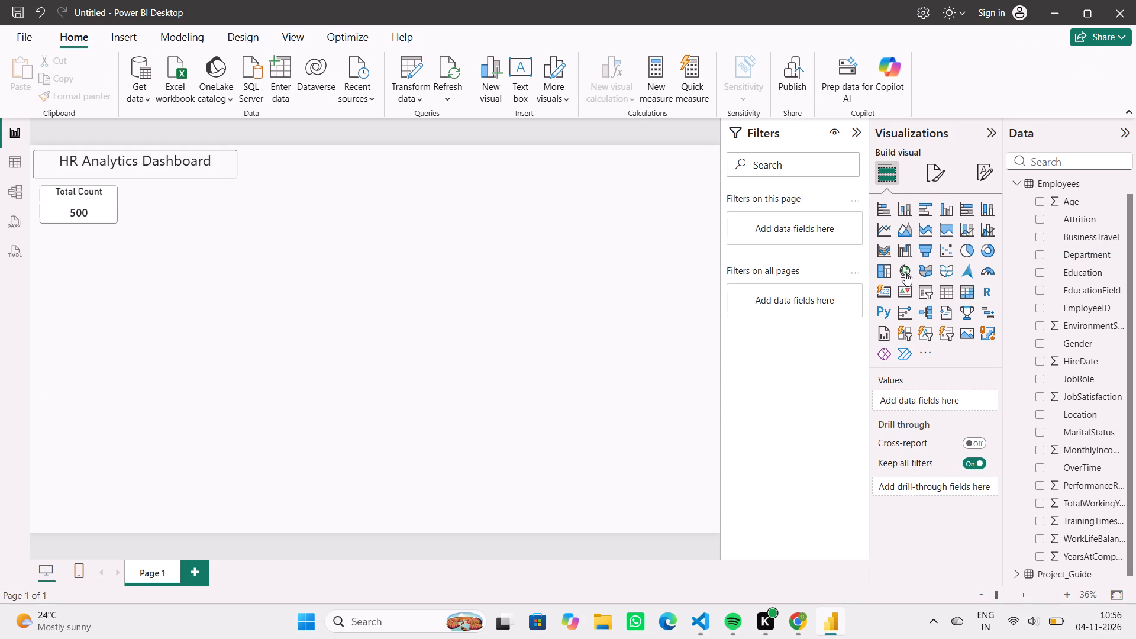
click(887, 290)
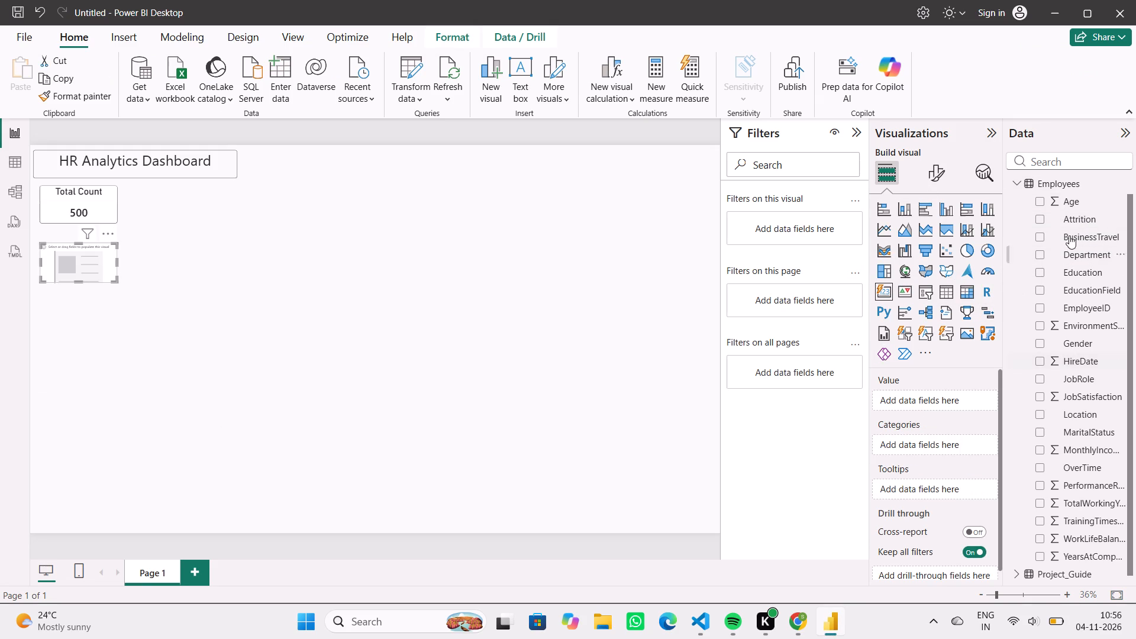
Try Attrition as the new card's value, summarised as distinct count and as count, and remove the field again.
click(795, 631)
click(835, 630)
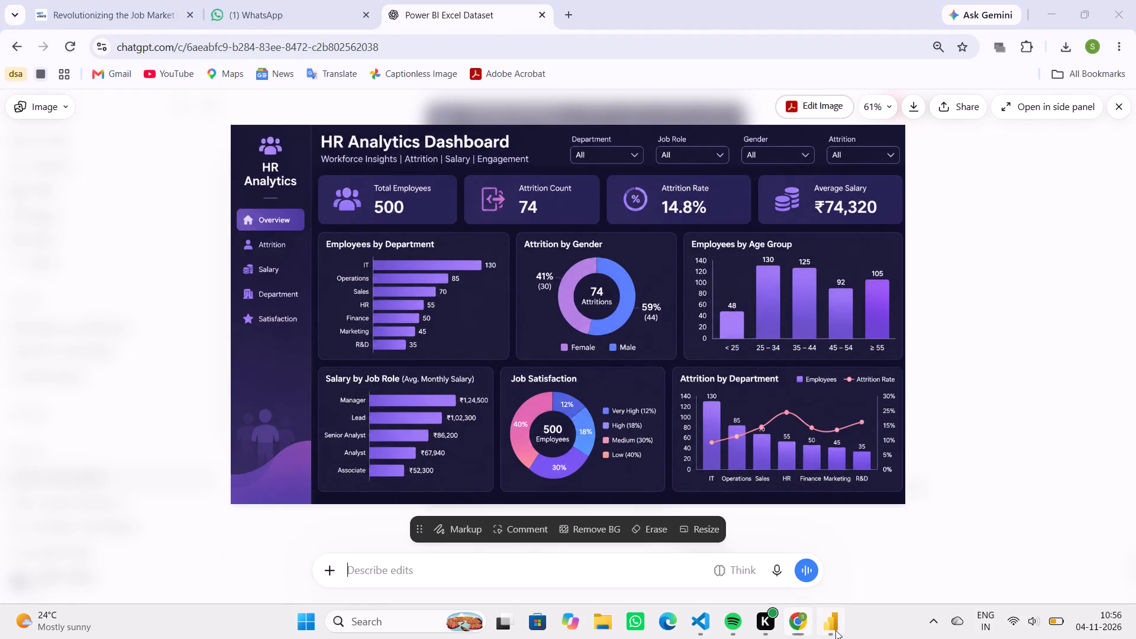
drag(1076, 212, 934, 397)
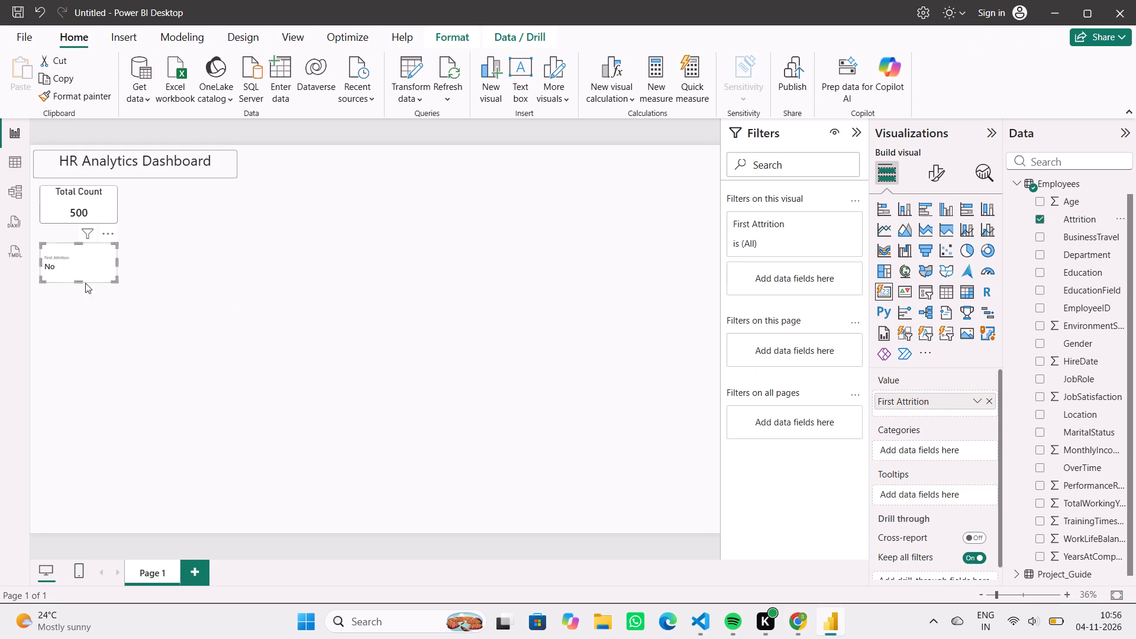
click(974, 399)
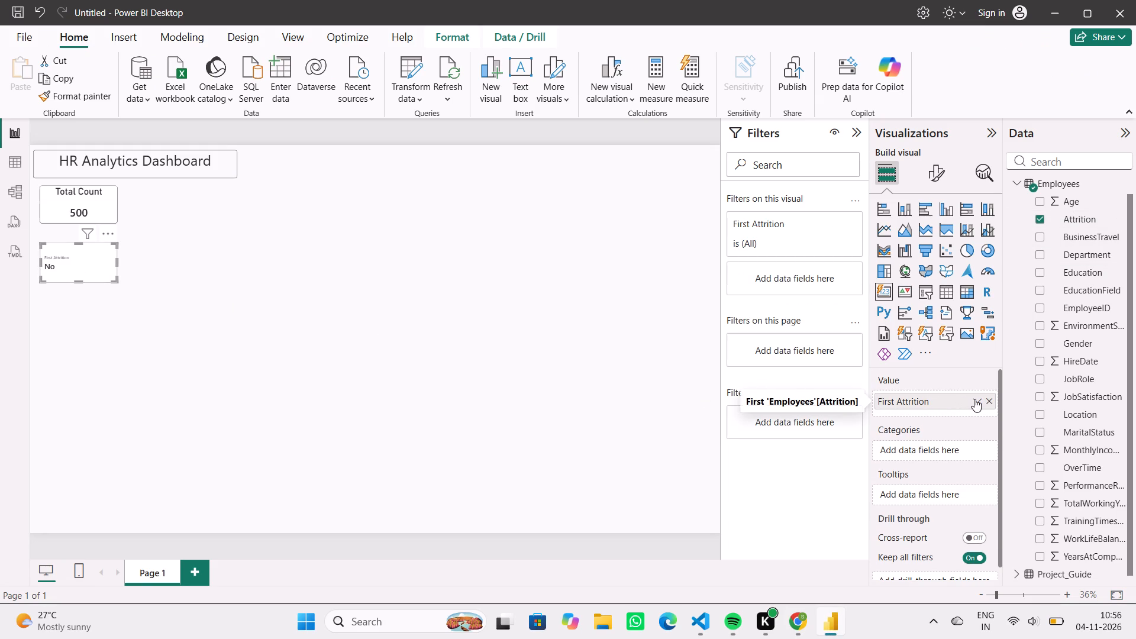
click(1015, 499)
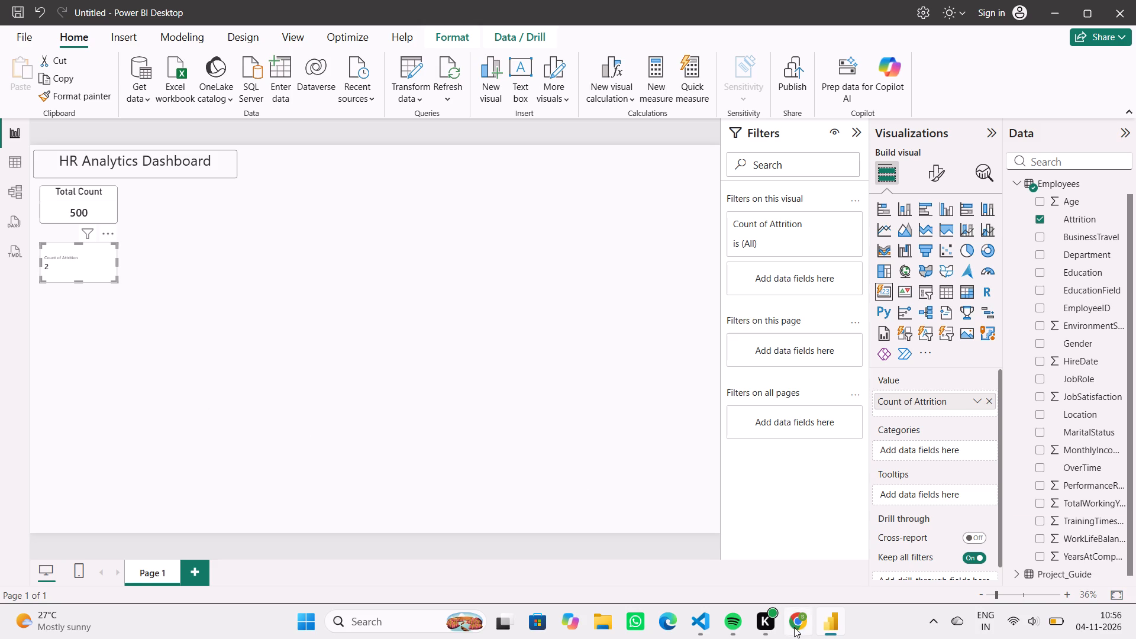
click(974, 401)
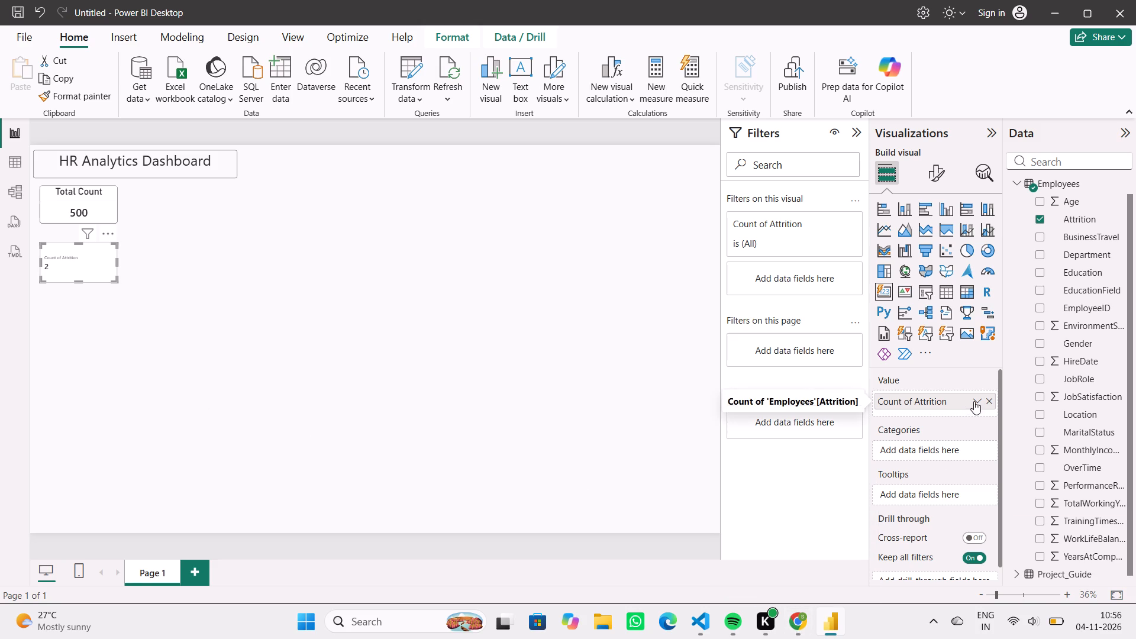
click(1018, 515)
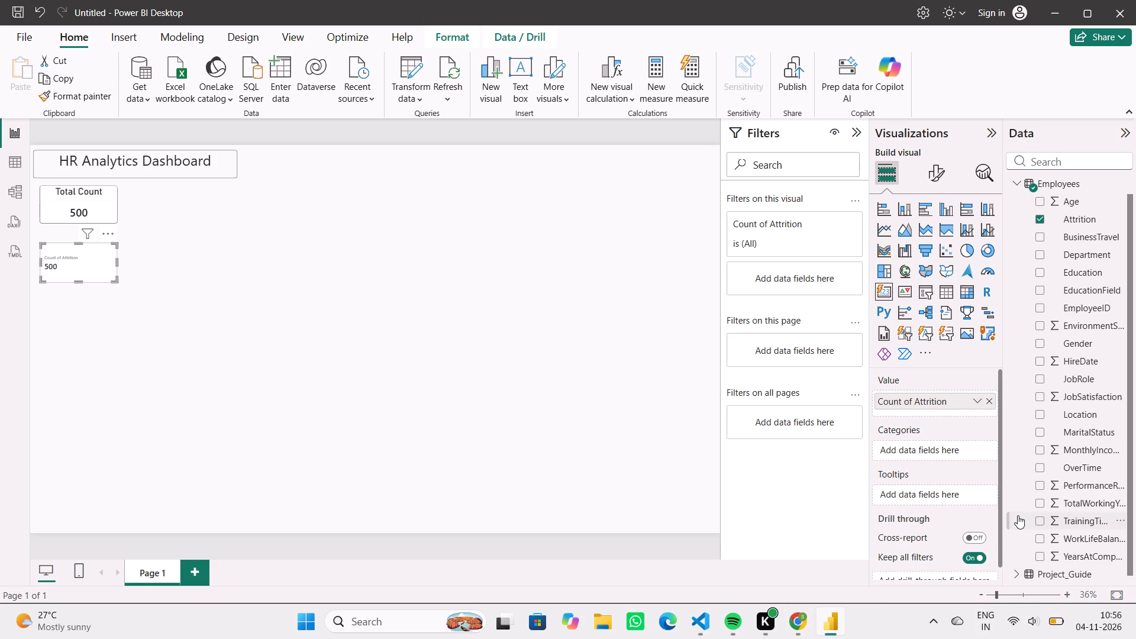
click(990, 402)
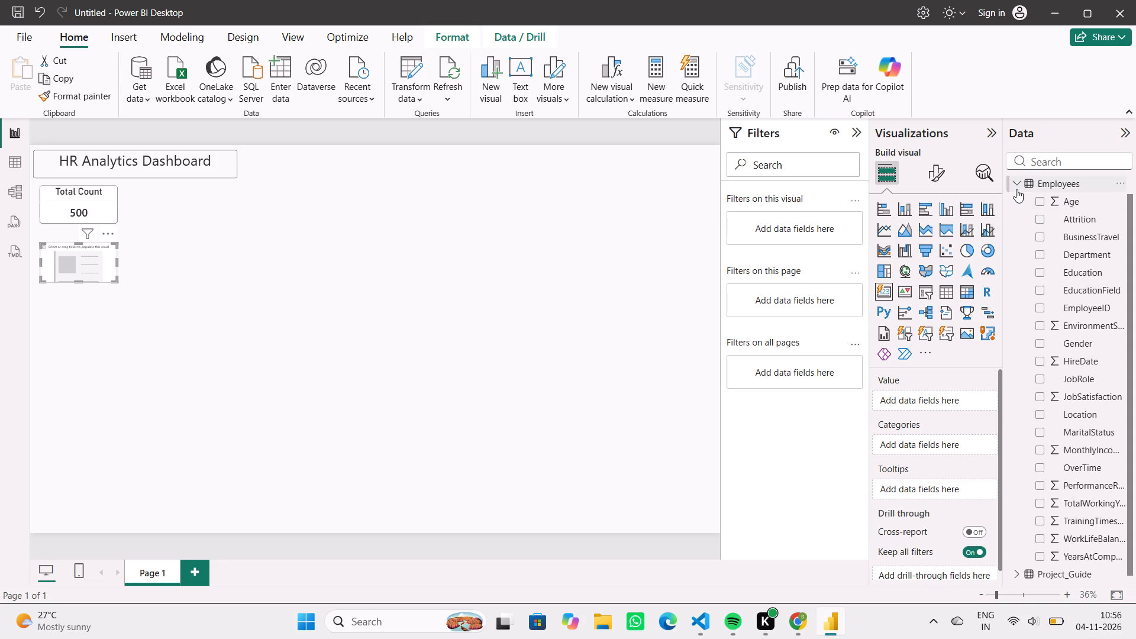
Look through the Departments and Employees tables' fields for one that suits the attrition count card.
click(1016, 189)
click(1016, 185)
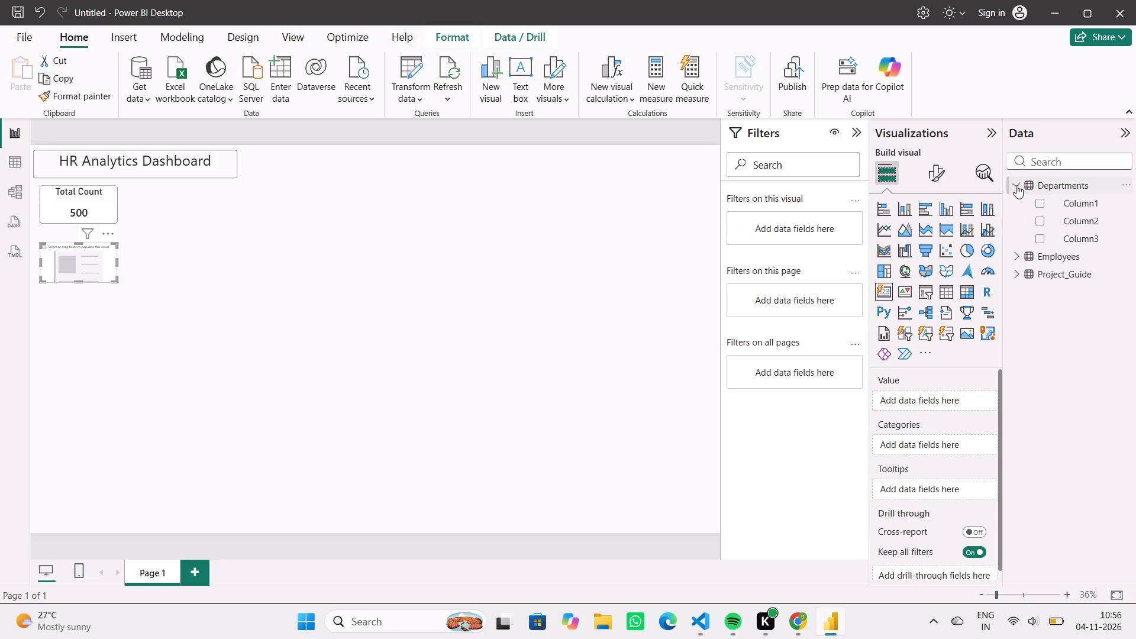
click(1073, 205)
click(1019, 183)
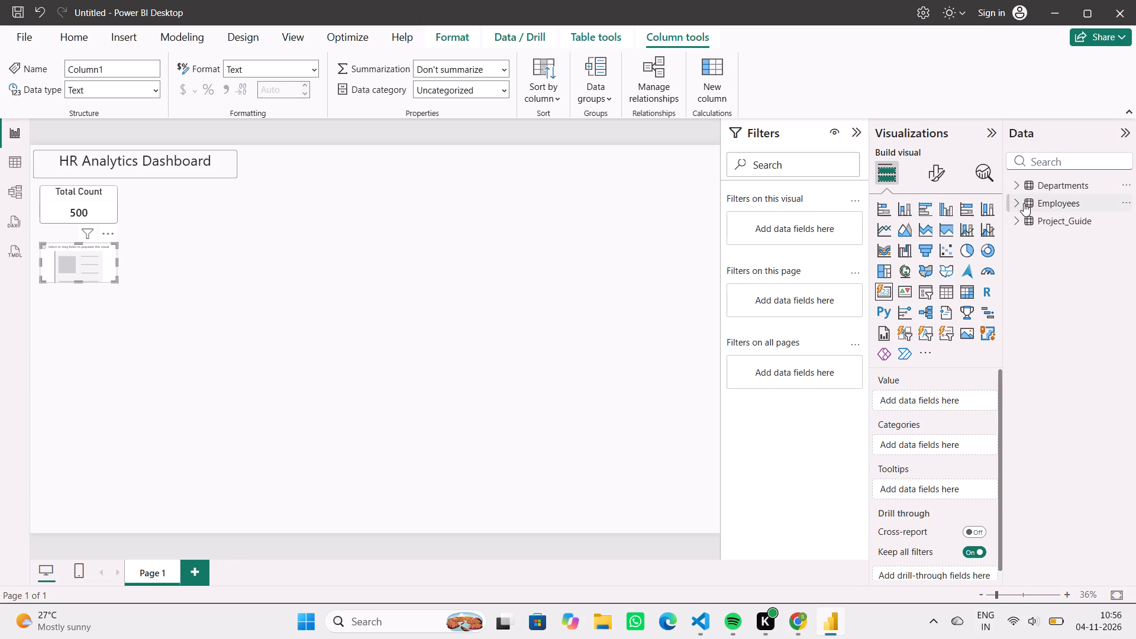
click(1020, 221)
click(1020, 221)
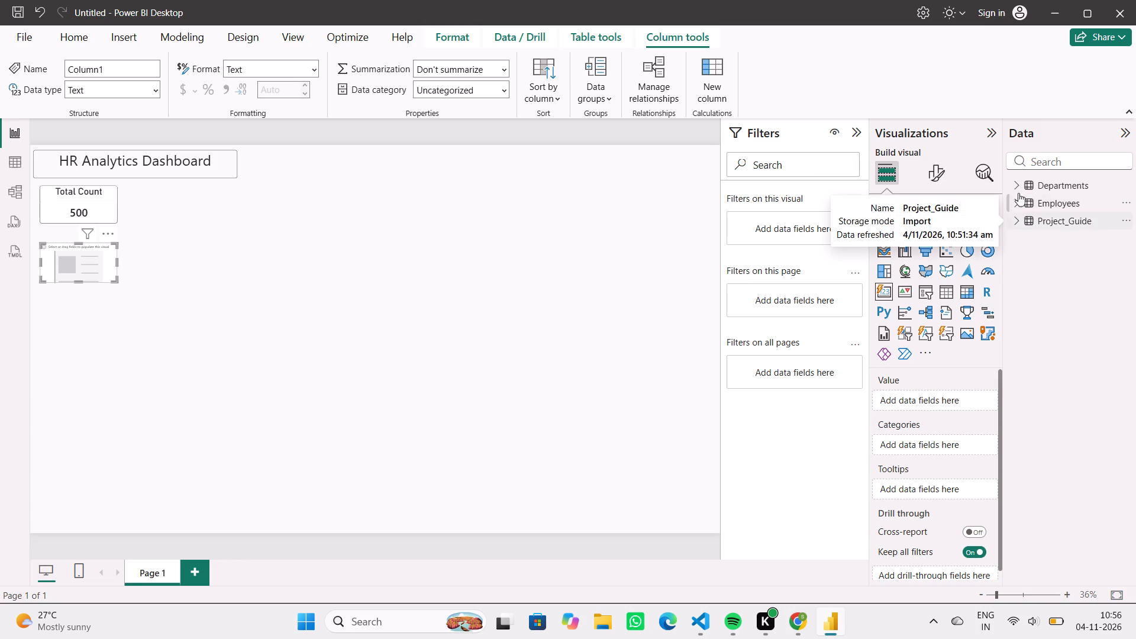
click(1019, 204)
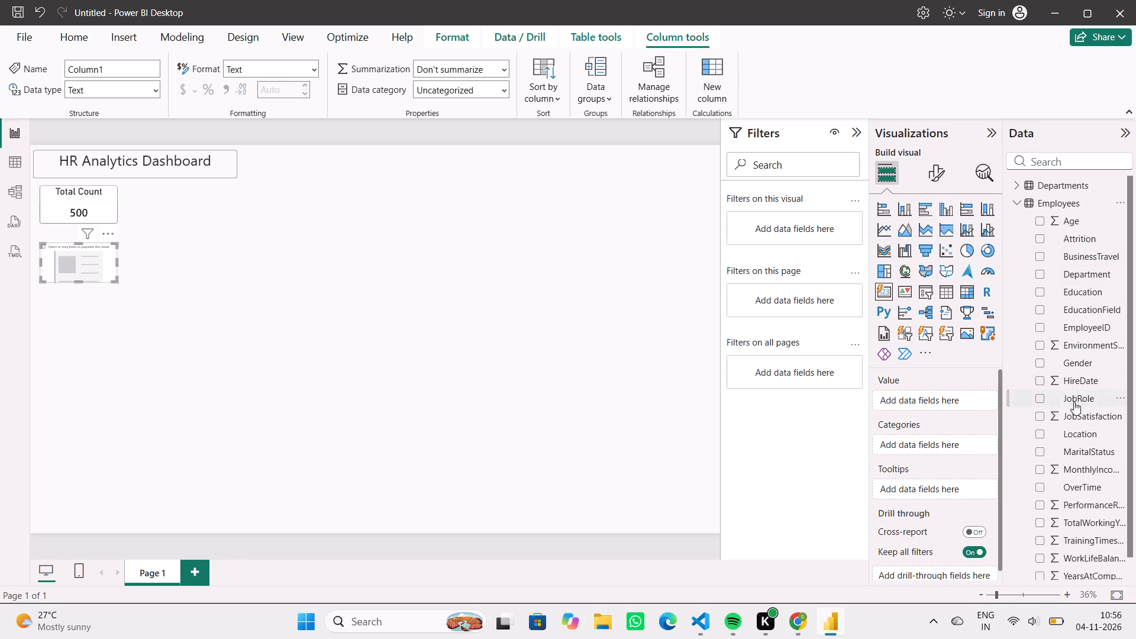
scroll(1069, 418, down, 1)
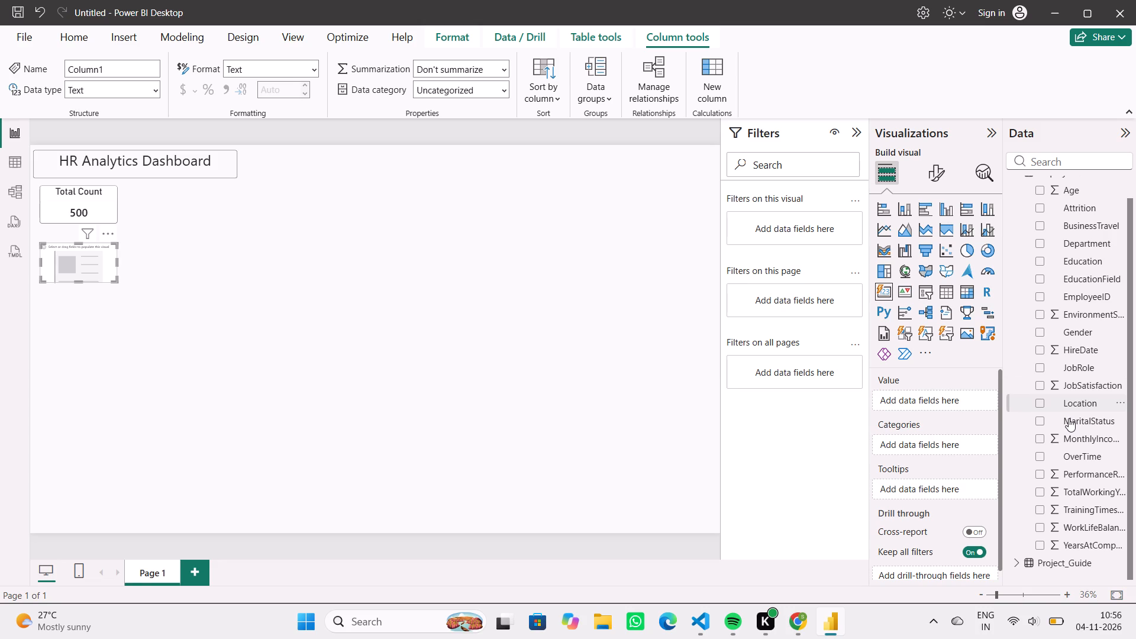
scroll(1069, 418, down, 1)
click(794, 628)
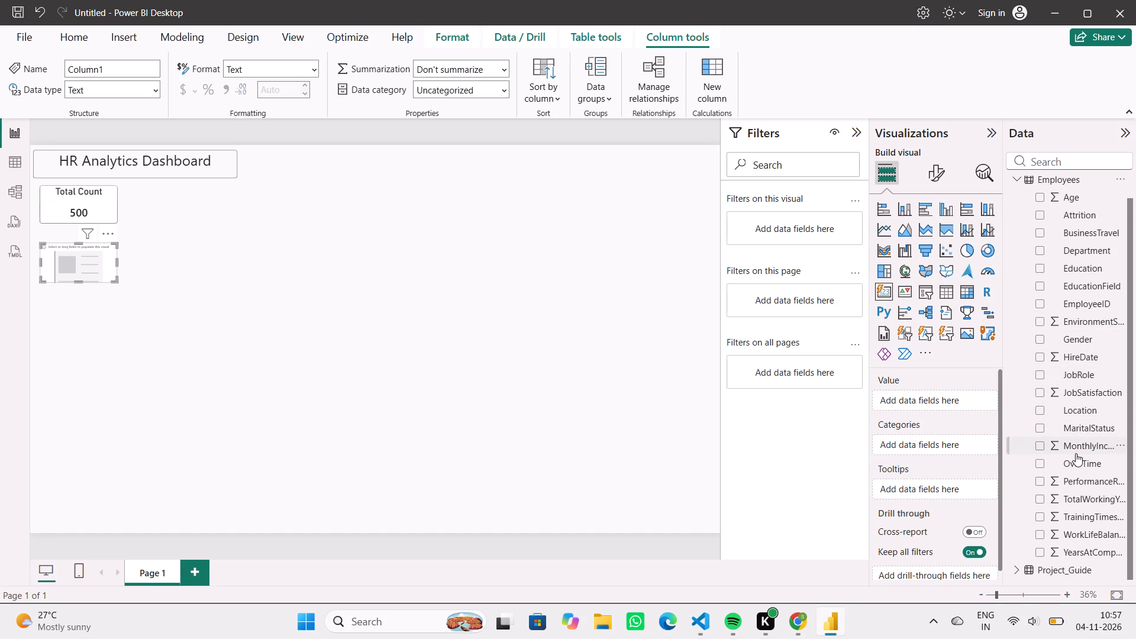
scroll(1074, 500, down, 2)
scroll(1033, 209, up, 1)
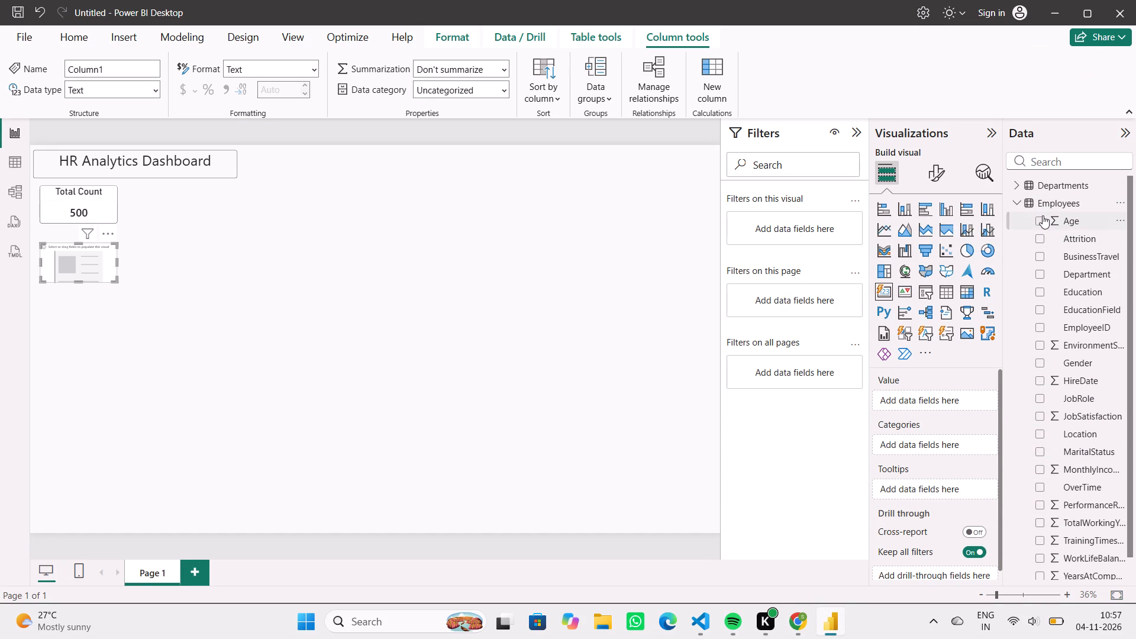
Look through the Departments and Employees tables' data across all columns, including Attrition.
click(12, 161)
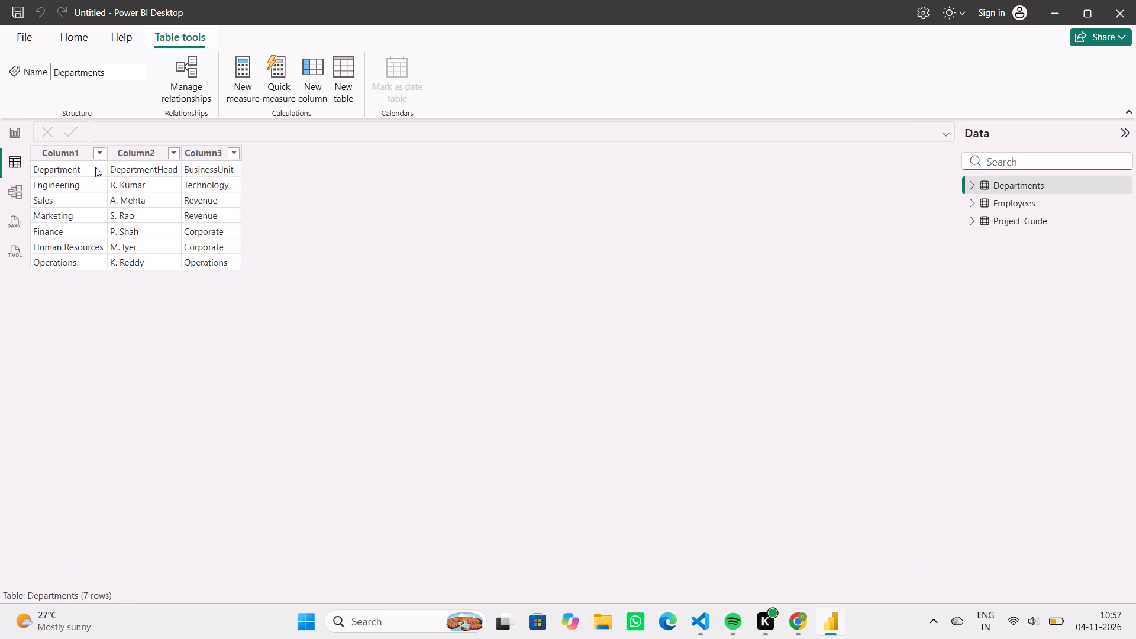
click(99, 152)
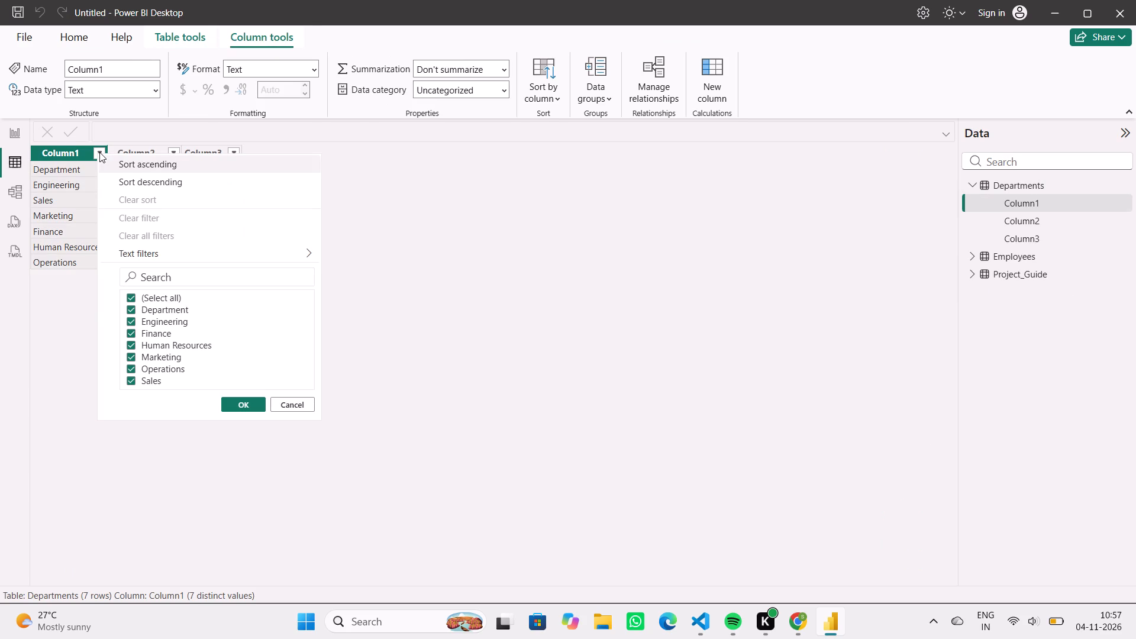
scroll(160, 334, down, 2)
click(135, 431)
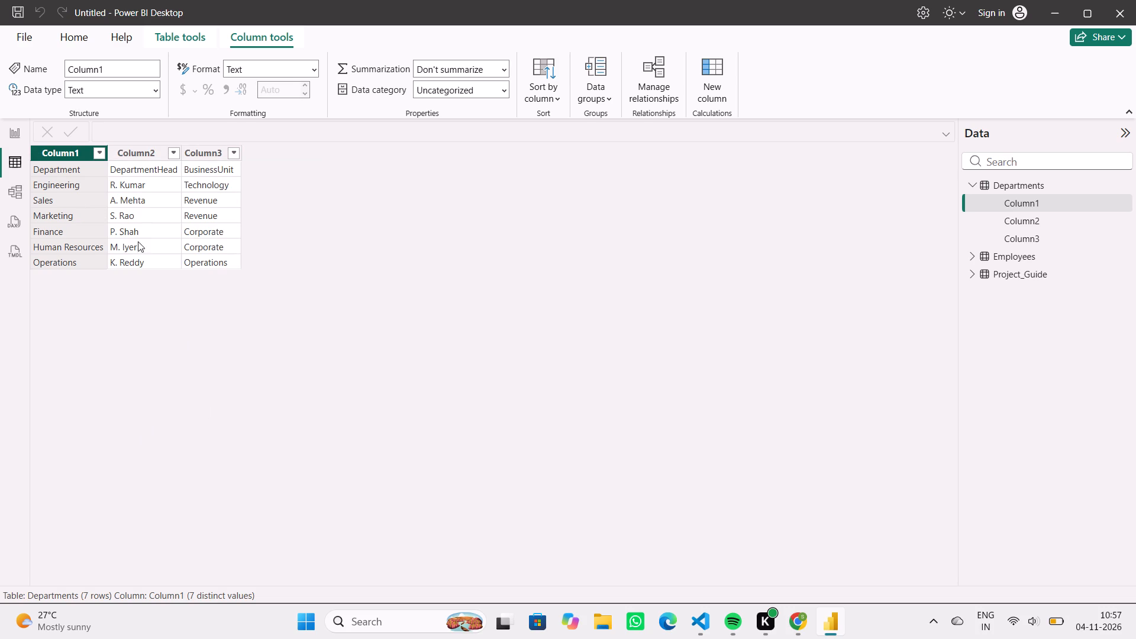
drag(517, 288, 797, 324)
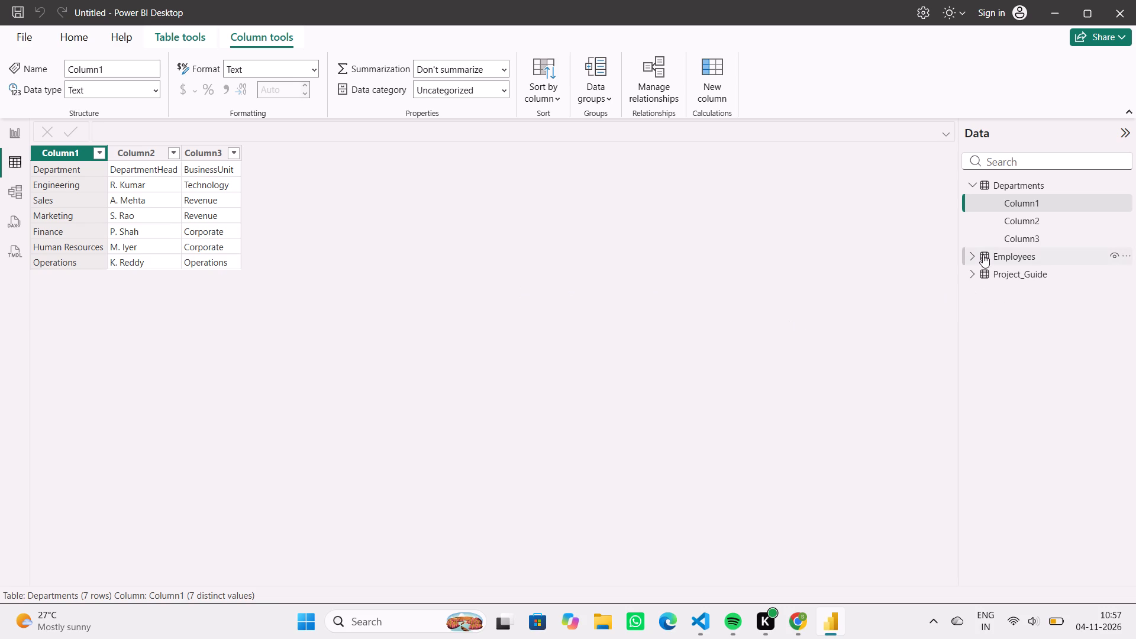
click(983, 254)
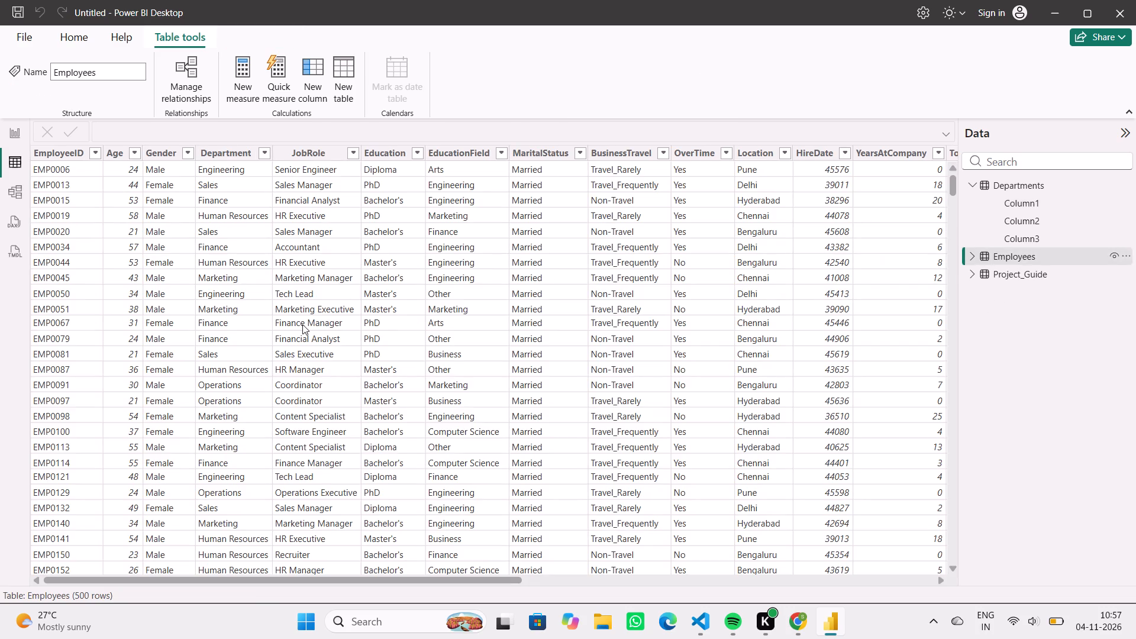
scroll(292, 299, up, 1)
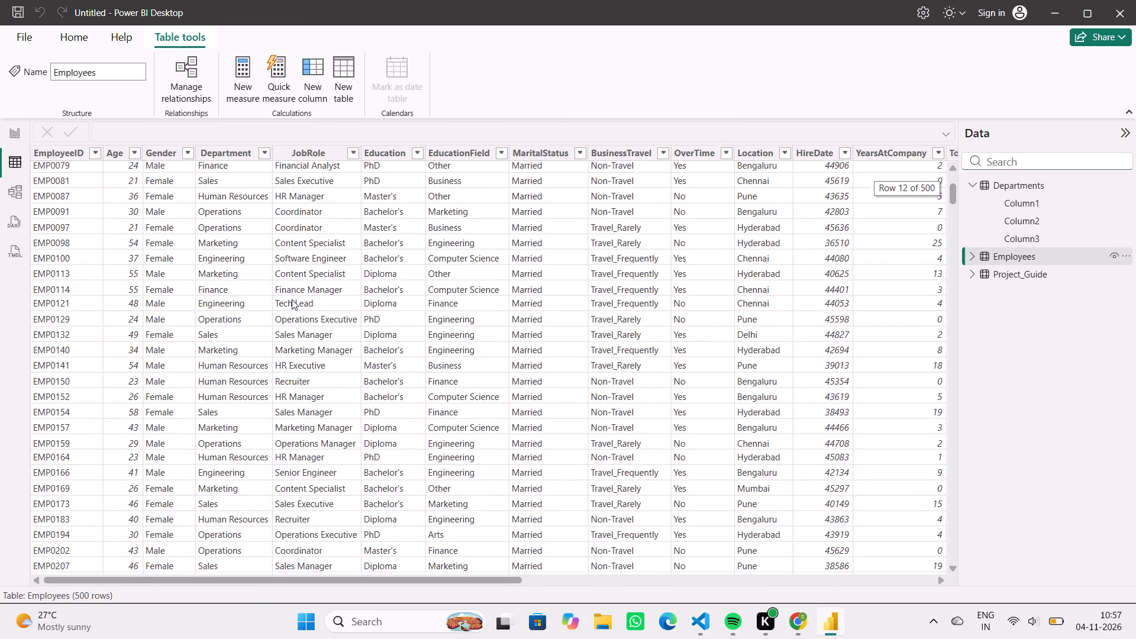
scroll(292, 299, up, 1)
scroll(495, 285, left, 4)
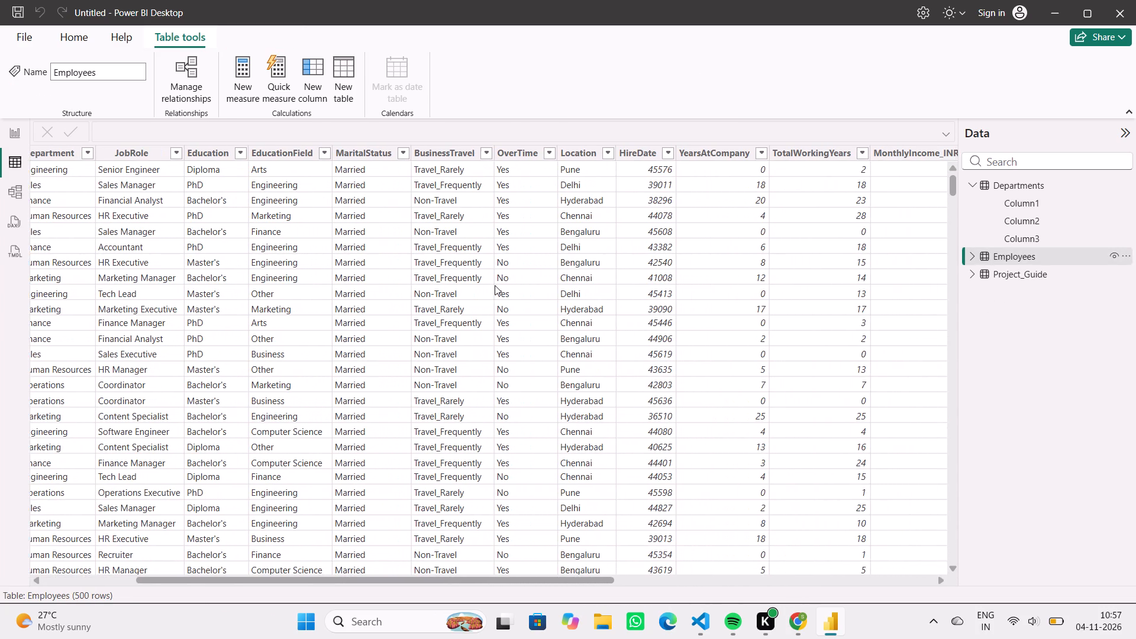
scroll(495, 285, left, 9)
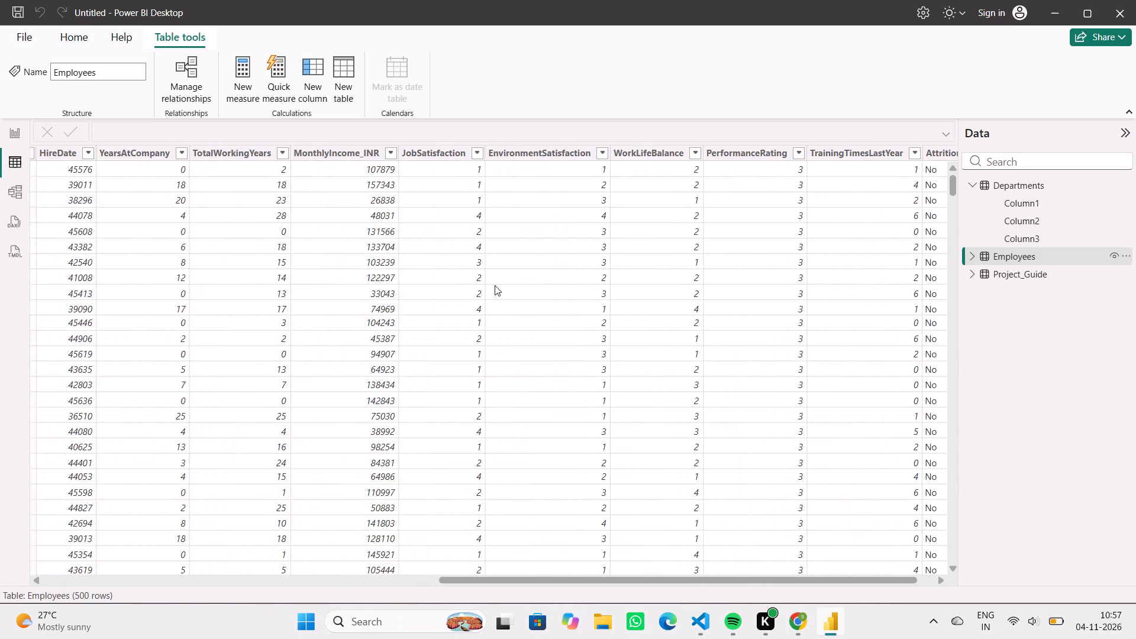
scroll(495, 285, left, 3)
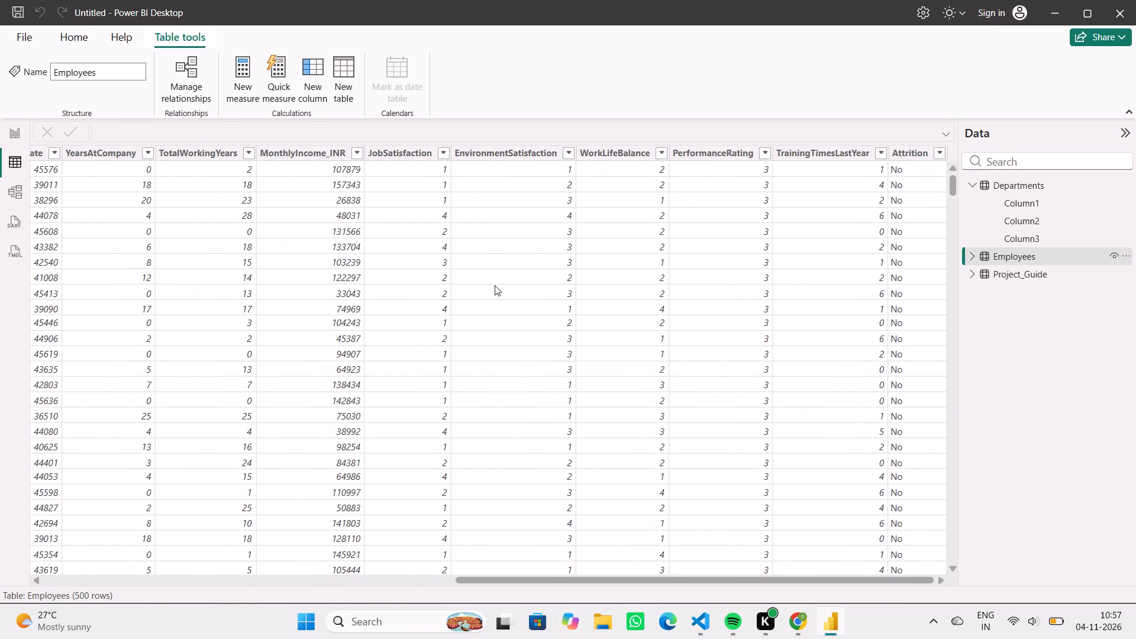
scroll(495, 285, right, 2)
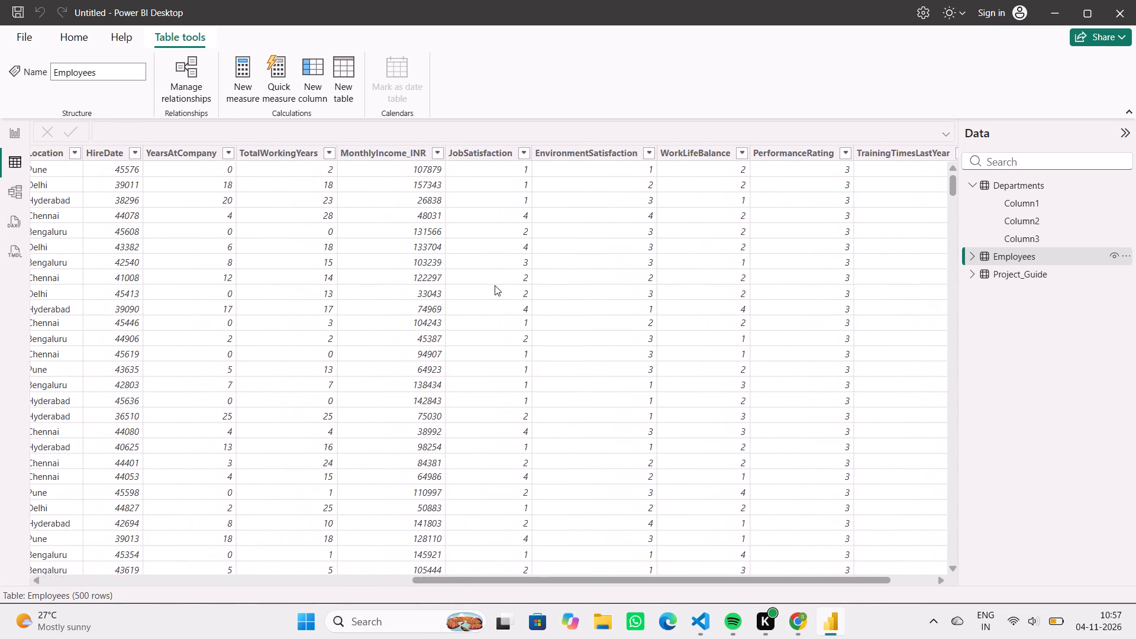
scroll(495, 285, right, 3)
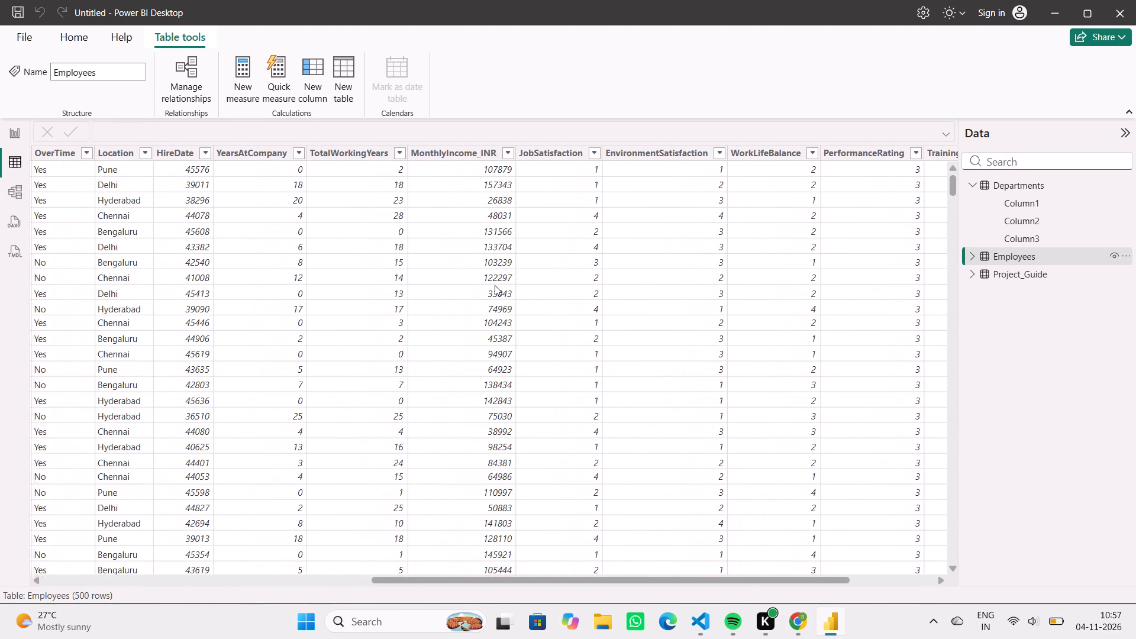
scroll(495, 285, right, 3)
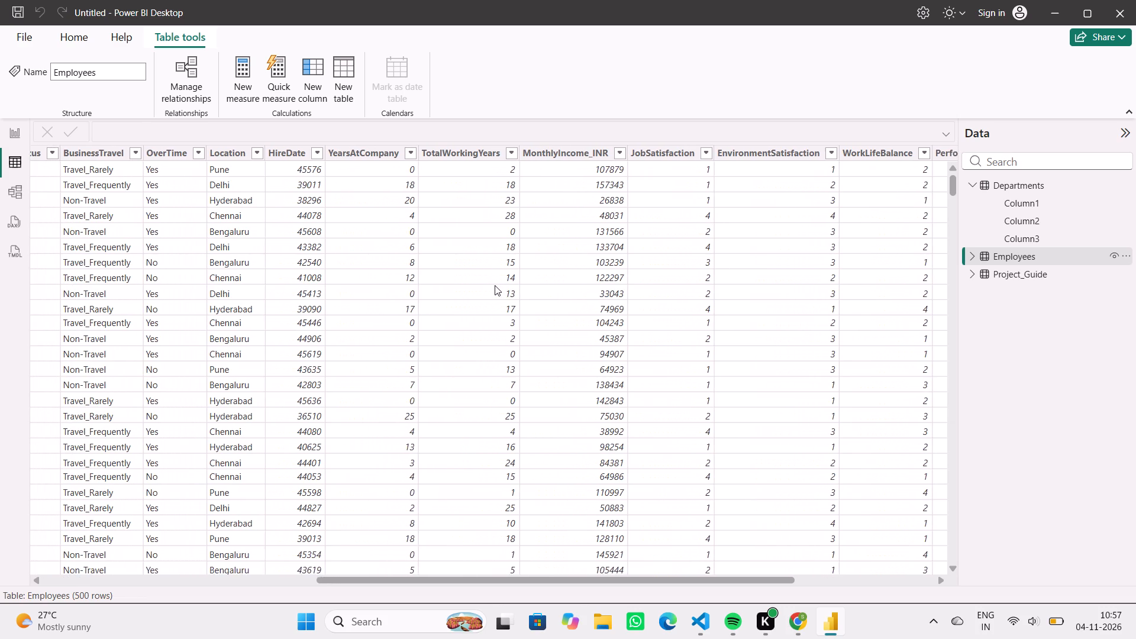
scroll(495, 285, right, 3)
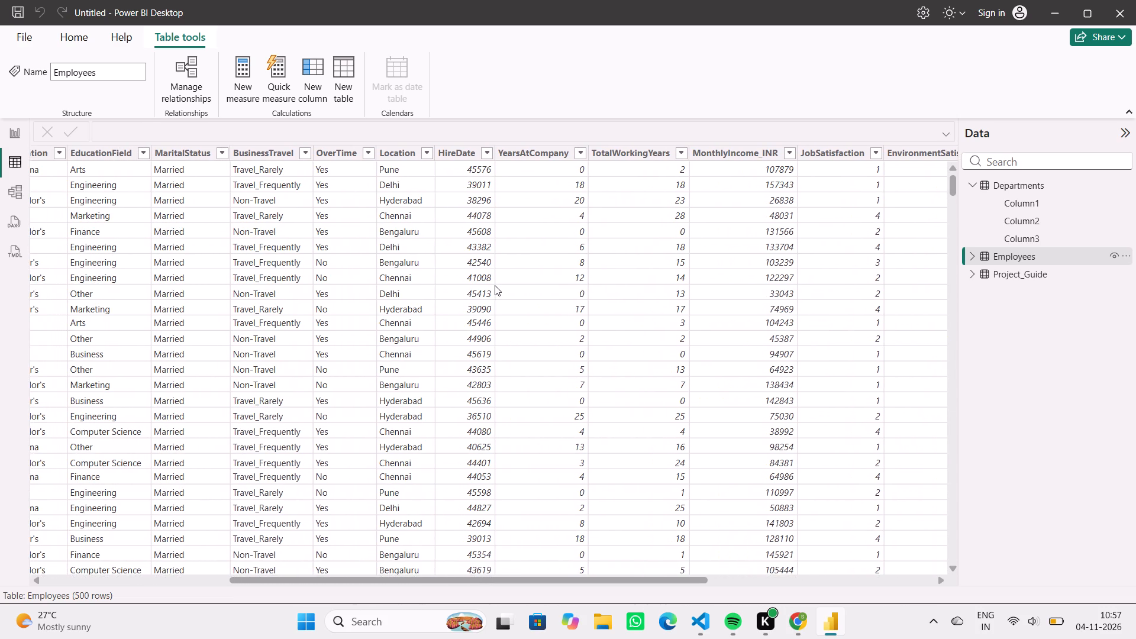
scroll(495, 285, right, 7)
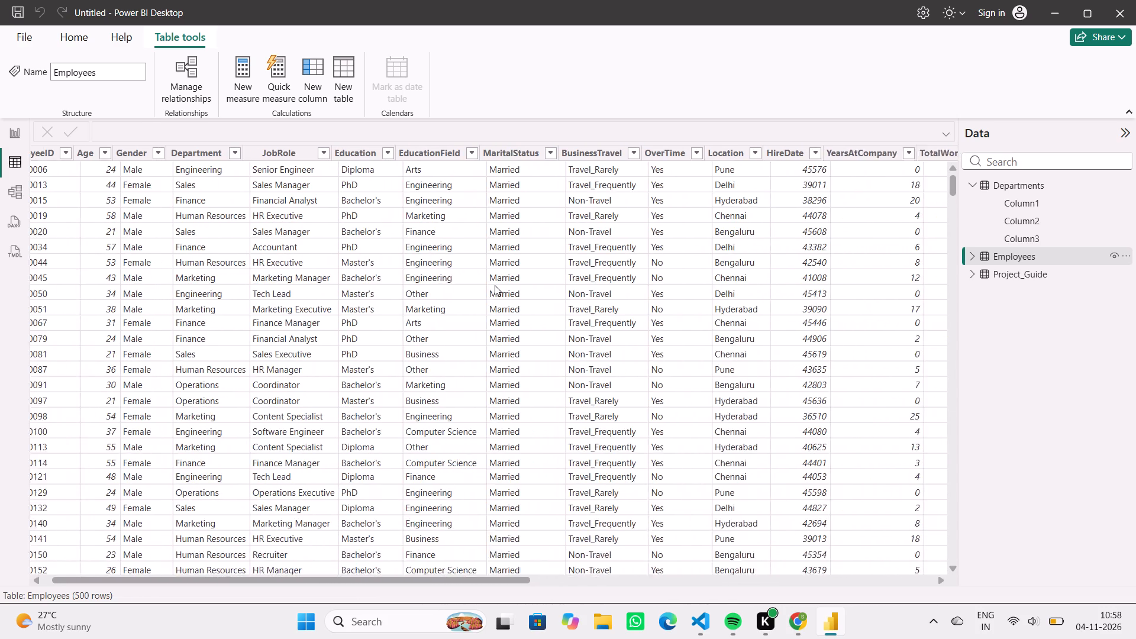
scroll(495, 285, right, 4)
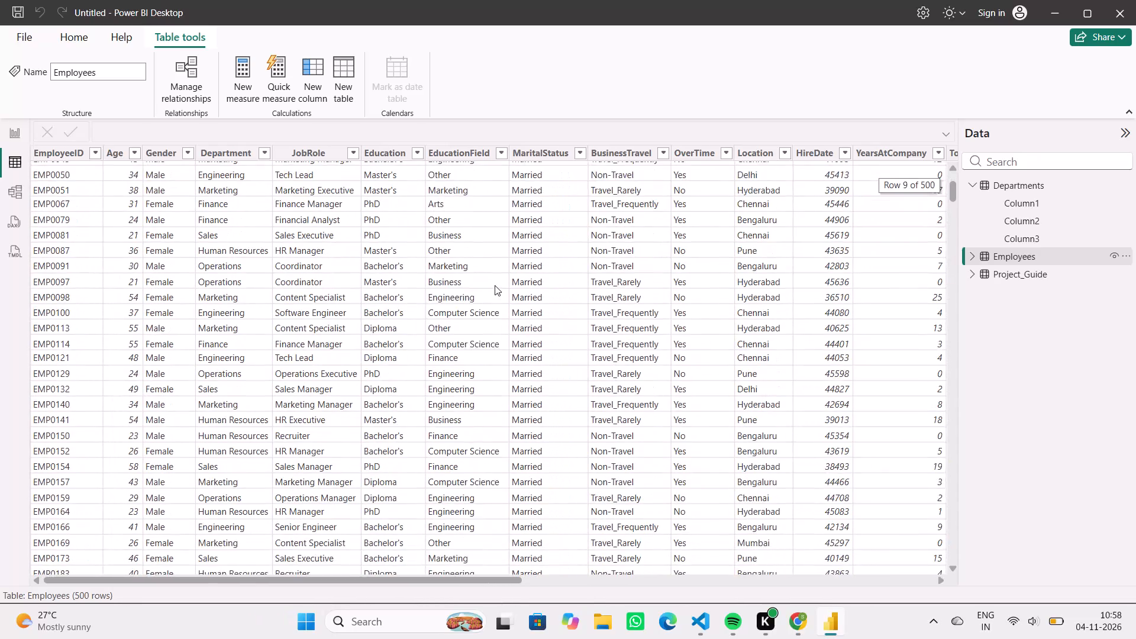
scroll(495, 285, right, 1)
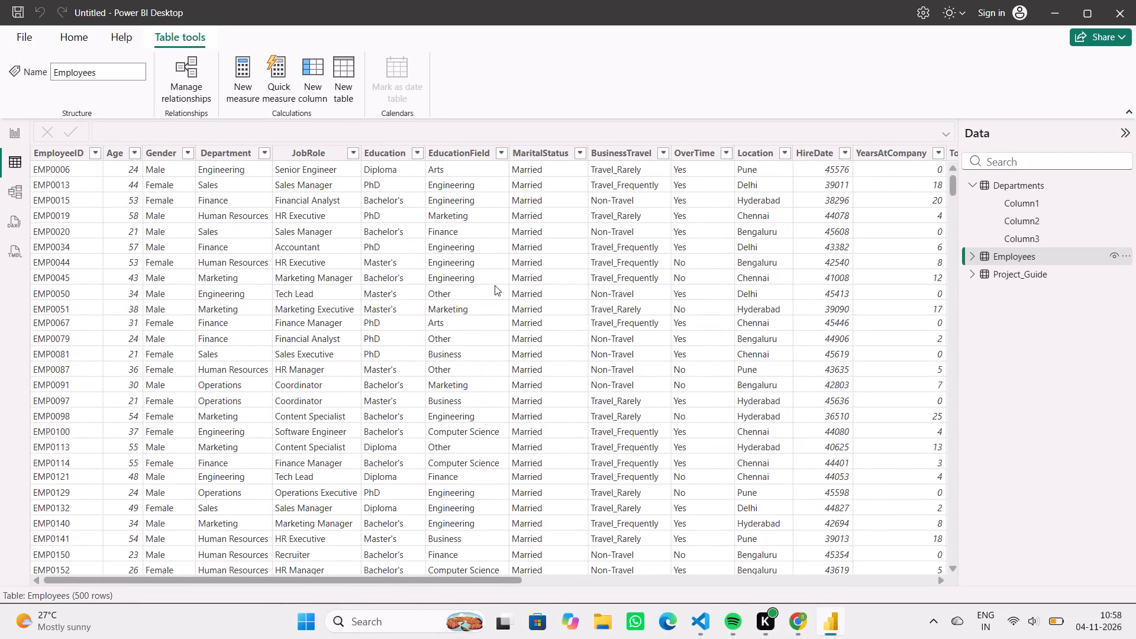
Review the Project_Guide table's notes, recheck the Departments and Employees data, and return to the report page.
click(970, 279)
click(995, 280)
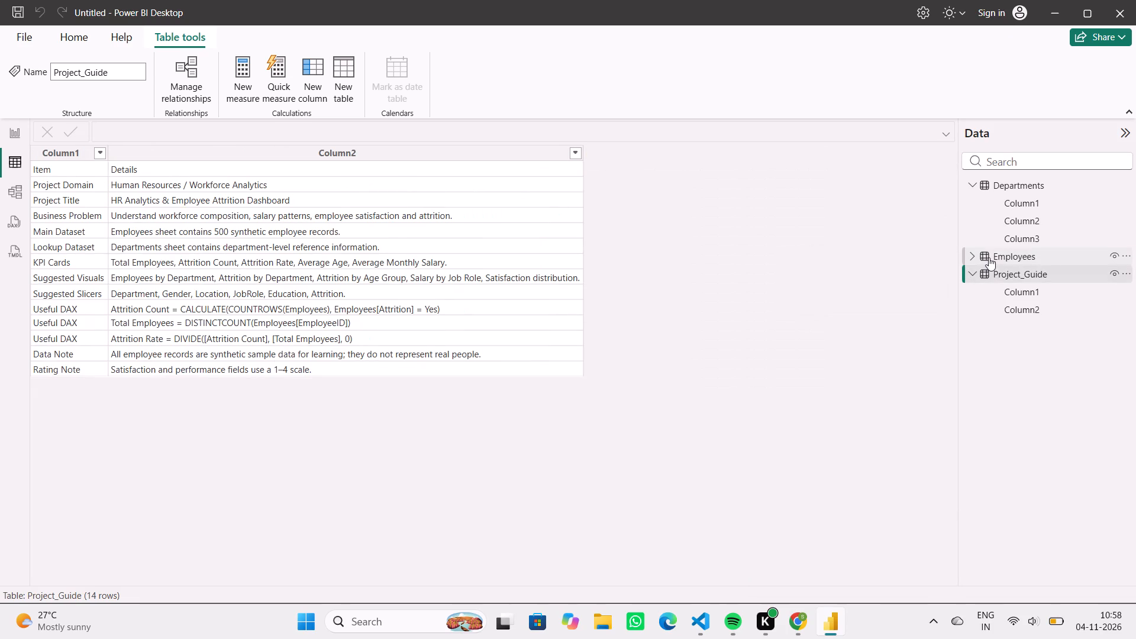
click(1008, 241)
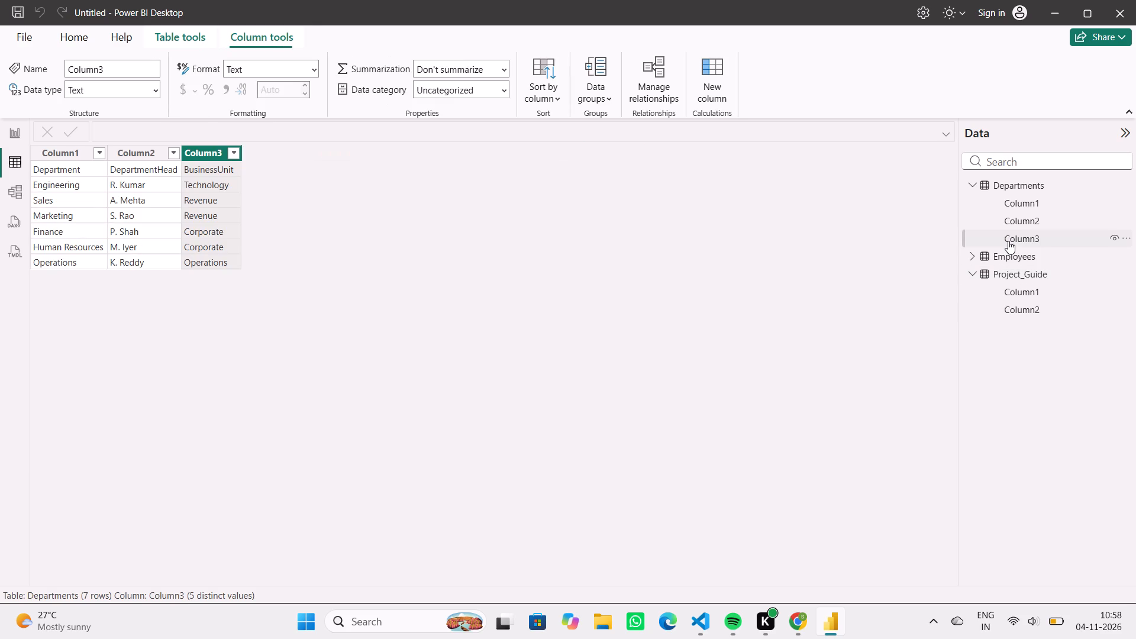
click(994, 259)
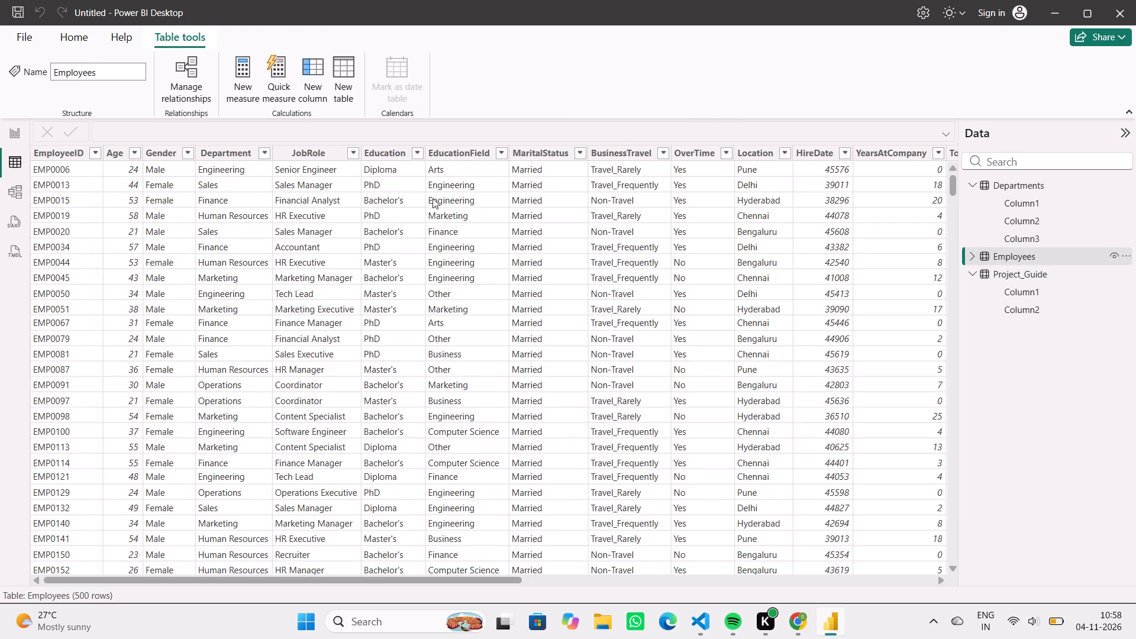
click(19, 132)
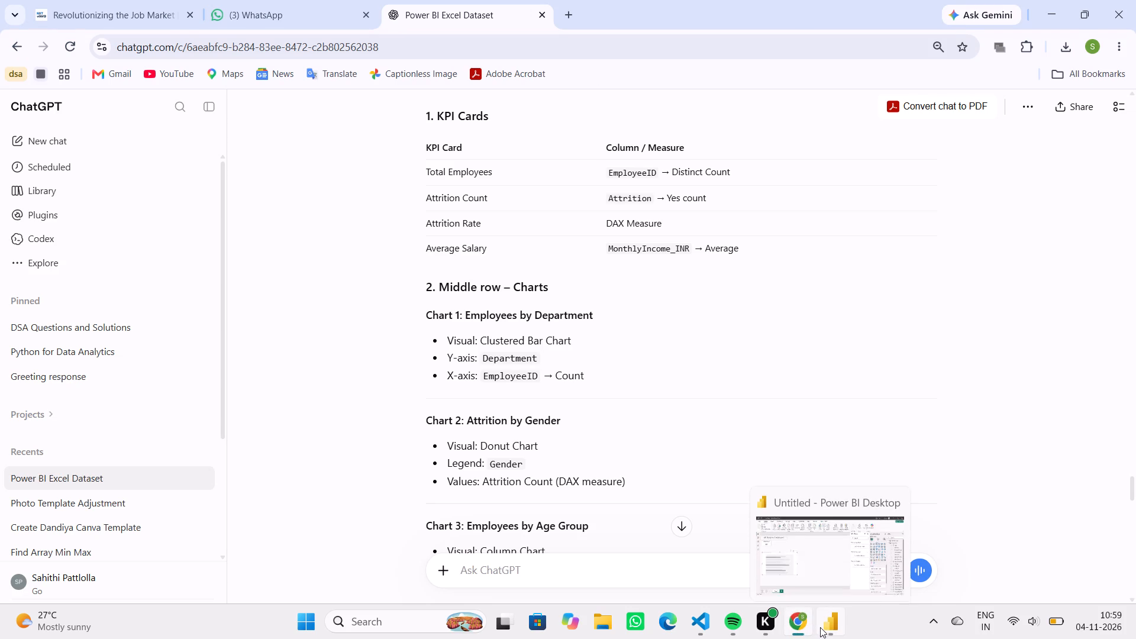
click(820, 627)
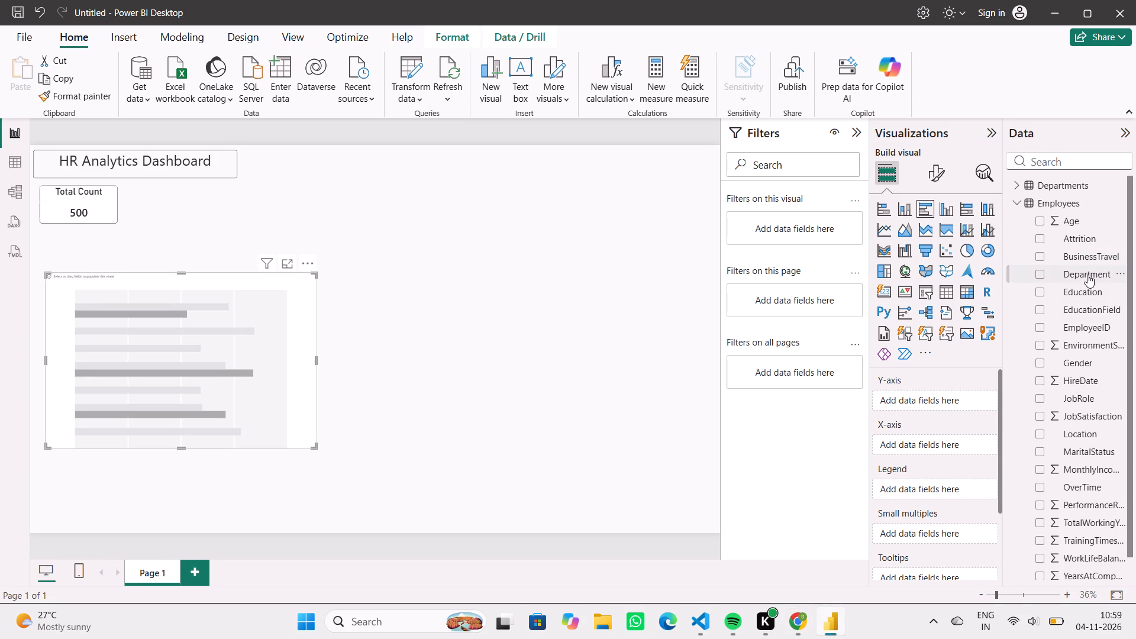
drag(1087, 275, 950, 402)
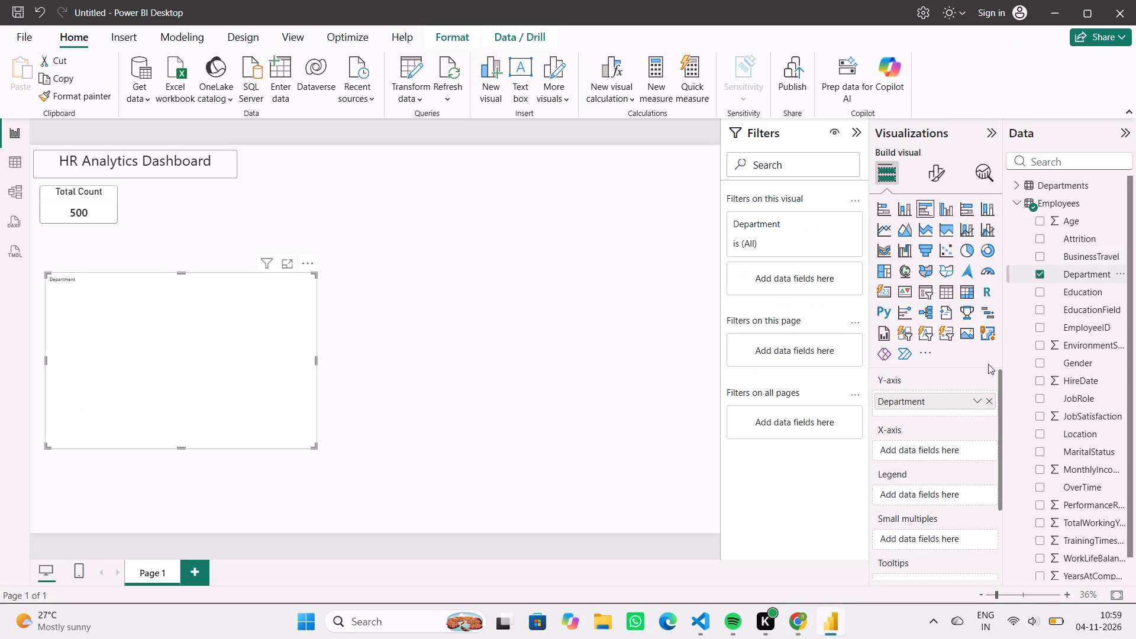
drag(1083, 327, 950, 446)
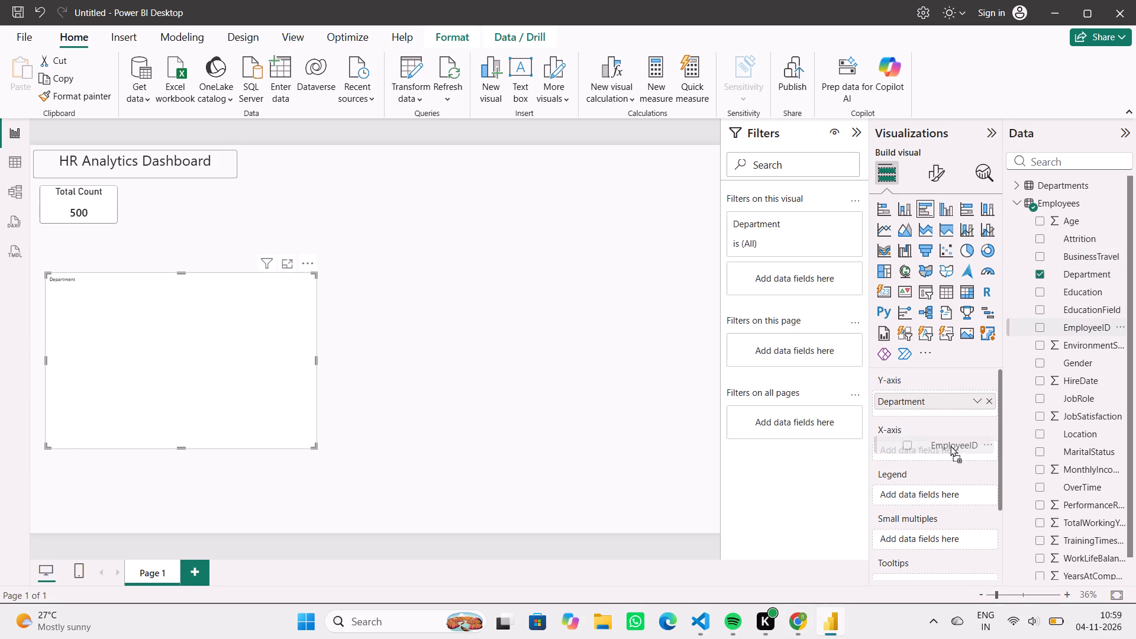
drag(950, 446, 942, 447)
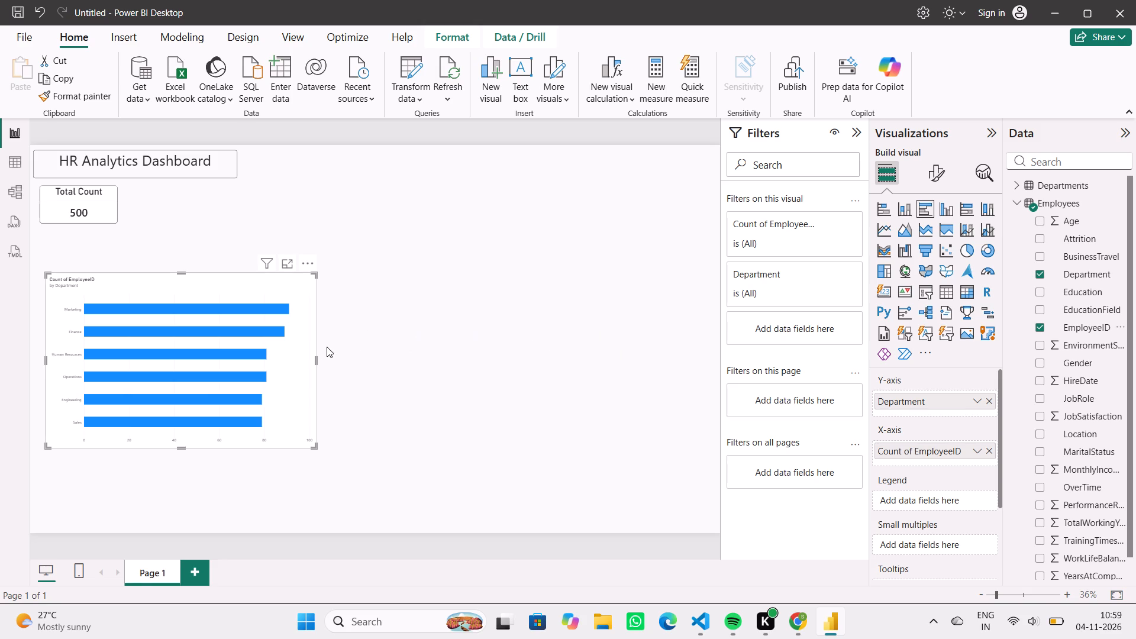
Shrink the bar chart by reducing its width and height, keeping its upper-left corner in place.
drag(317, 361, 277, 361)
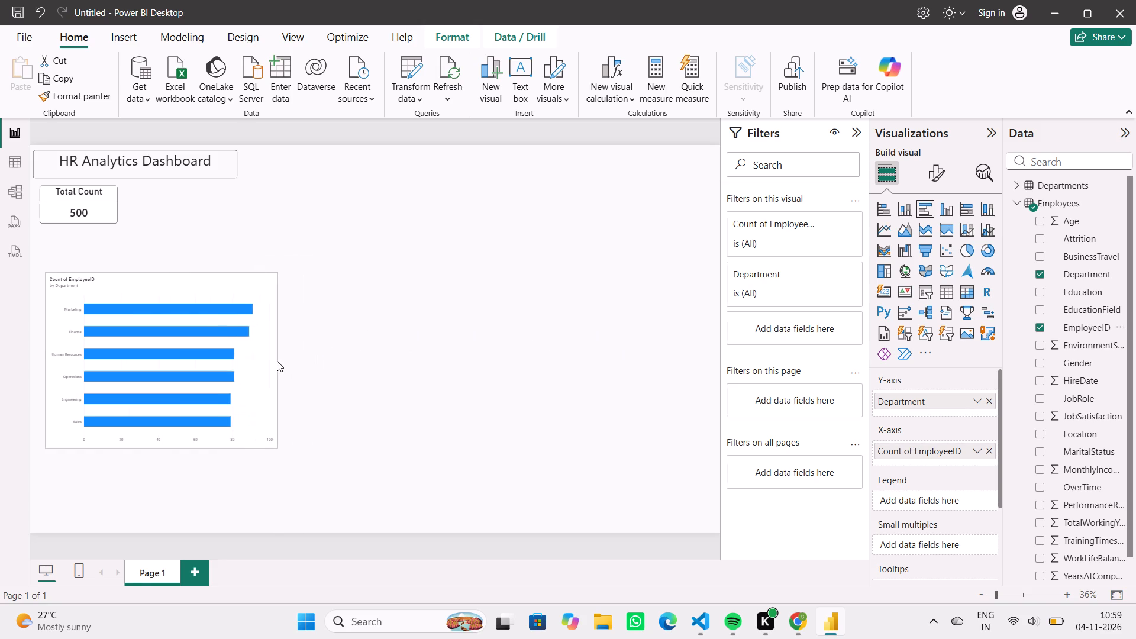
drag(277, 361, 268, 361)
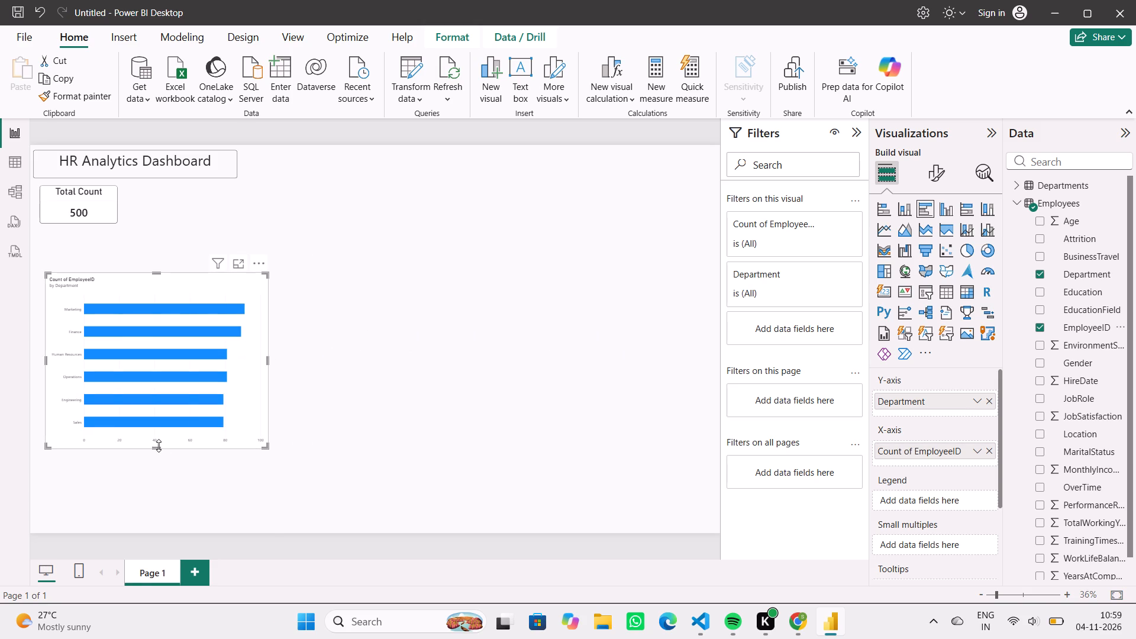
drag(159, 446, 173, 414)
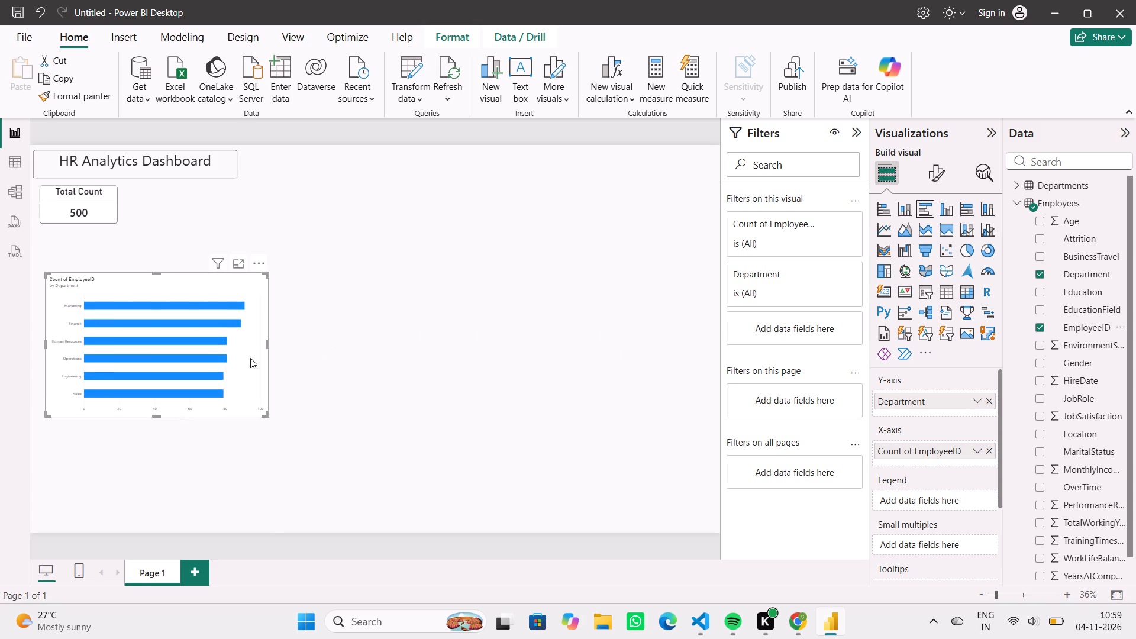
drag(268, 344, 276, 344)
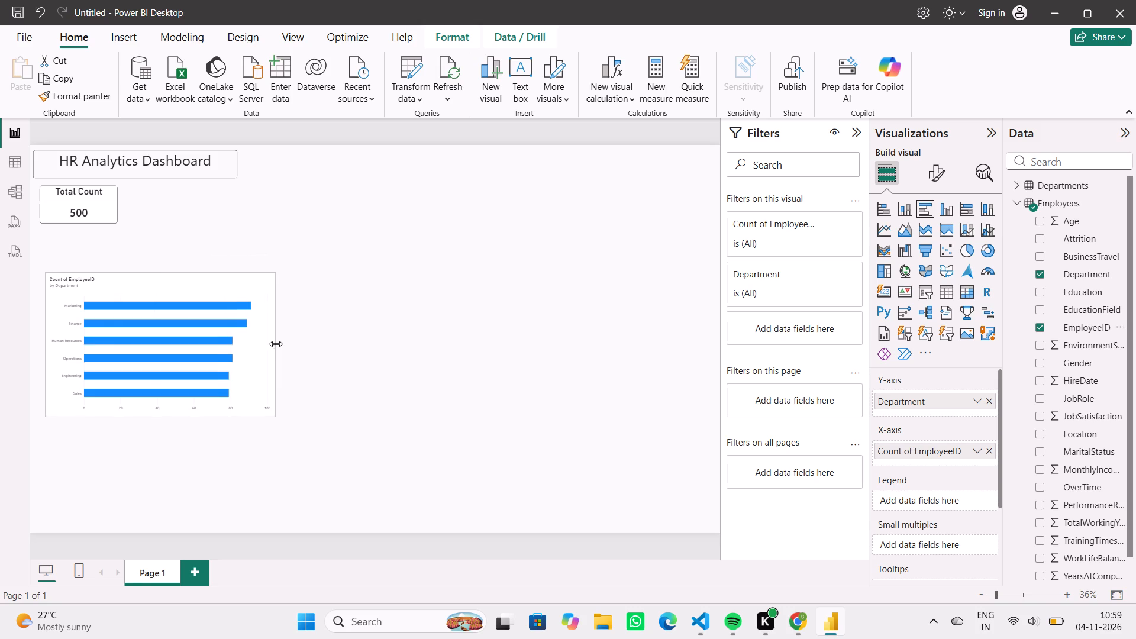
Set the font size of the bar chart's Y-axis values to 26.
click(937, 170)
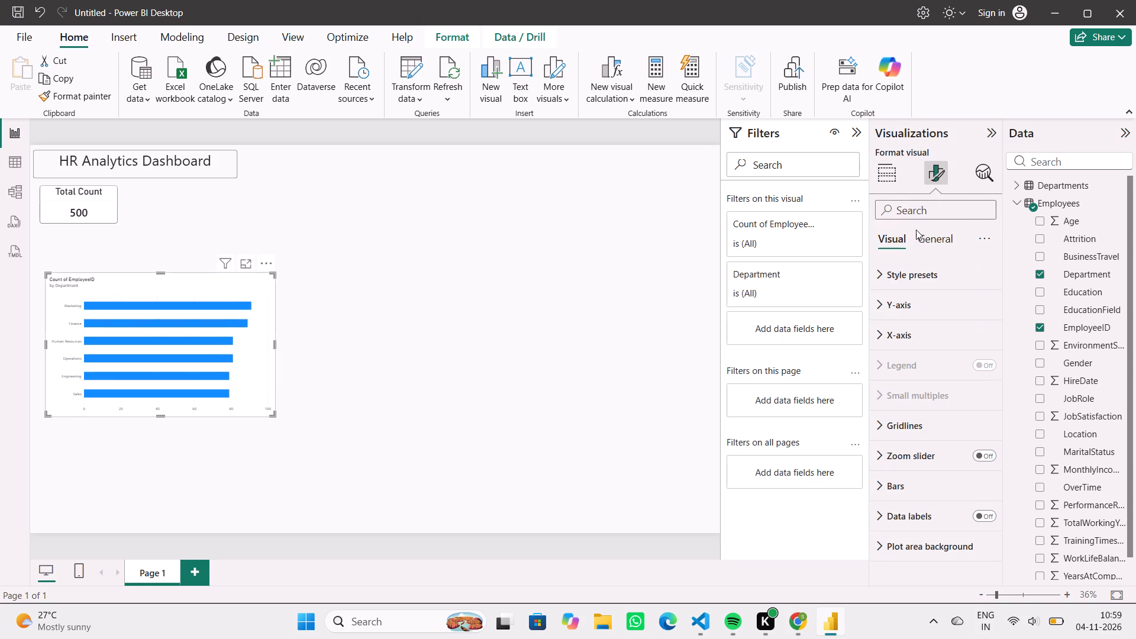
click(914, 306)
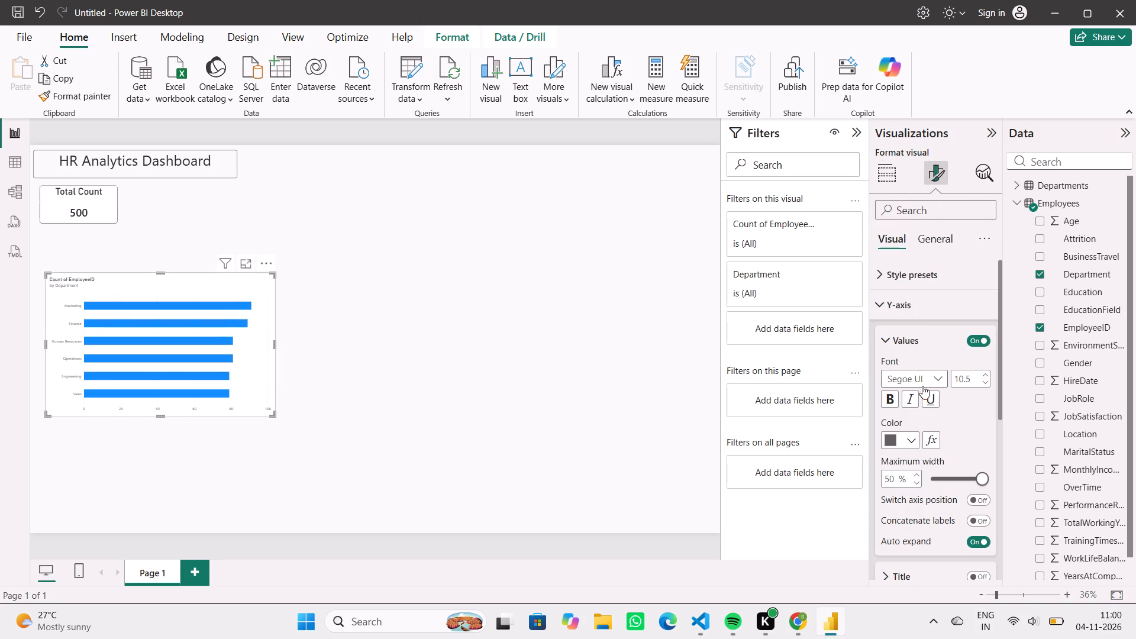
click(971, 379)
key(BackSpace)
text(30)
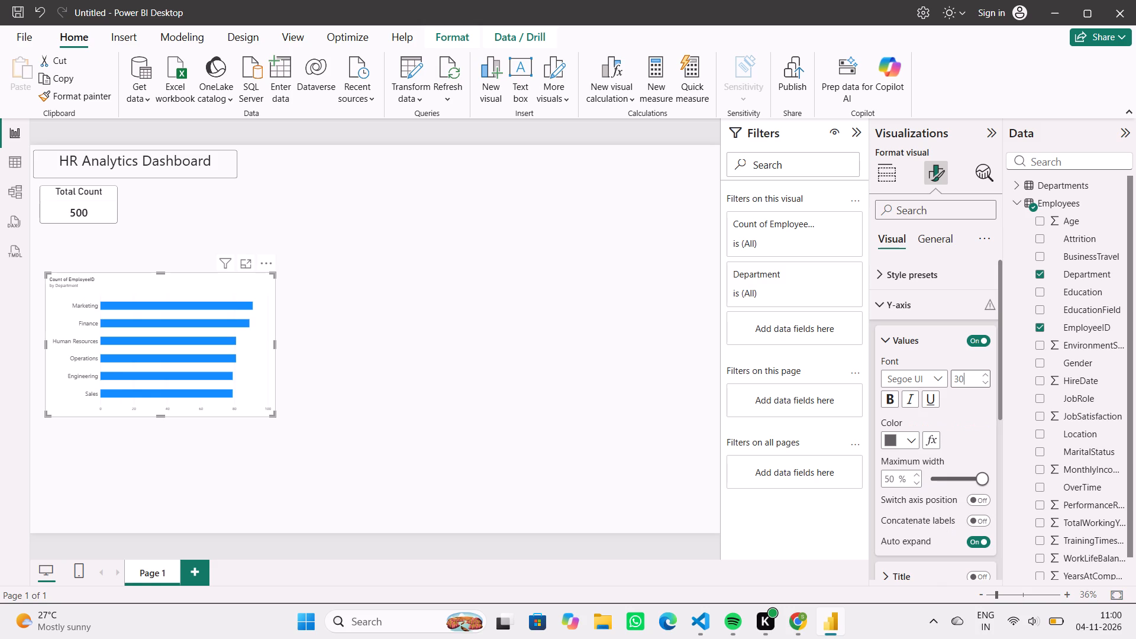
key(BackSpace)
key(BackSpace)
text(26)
Set the font size of the bar chart's X-axis values to 16.
scroll(944, 488, down, 2)
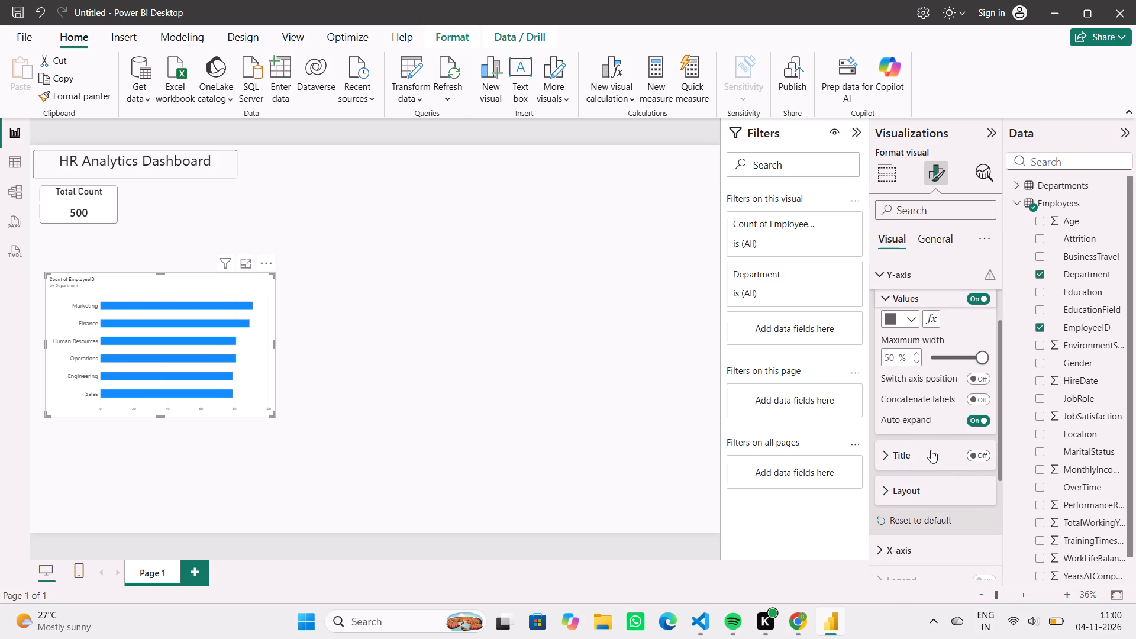
scroll(928, 448, down, 3)
click(916, 359)
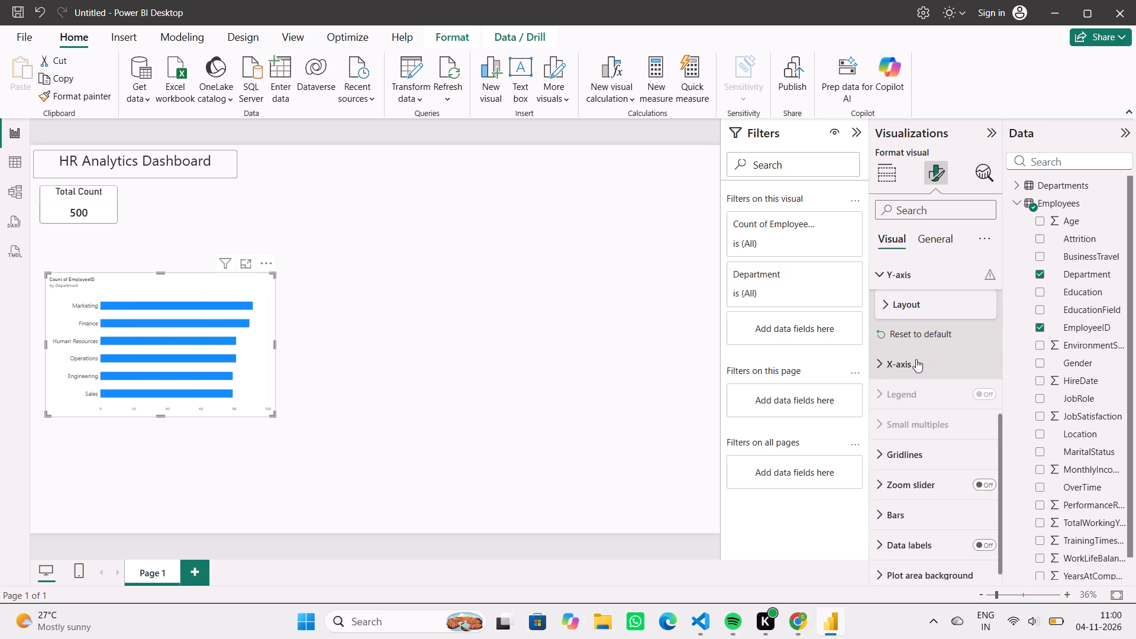
scroll(924, 469, down, 2)
click(940, 470)
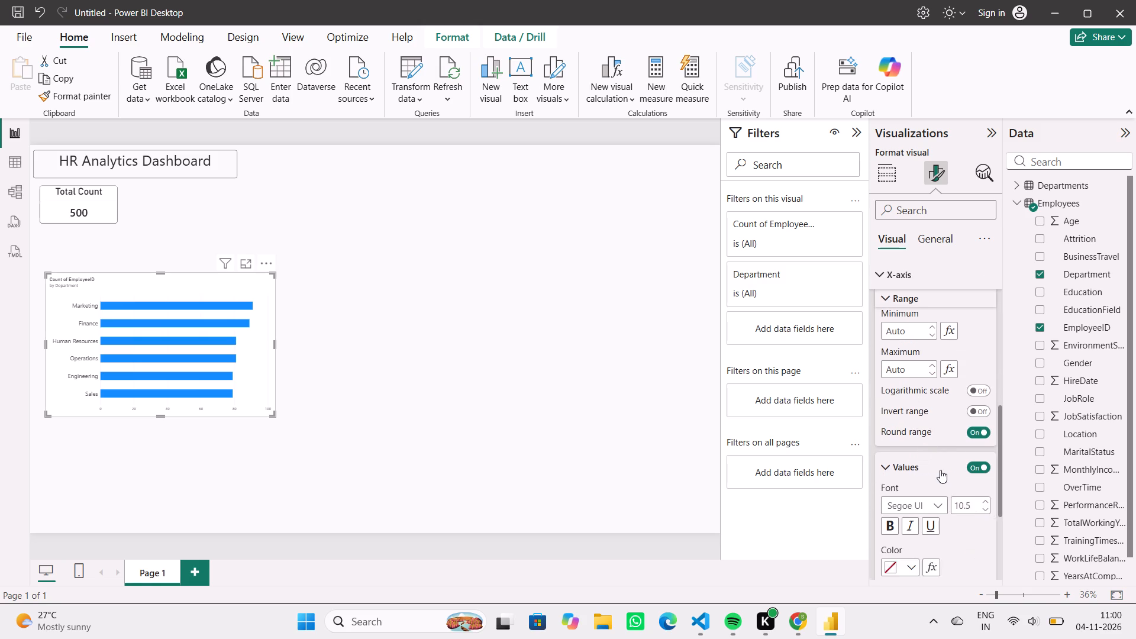
scroll(940, 470, down, 1)
click(976, 461)
key(BackSpace)
text(16)
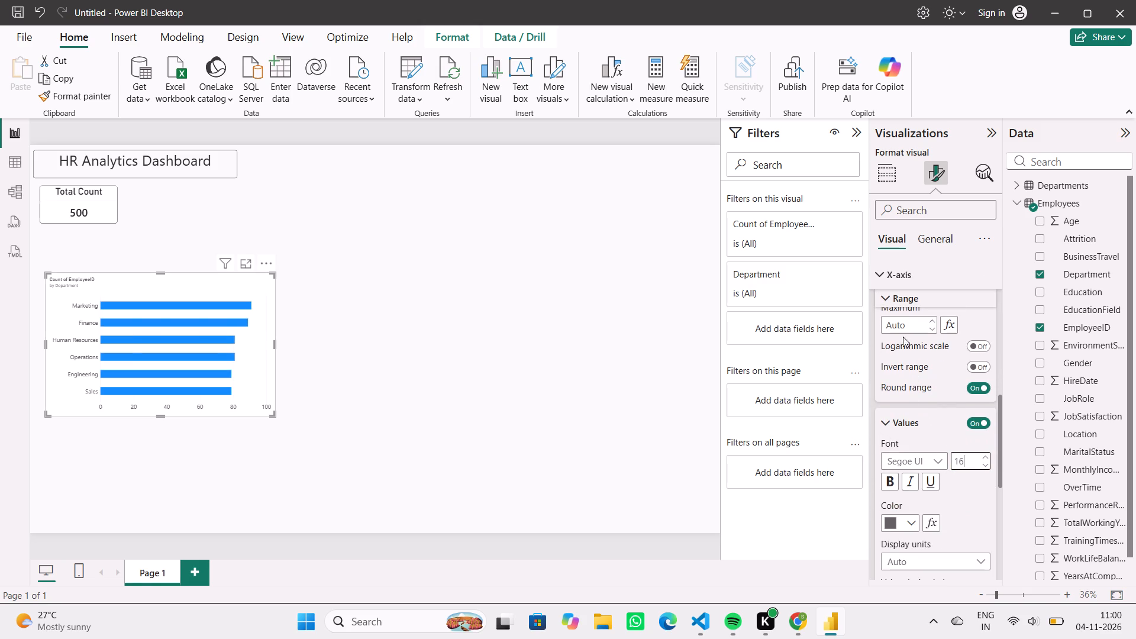
Set the font size of the bar chart's title to 20.
click(934, 234)
click(927, 303)
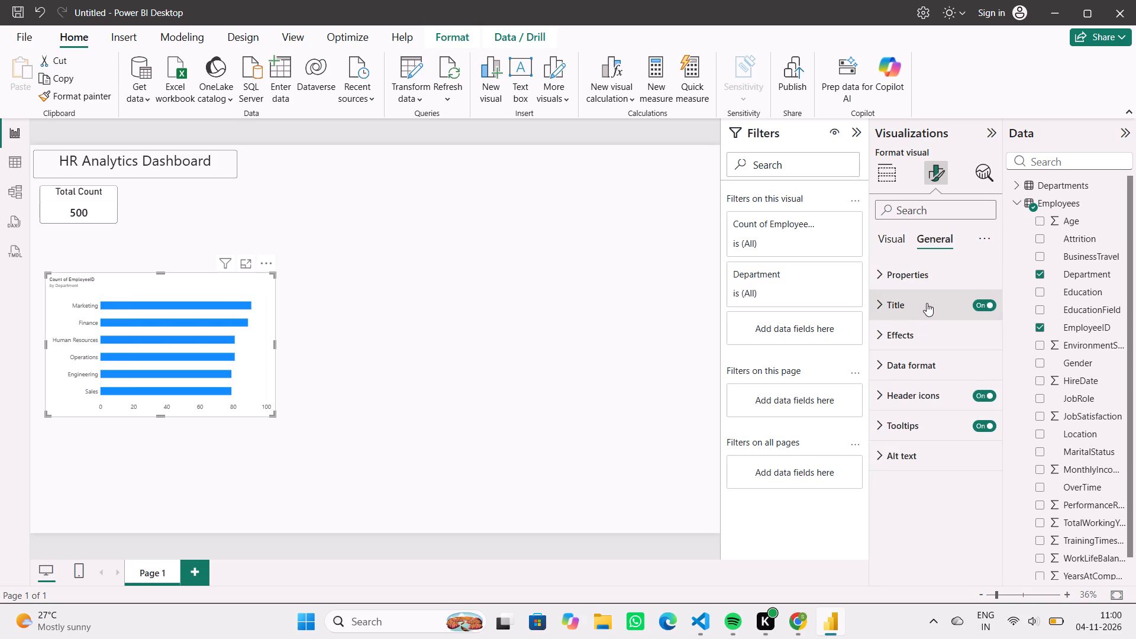
click(968, 450)
key(BackSpace)
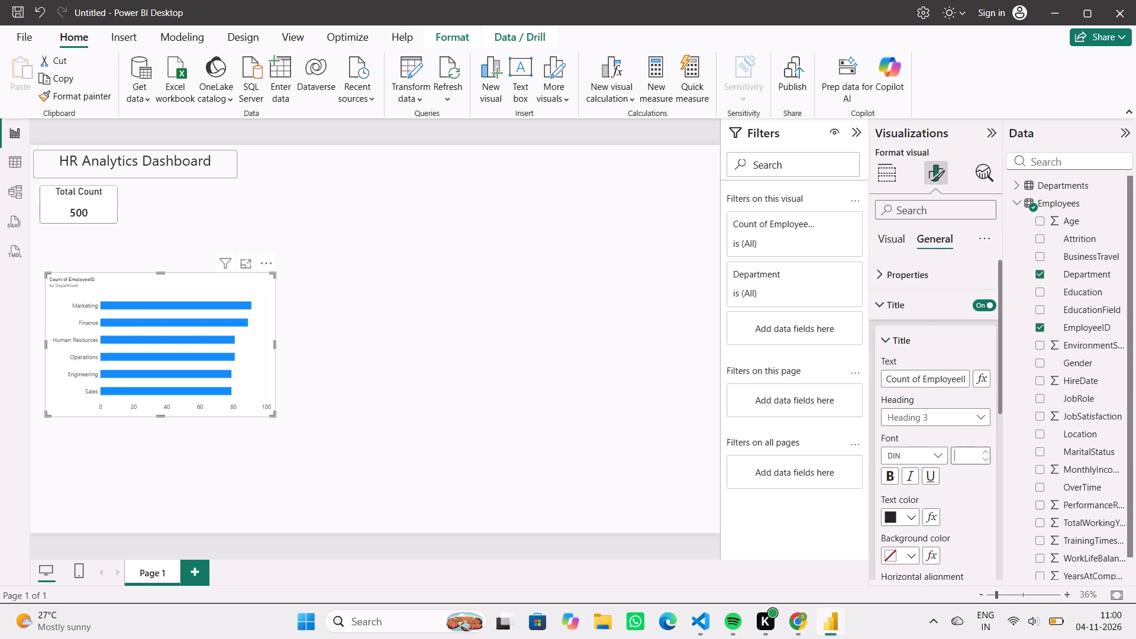
text(20)
scroll(968, 451, down, 4)
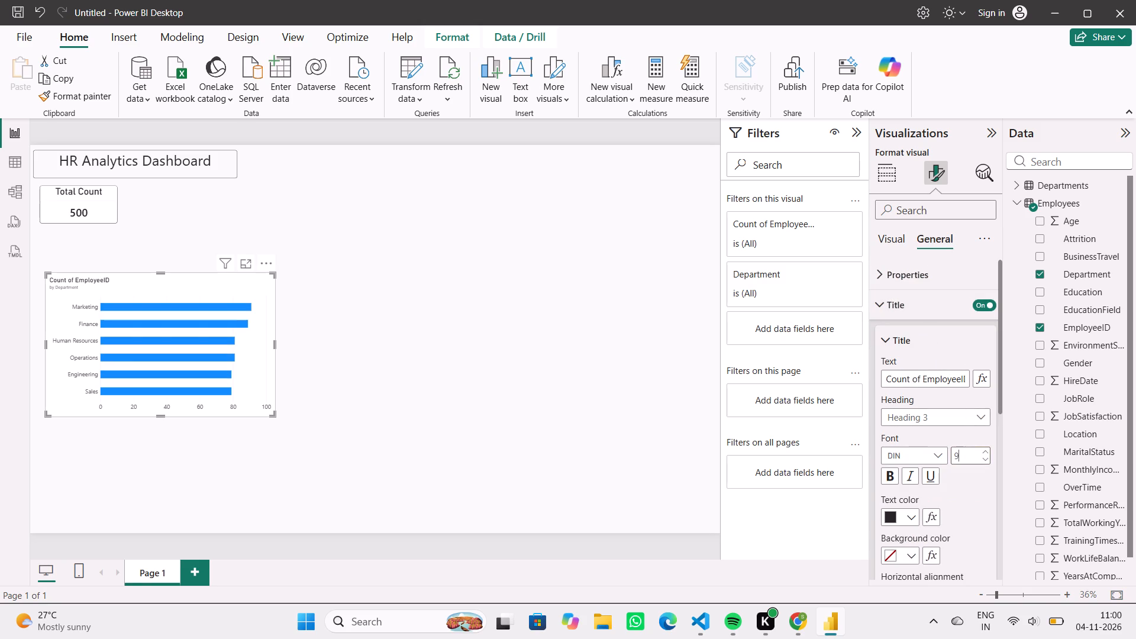
click(970, 454)
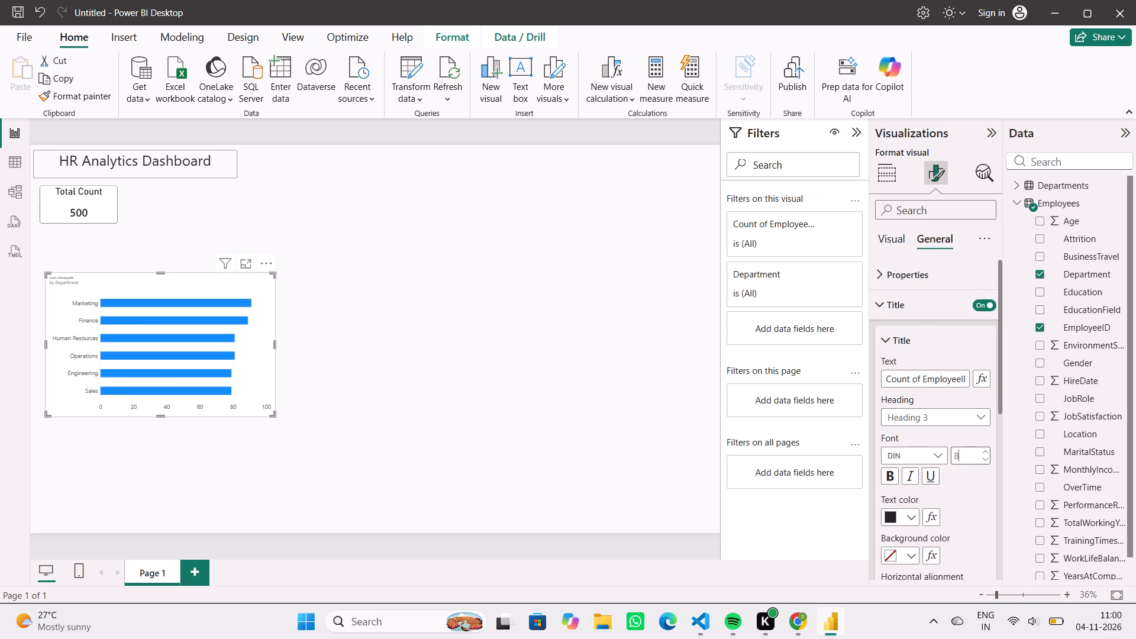
key(BackSpace)
text(10)
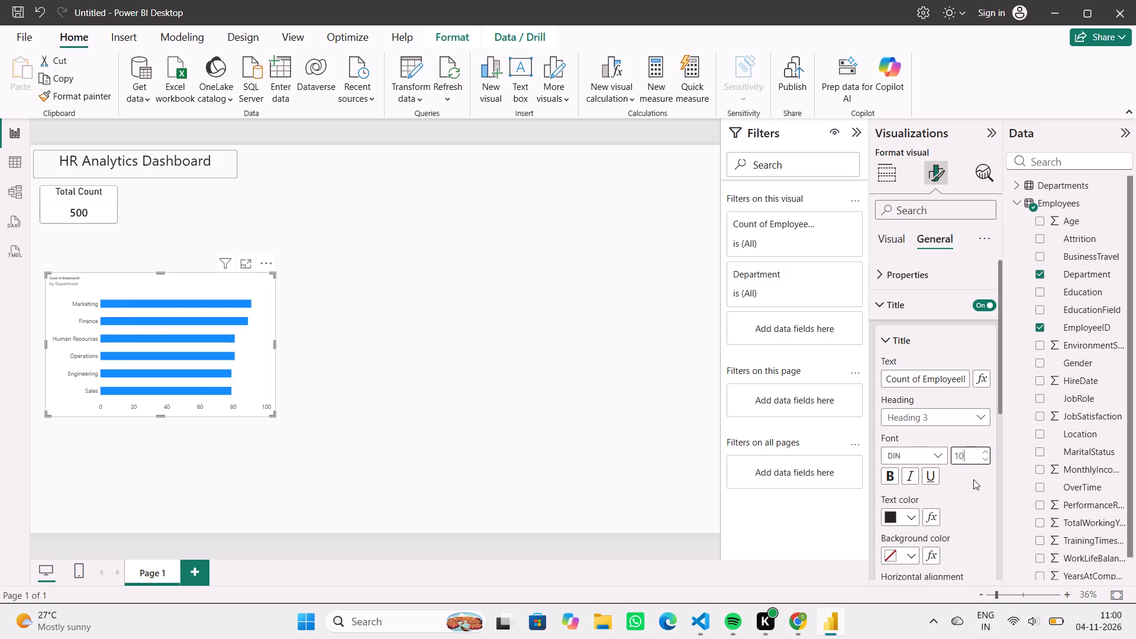
key(BackSpace)
key(BackSpace)
text(20)
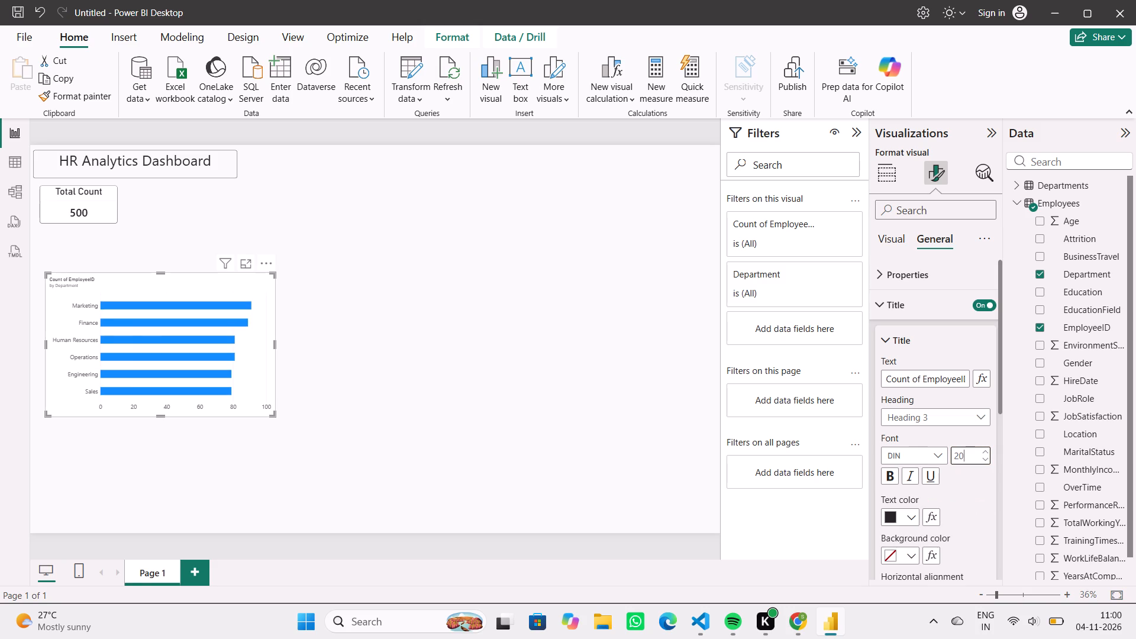
Centre the bar chart's title and turn off its subtitle.
scroll(973, 518, down, 2)
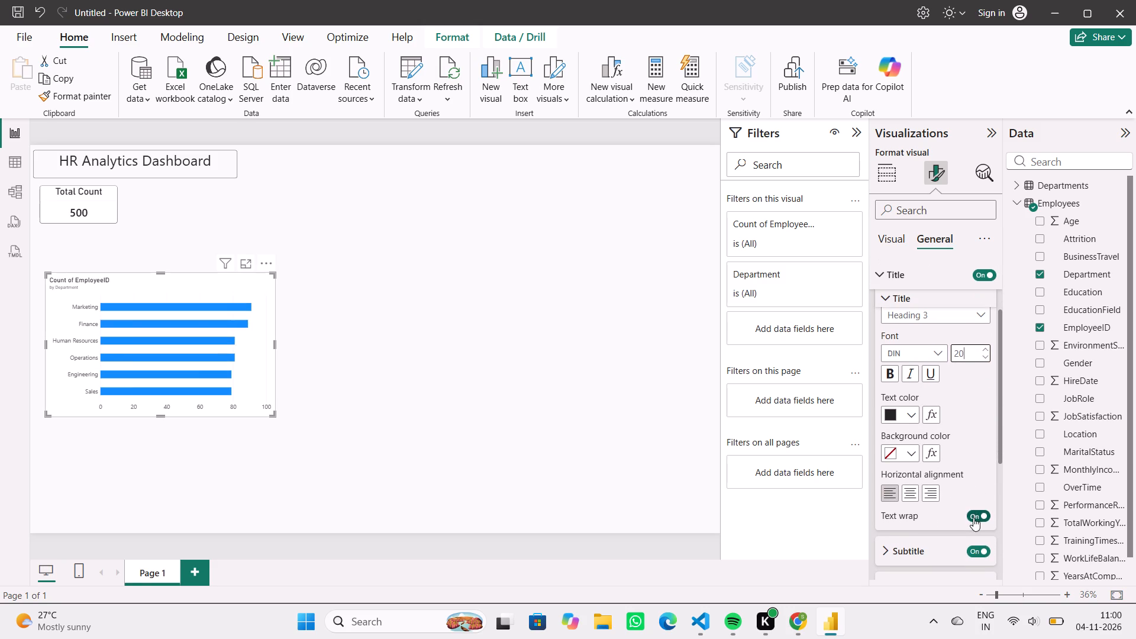
click(910, 502)
click(981, 550)
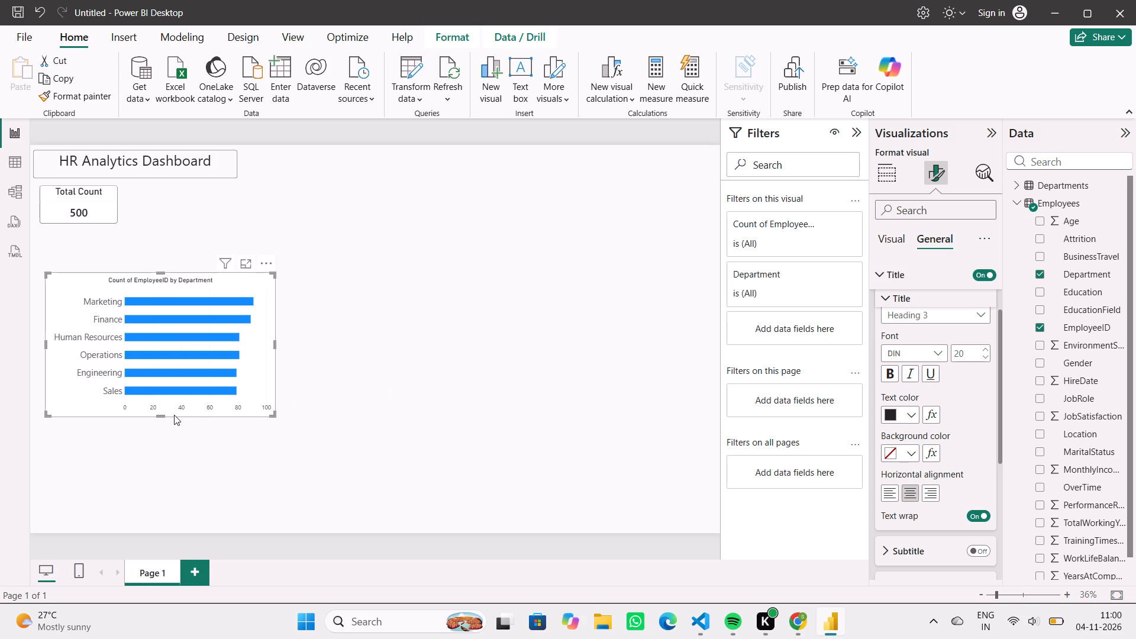
Set the font size of the department labels on the bar chart's Y-axis to 20.
click(898, 235)
scroll(929, 459, up, 3)
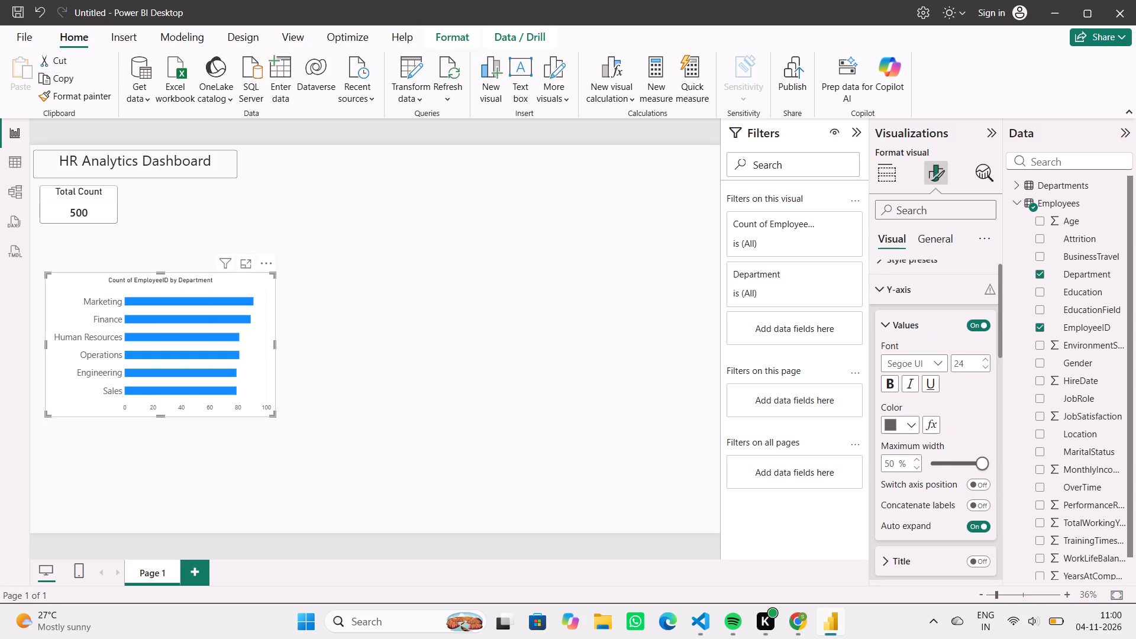
scroll(929, 459, up, 1)
click(964, 376)
key(BackSpace)
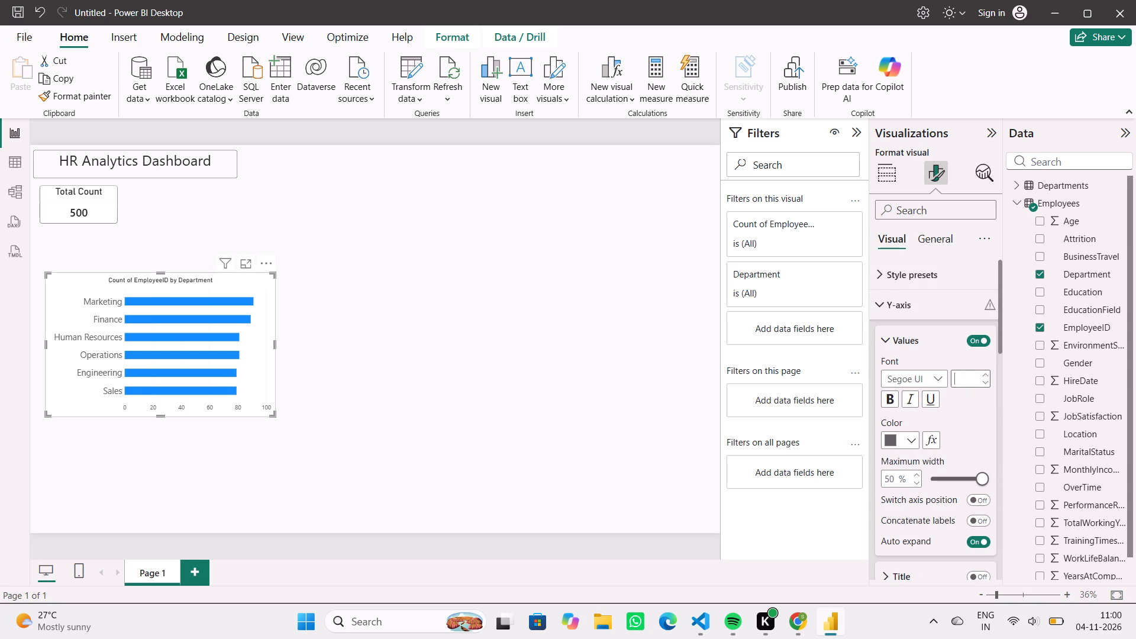
text(20)
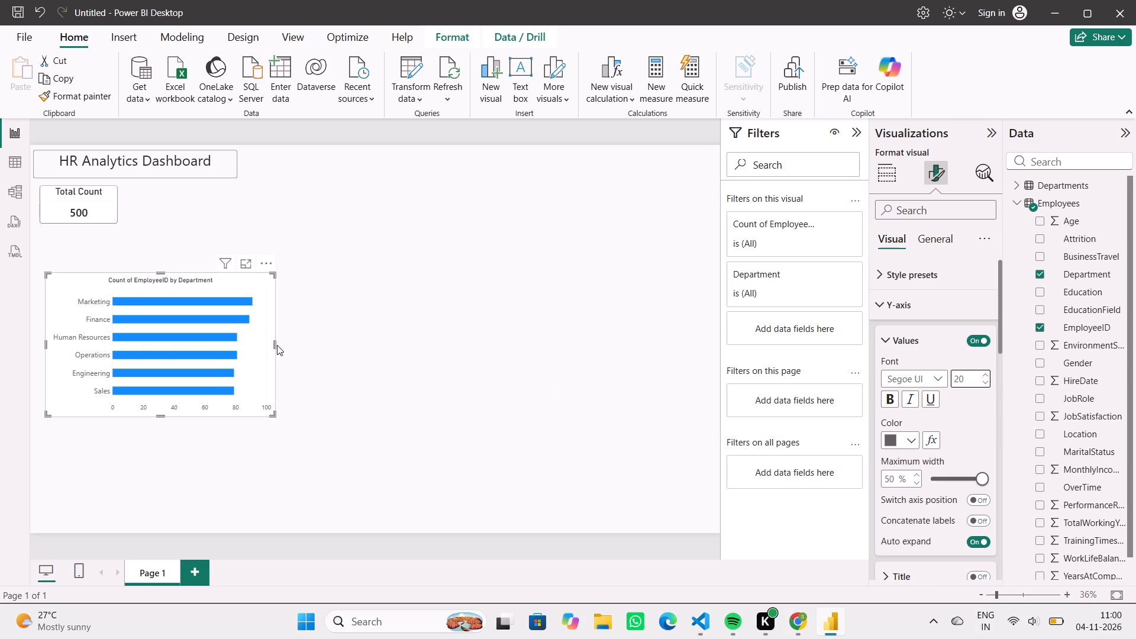
Move the bar chart directly beneath the Total Count card and make it somewhat wider and taller.
drag(275, 344, 356, 328)
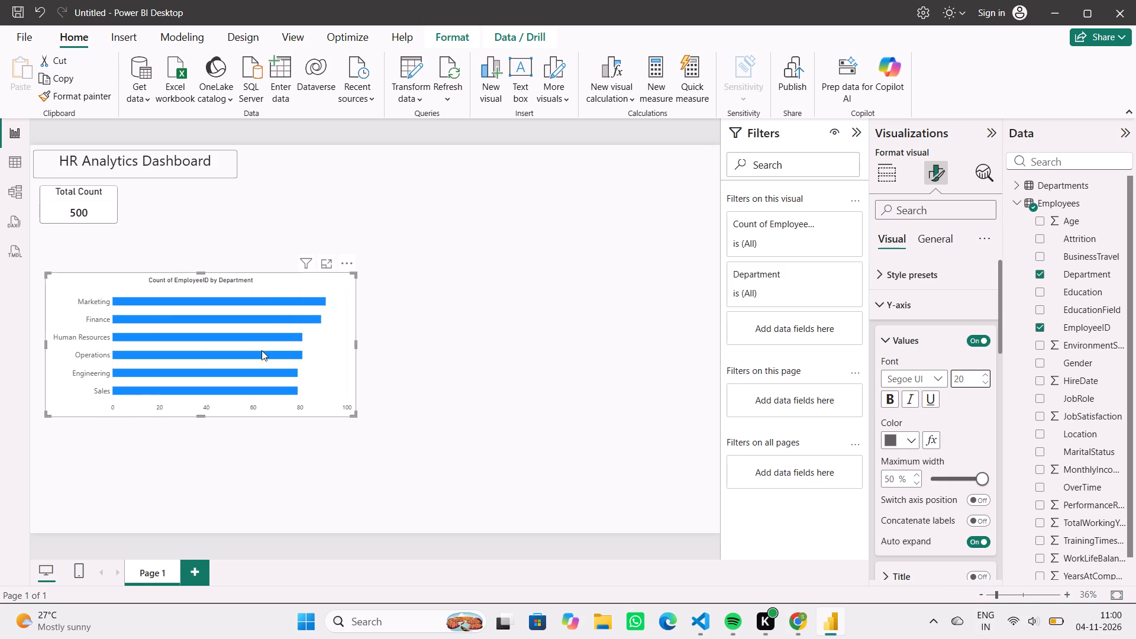
drag(262, 350, 257, 309)
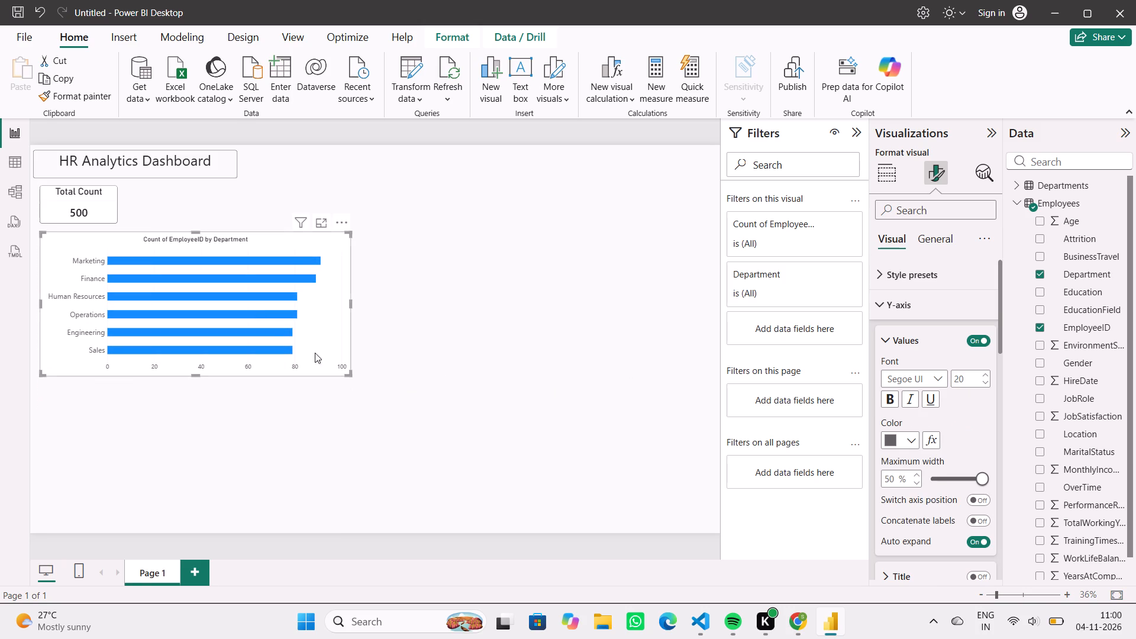
drag(350, 302, 306, 305)
drag(174, 375, 169, 426)
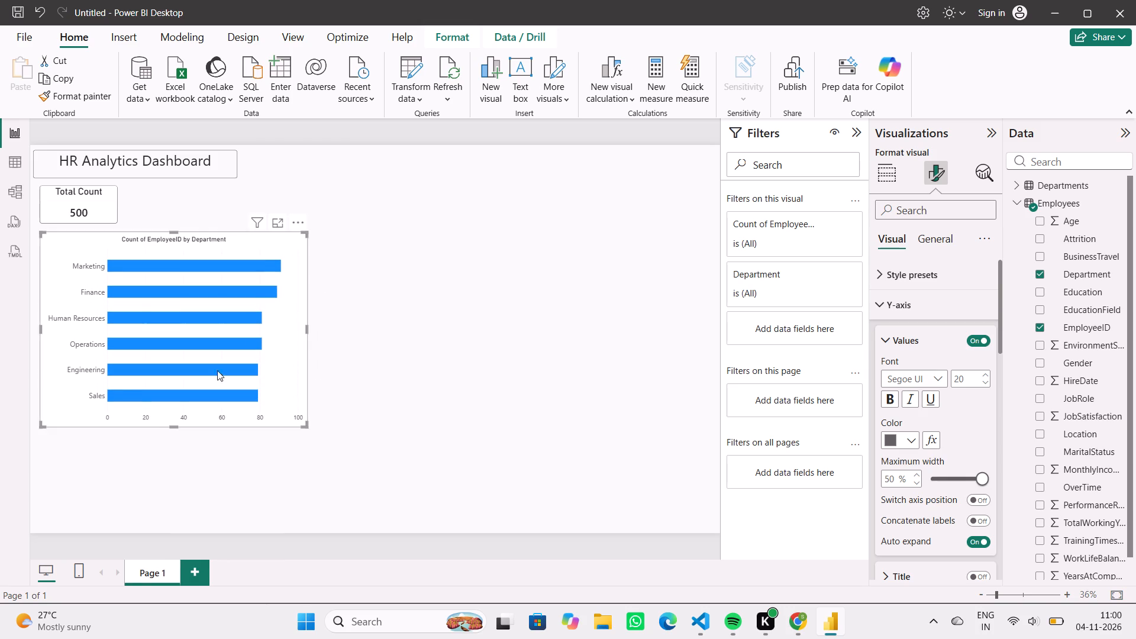
click(376, 357)
click(800, 625)
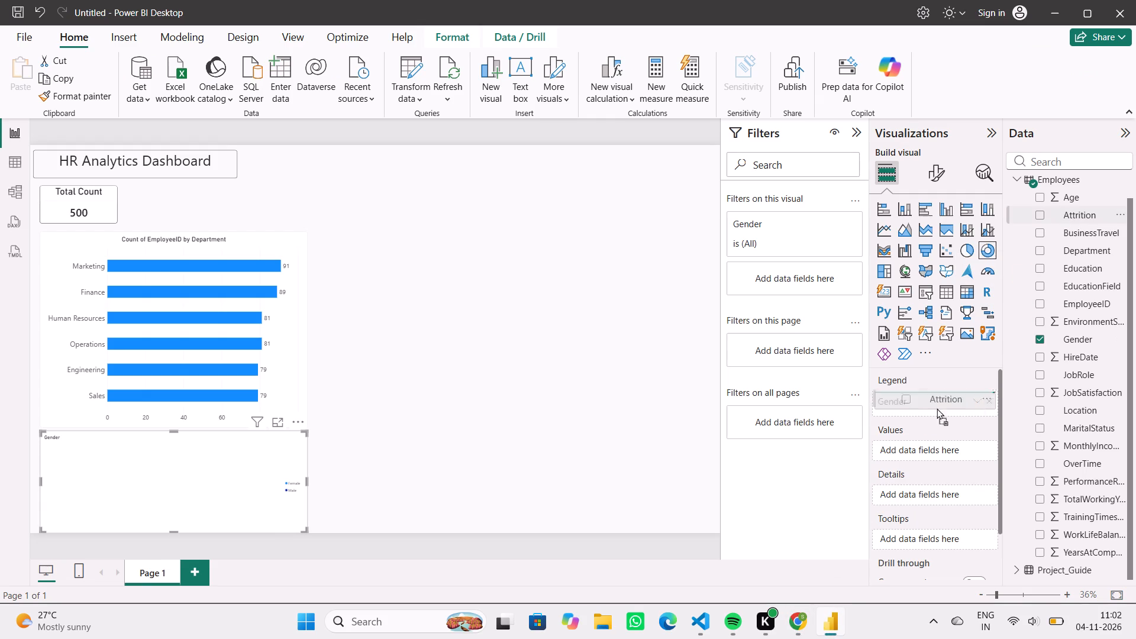
drag(937, 408, 931, 452)
click(975, 453)
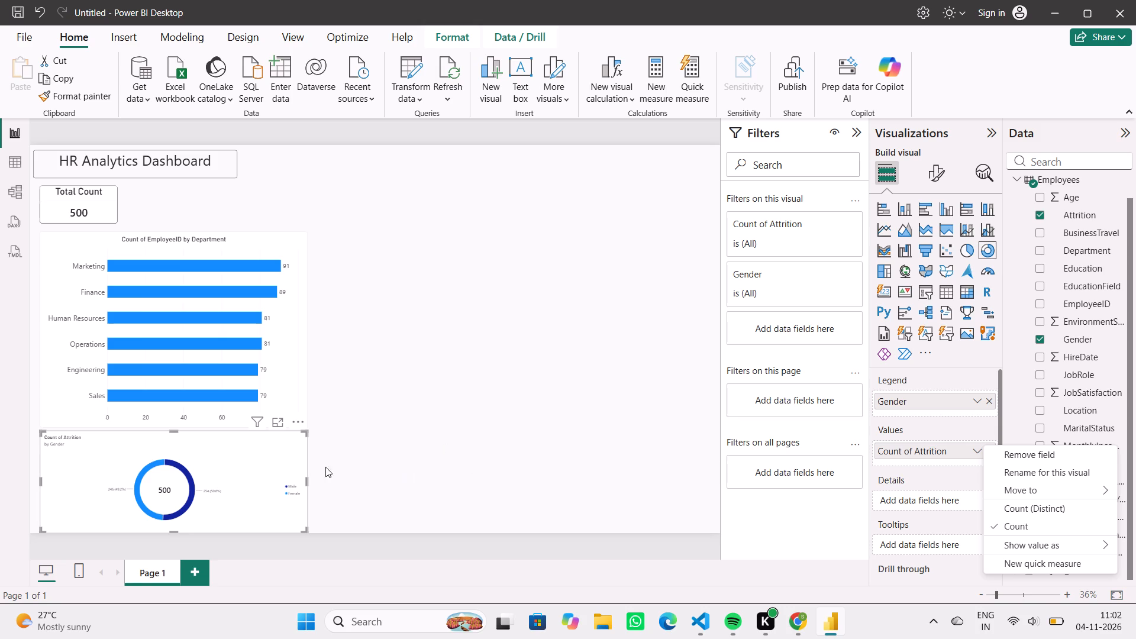
Move the donut chart to the top of the page, beside the department bar chart, and narrow it slightly.
drag(165, 490, 277, 460)
drag(277, 460, 192, 488)
click(192, 488)
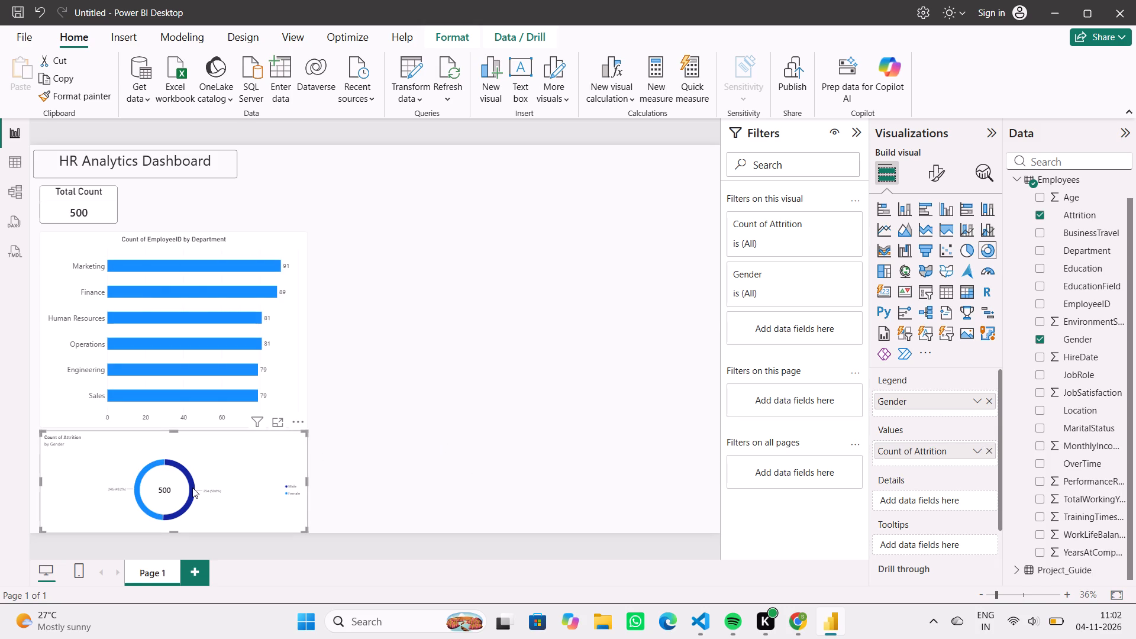
drag(224, 476, 476, 214)
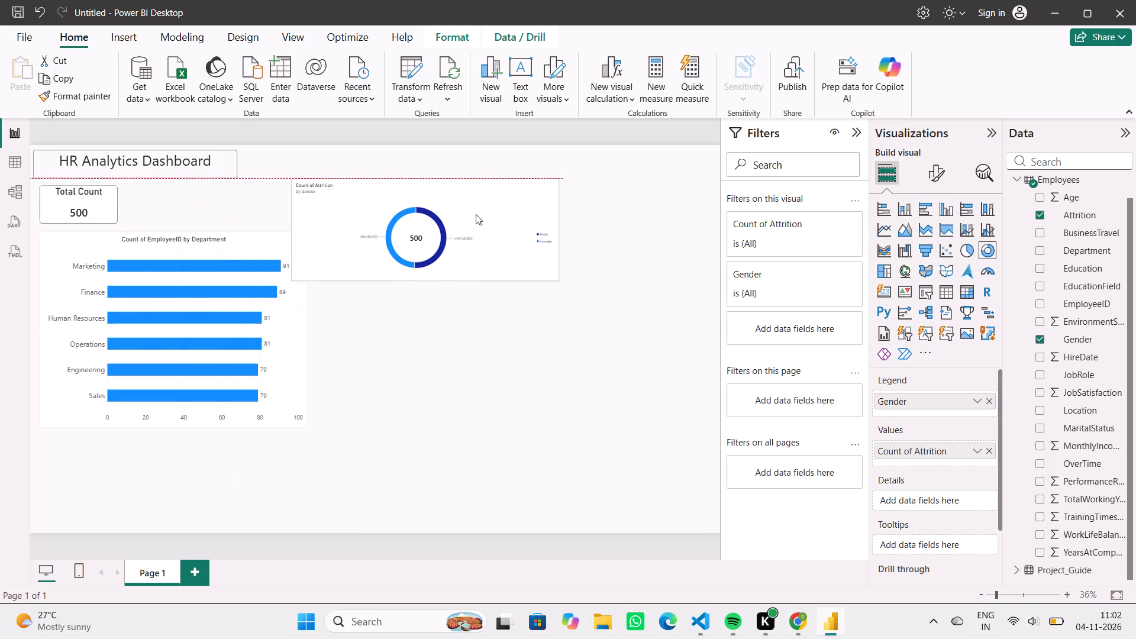
drag(476, 214, 489, 186)
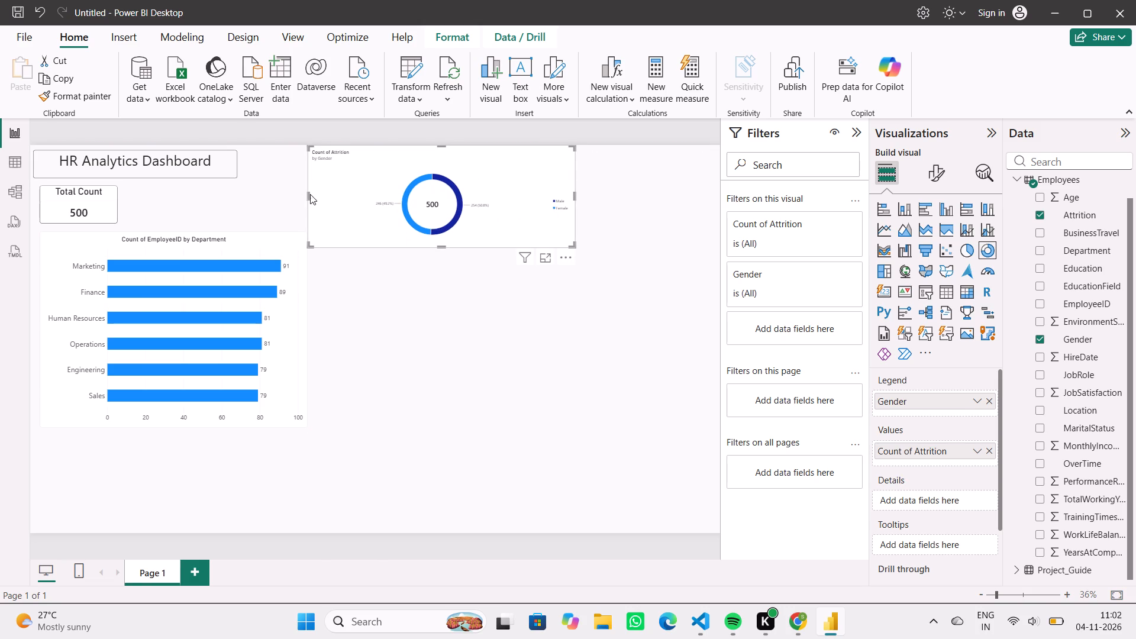
drag(307, 195, 351, 198)
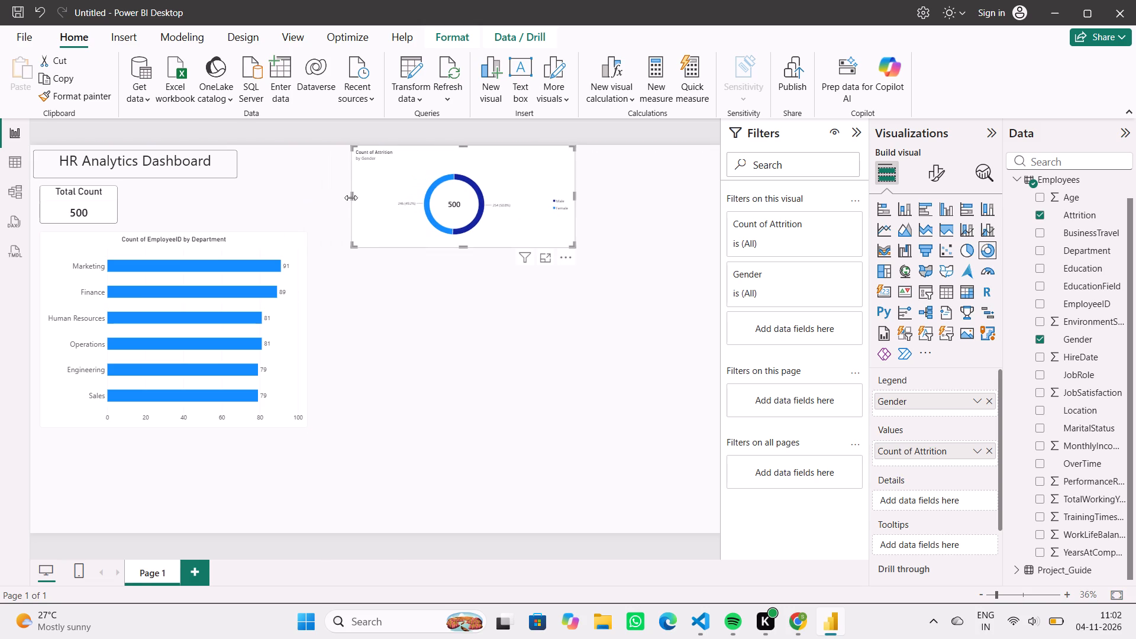
drag(487, 201, 453, 215)
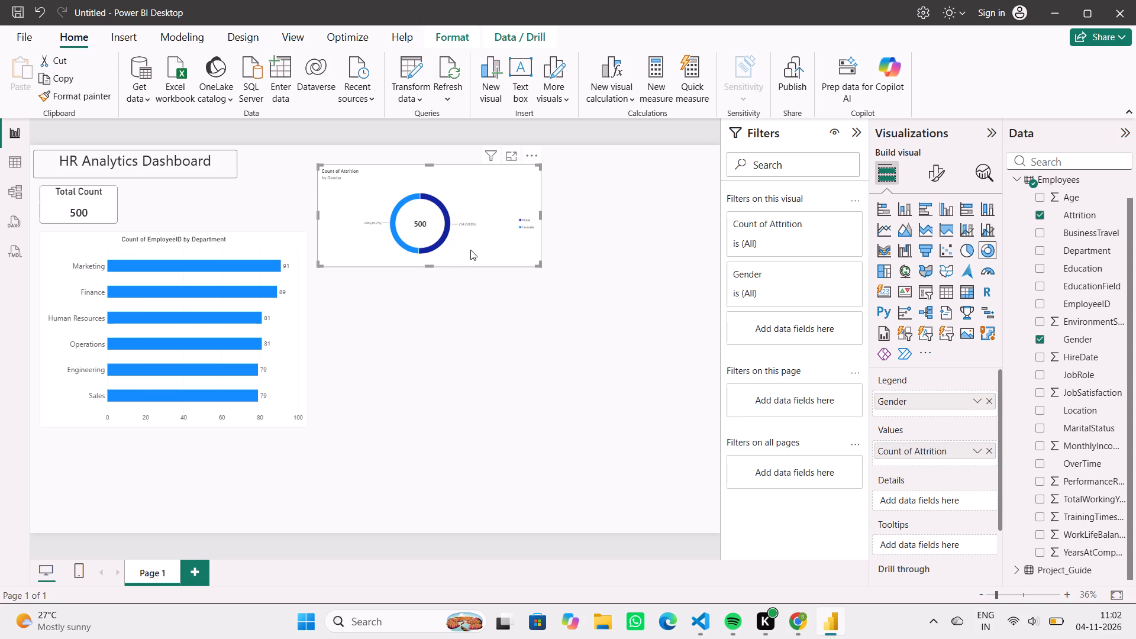
Set the inner radius of the donut chart's slices to 56%.
click(936, 176)
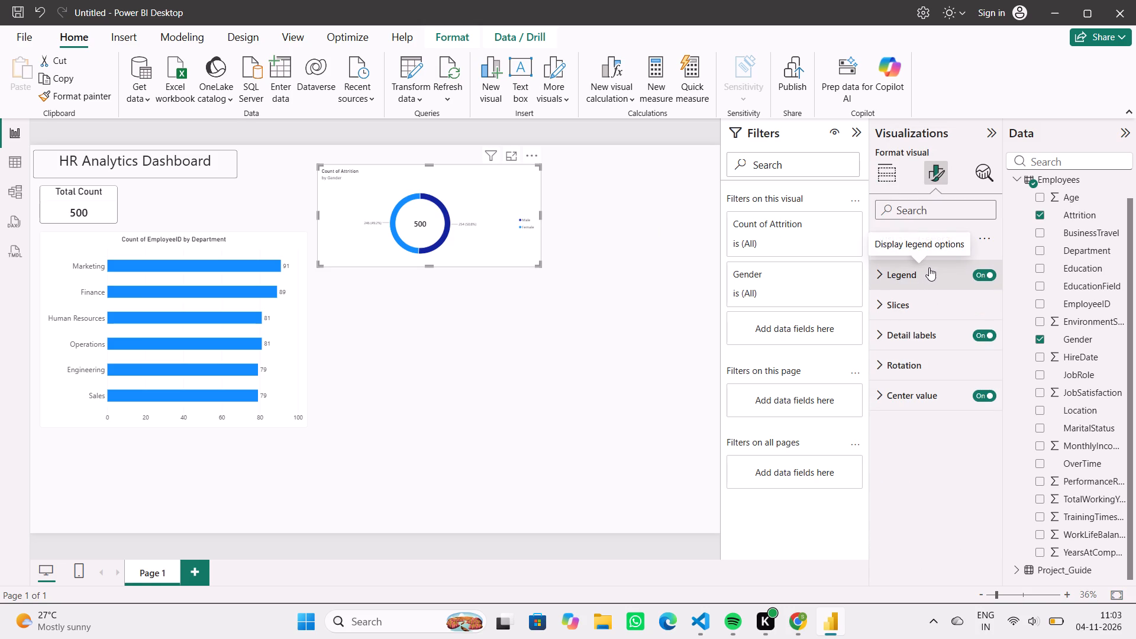
click(932, 301)
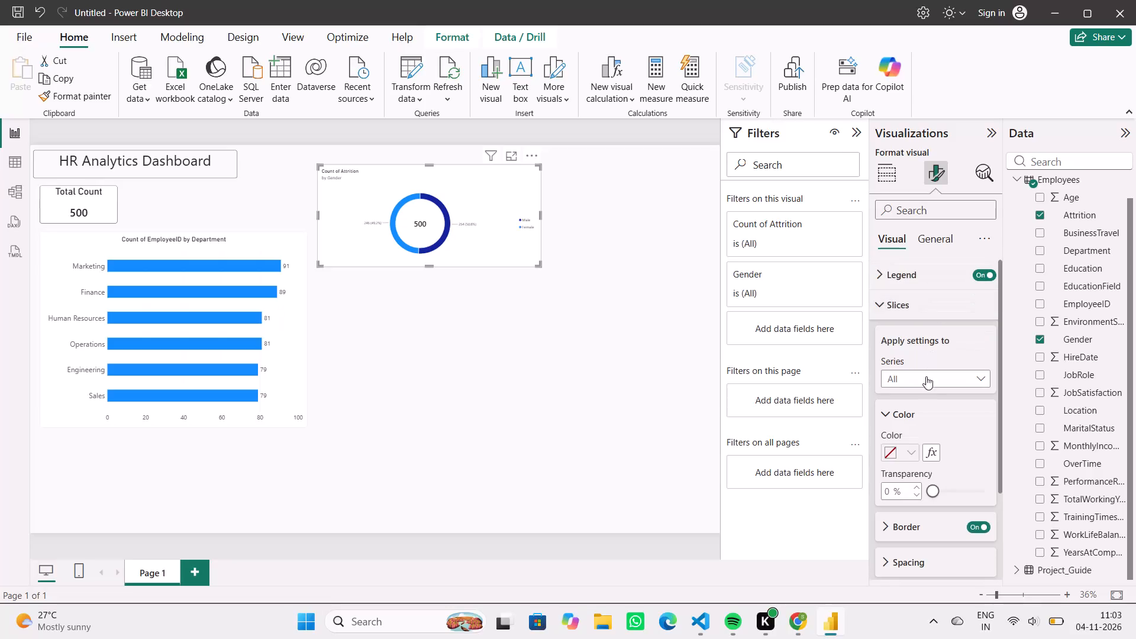
scroll(930, 442, down, 2)
click(930, 419)
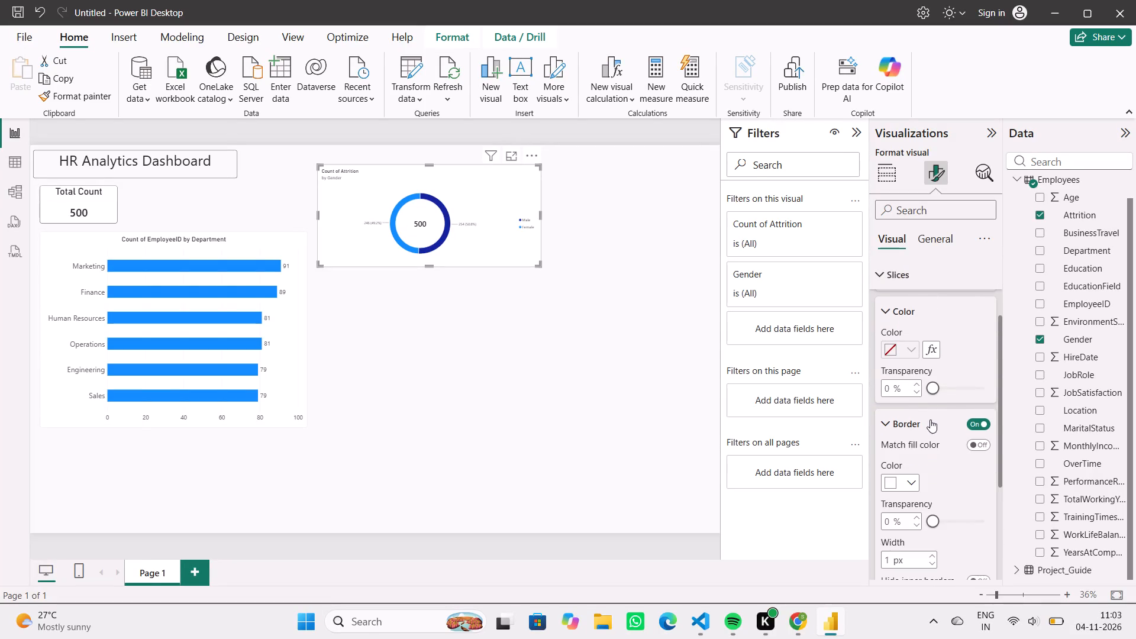
scroll(915, 490, down, 2)
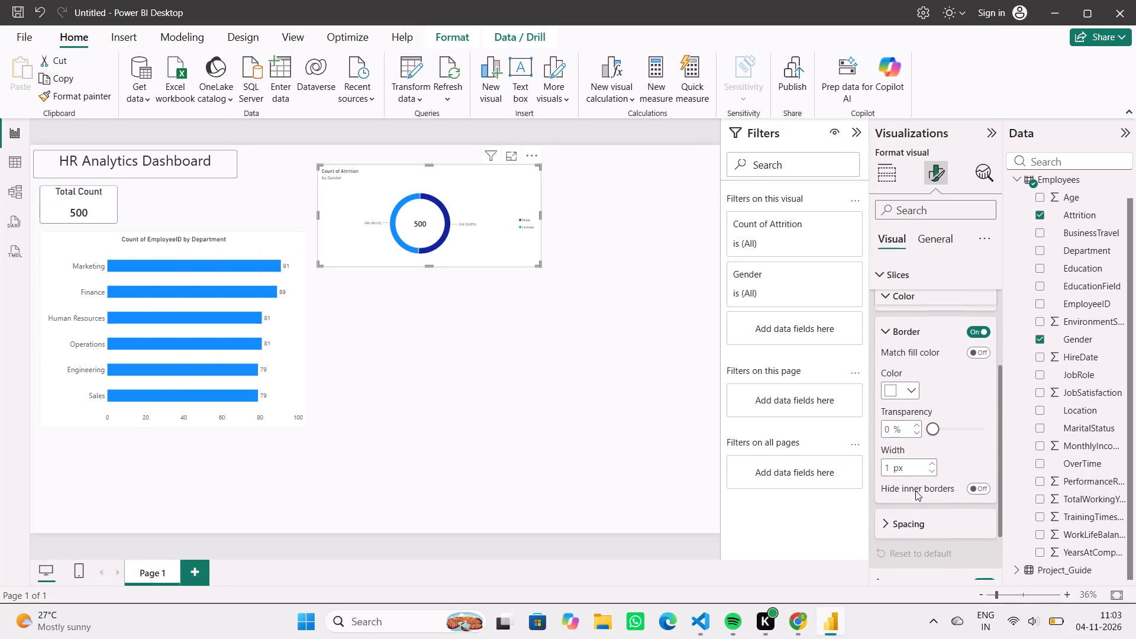
scroll(915, 490, down, 1)
click(887, 352)
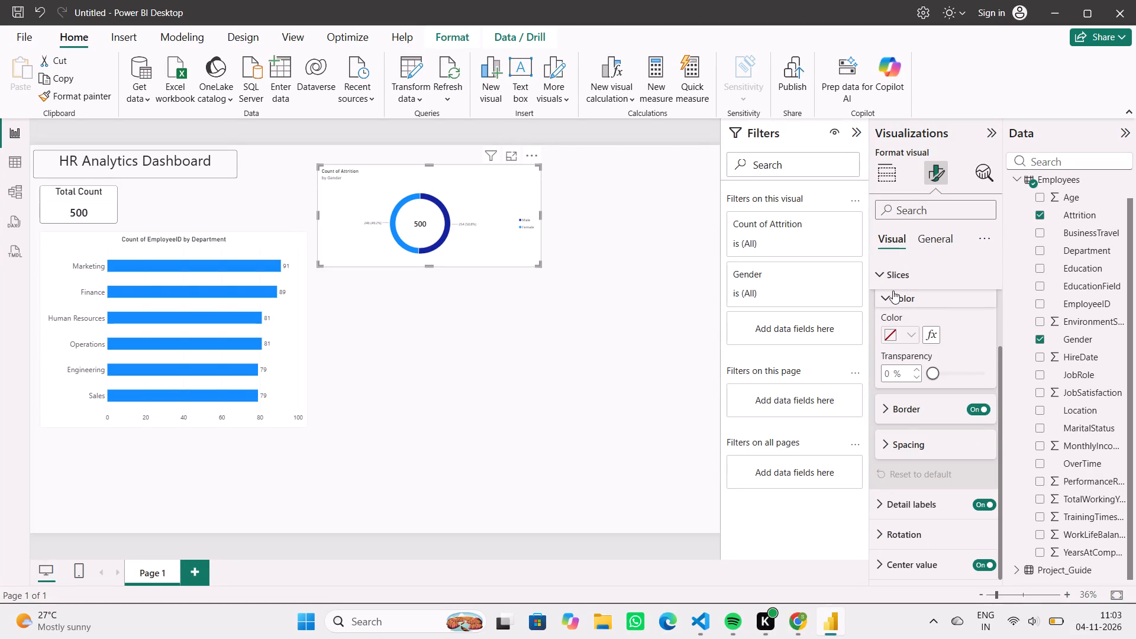
click(925, 438)
scroll(925, 438, down, 1)
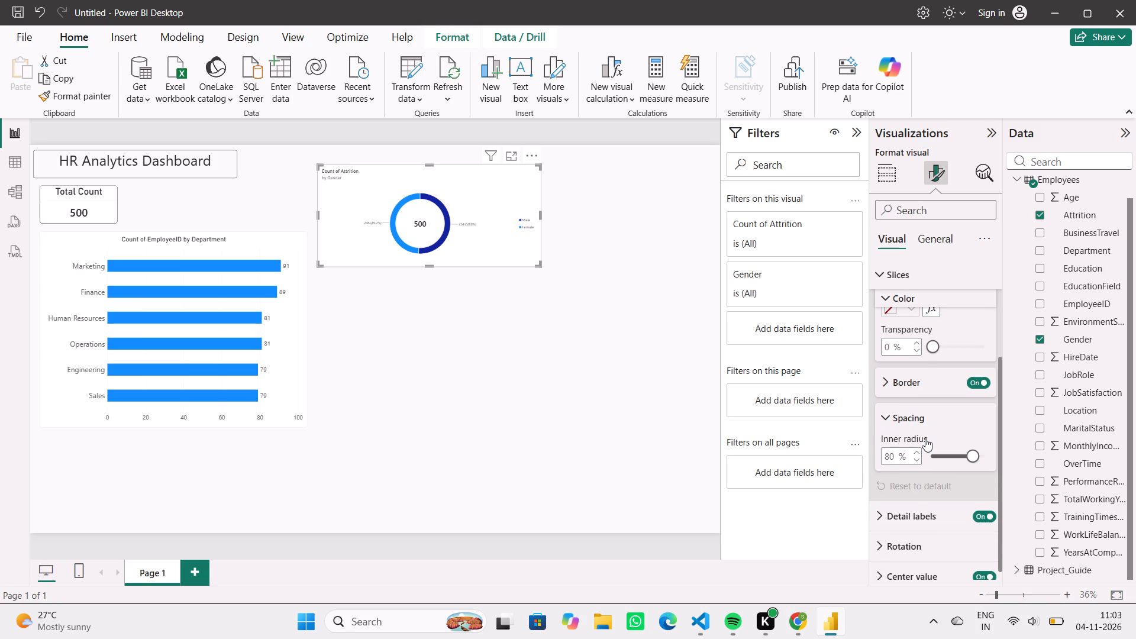
scroll(925, 438, down, 1)
drag(972, 447, 955, 448)
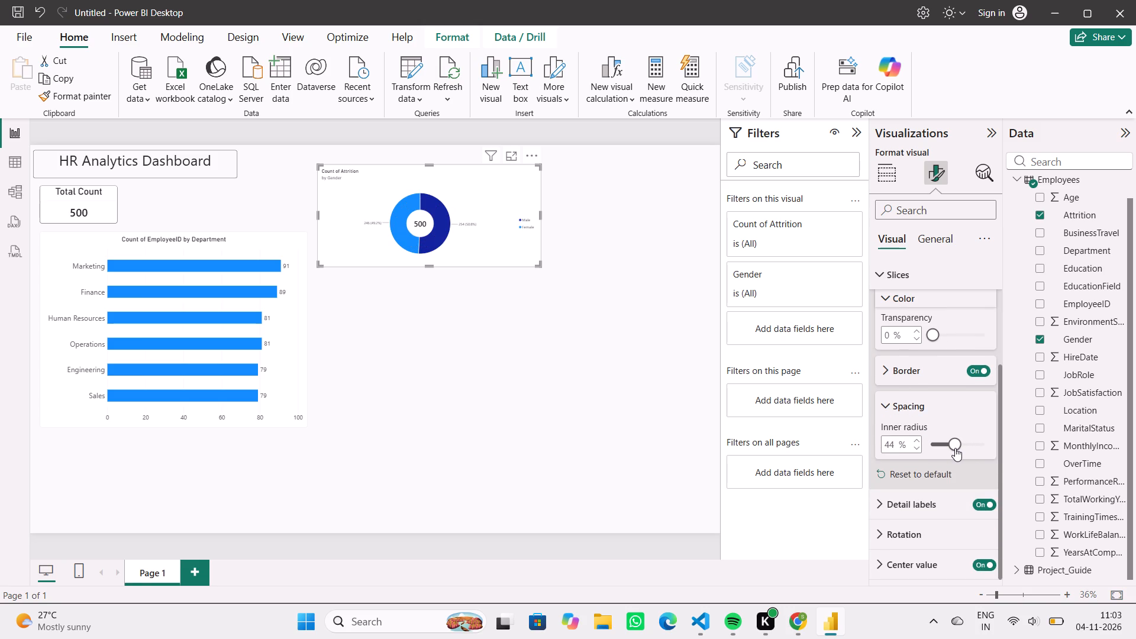
drag(954, 447, 961, 447)
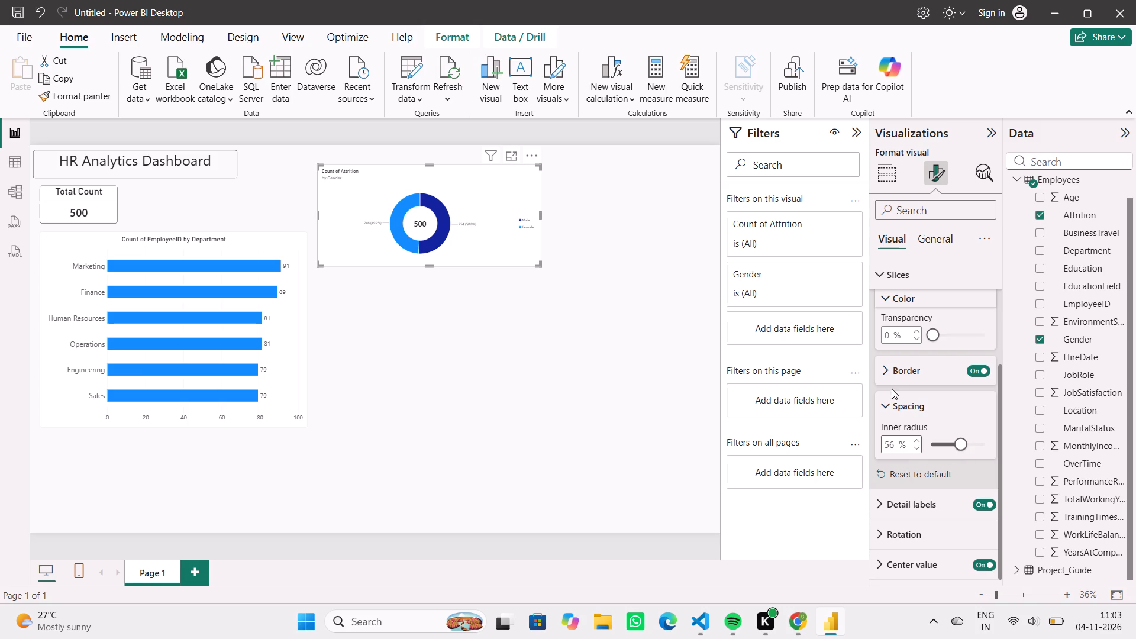
click(888, 404)
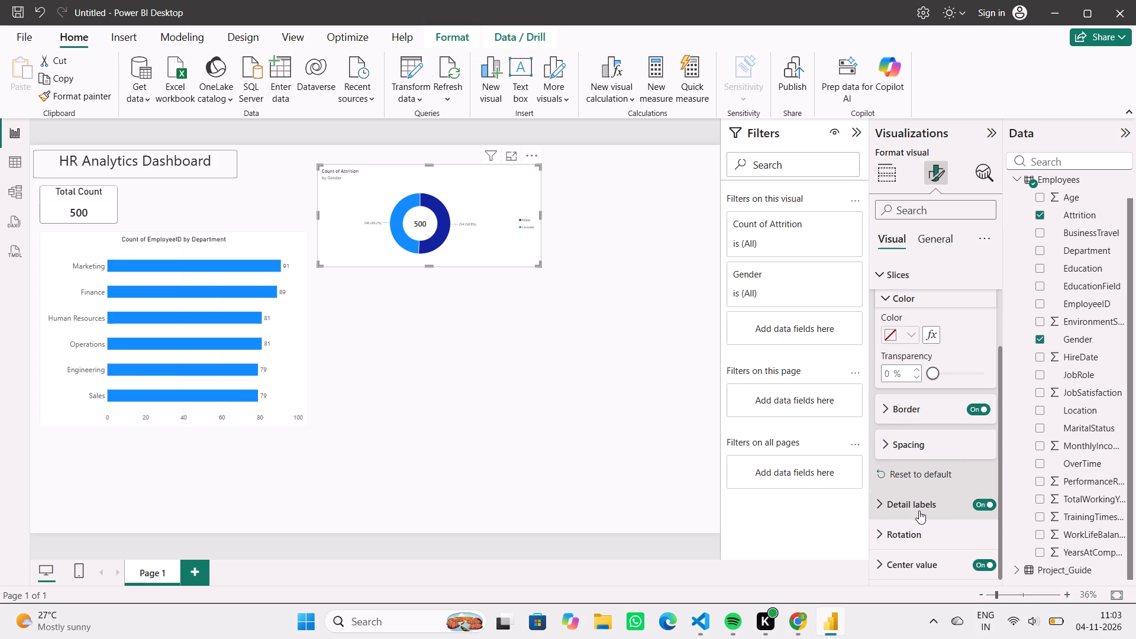
Set the font size of the donut chart's detail label values to 16.
click(924, 505)
scroll(924, 505, down, 4)
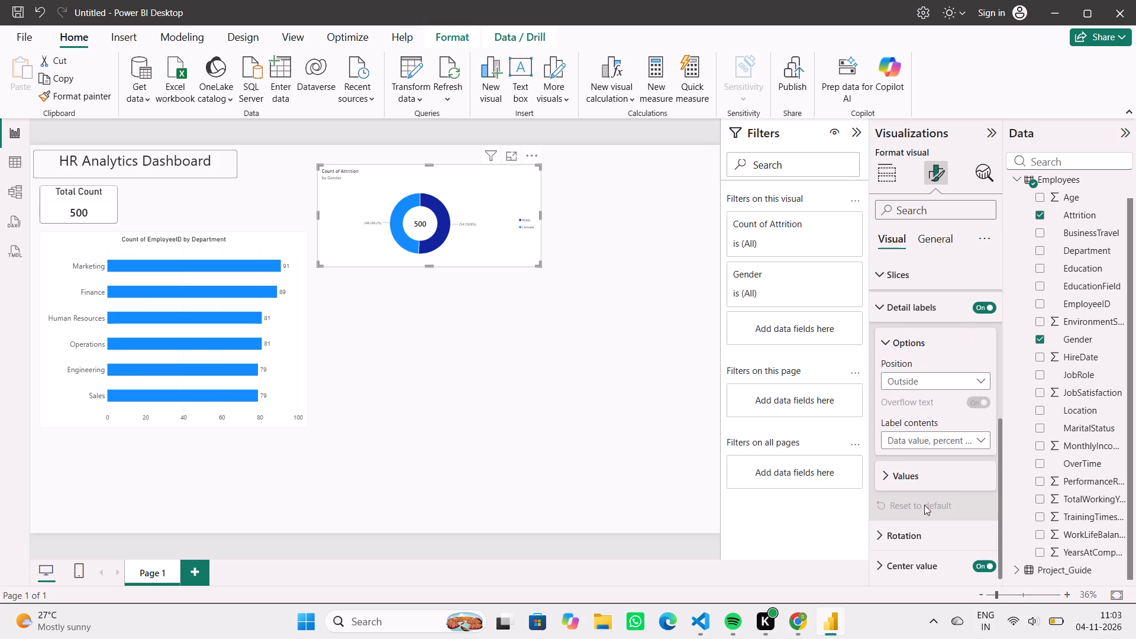
click(938, 470)
scroll(938, 470, down, 2)
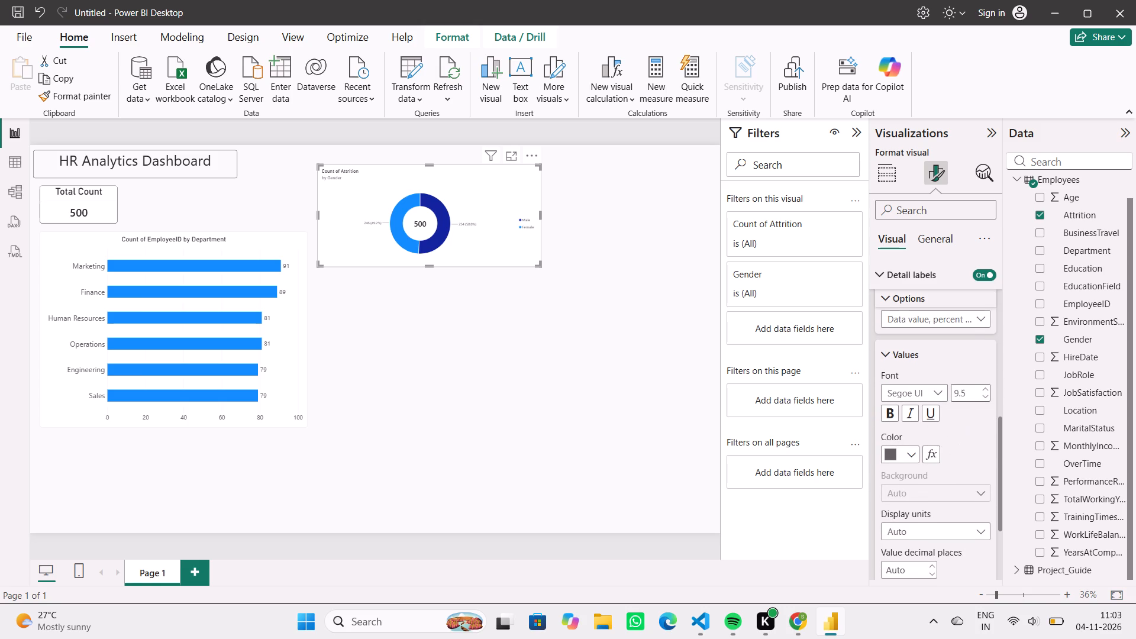
click(971, 389)
key(BackSpace)
text(16)
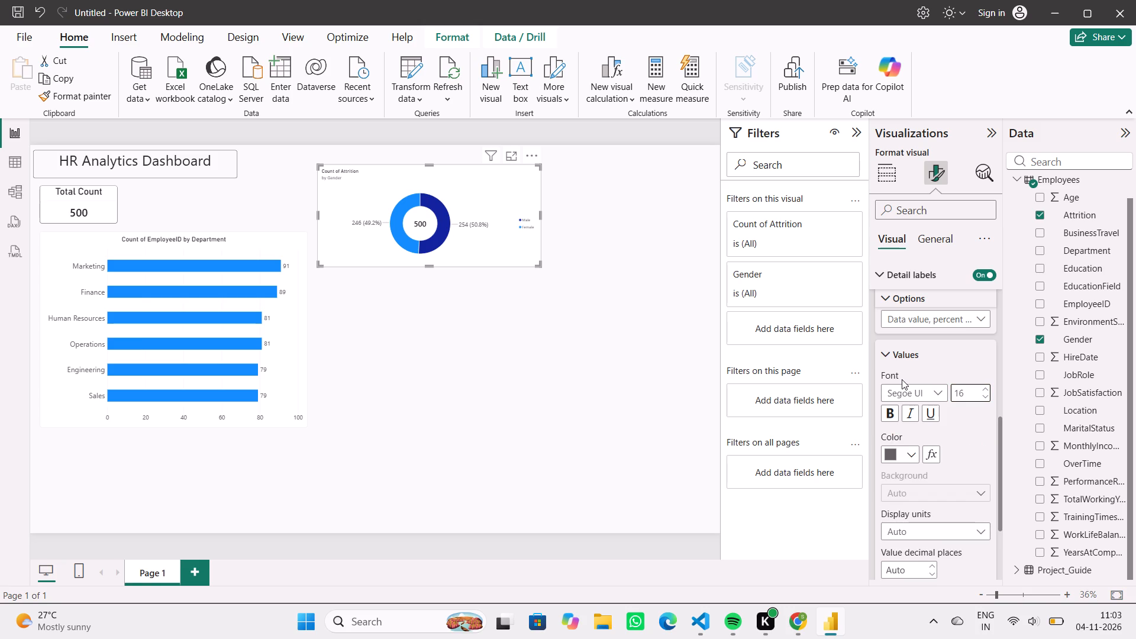
click(883, 351)
scroll(883, 351, up, 4)
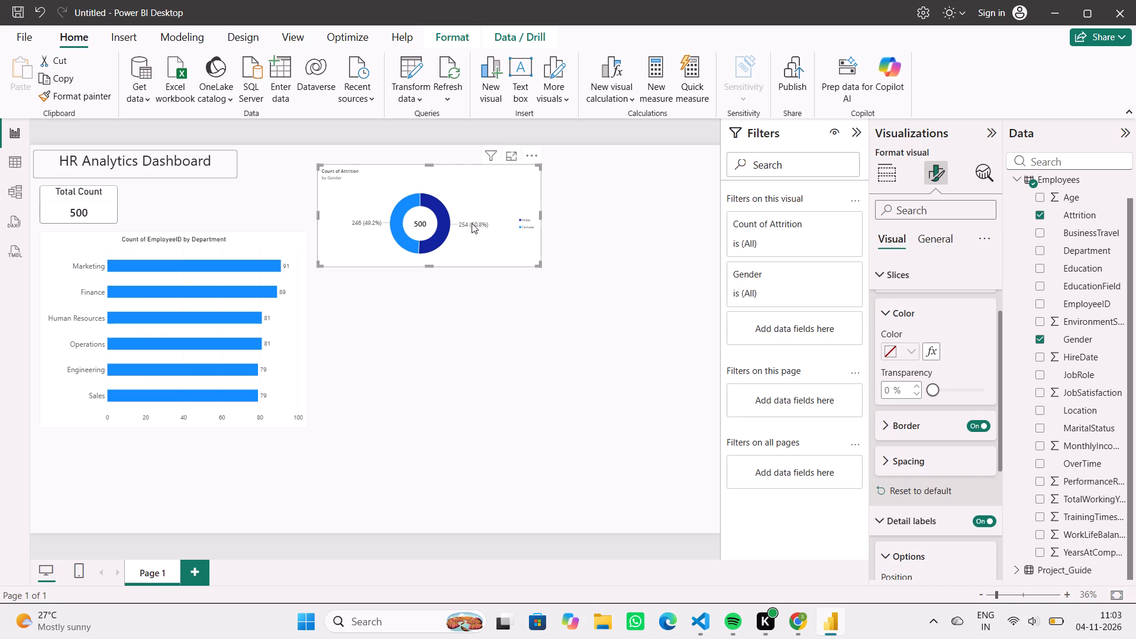
Narrow the donut chart further by pulling in its outer edge, keeping its height.
drag(540, 212, 474, 216)
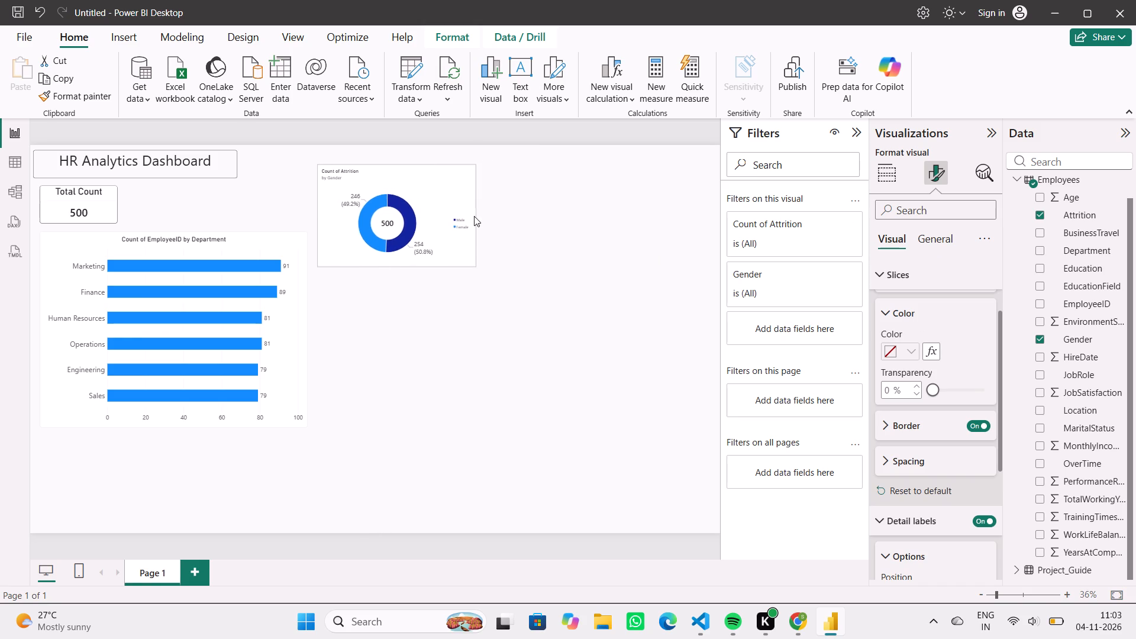
drag(474, 216, 449, 222)
Shift the department bar chart to the page's left edge and place the donut chart up against its right side.
drag(269, 282, 264, 282)
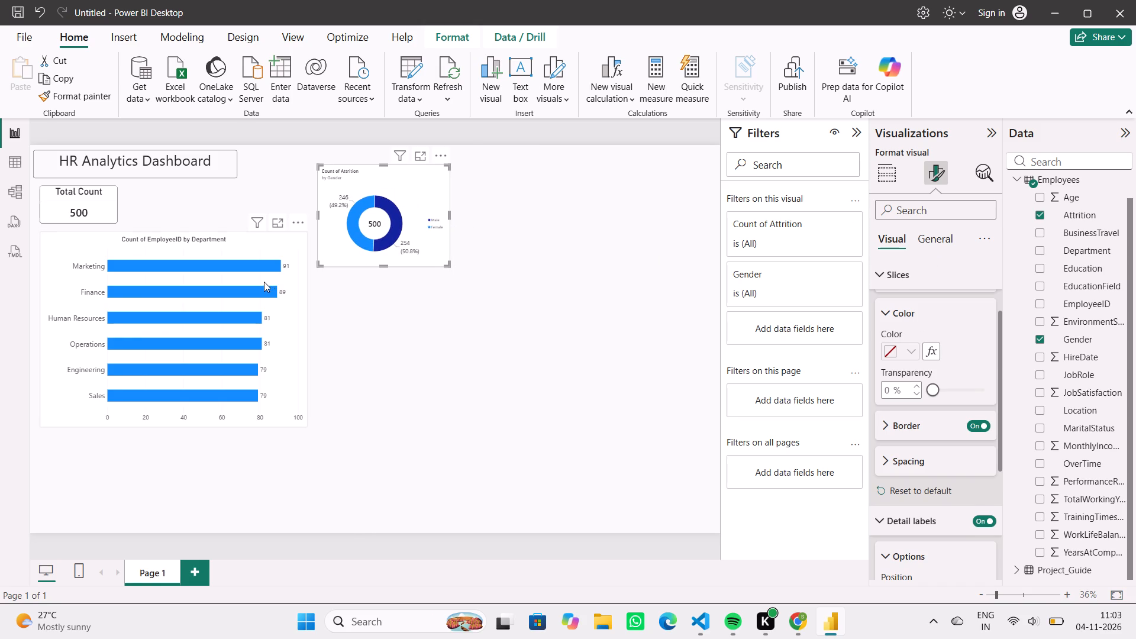
drag(264, 282, 260, 280)
drag(365, 221, 356, 215)
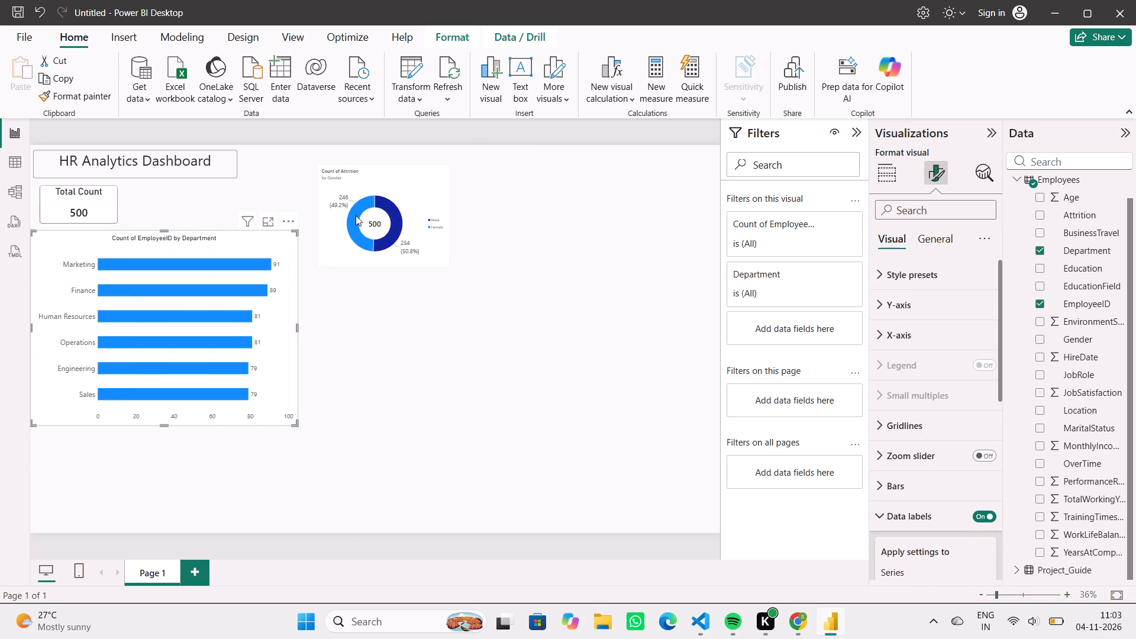
drag(356, 215, 354, 211)
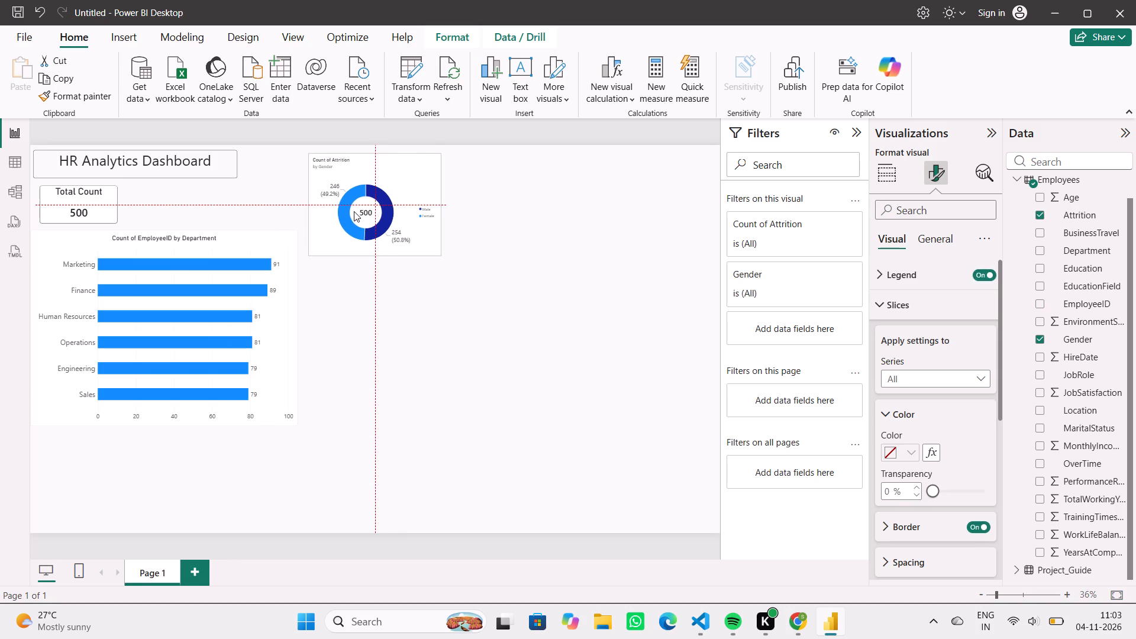
drag(354, 211, 350, 211)
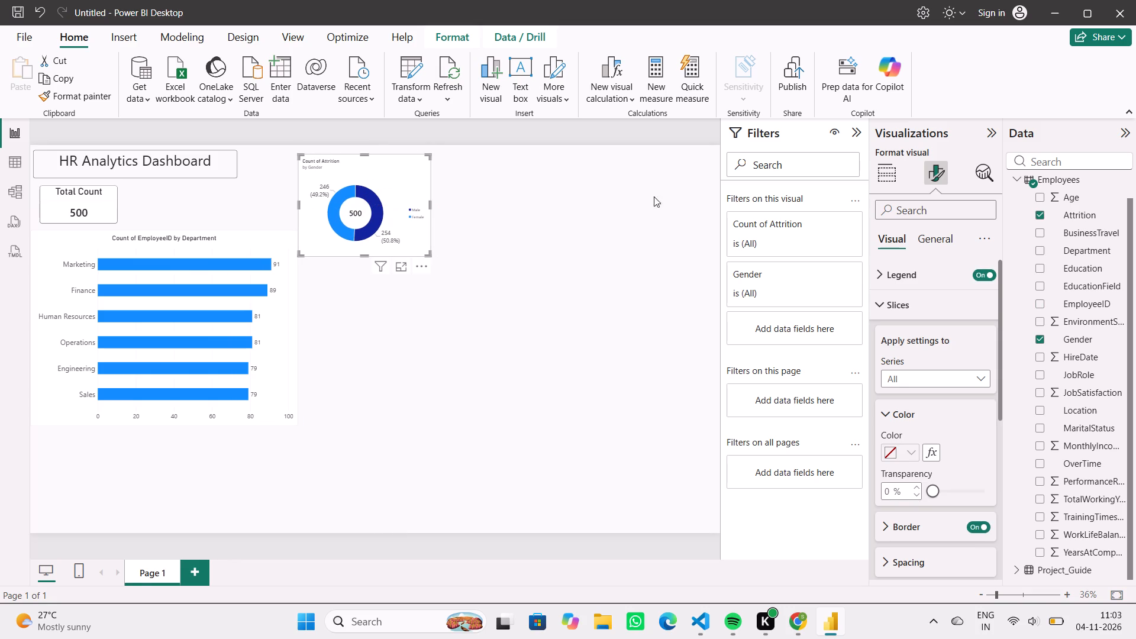
Turn off the donut chart's subtitle and center its title horizontally.
click(945, 234)
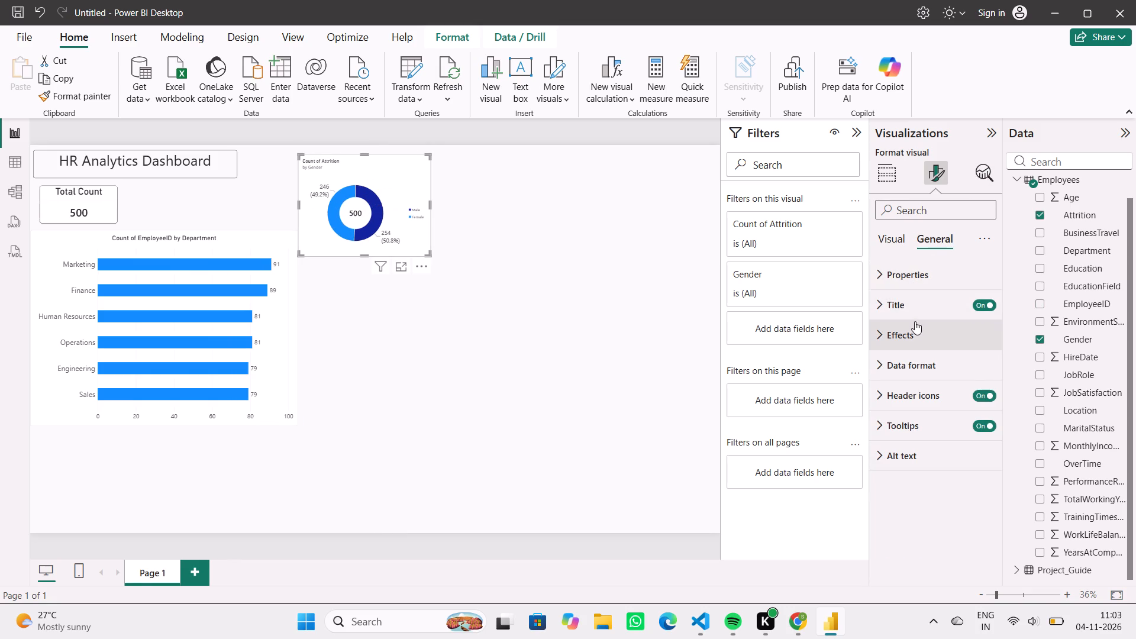
click(916, 302)
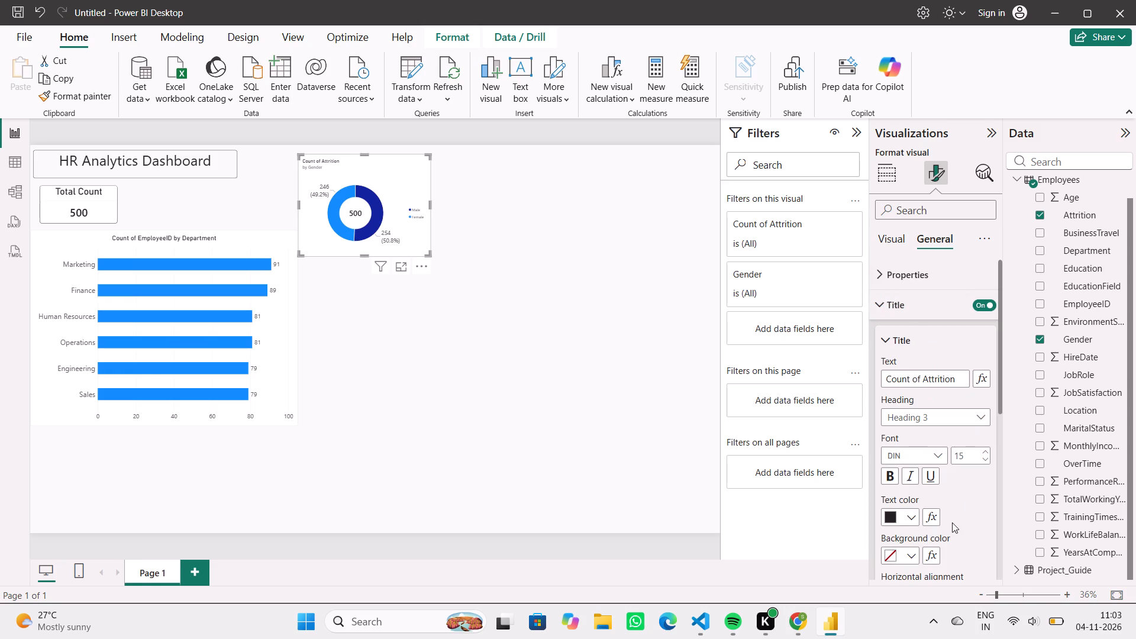
scroll(952, 522, down, 1)
click(981, 553)
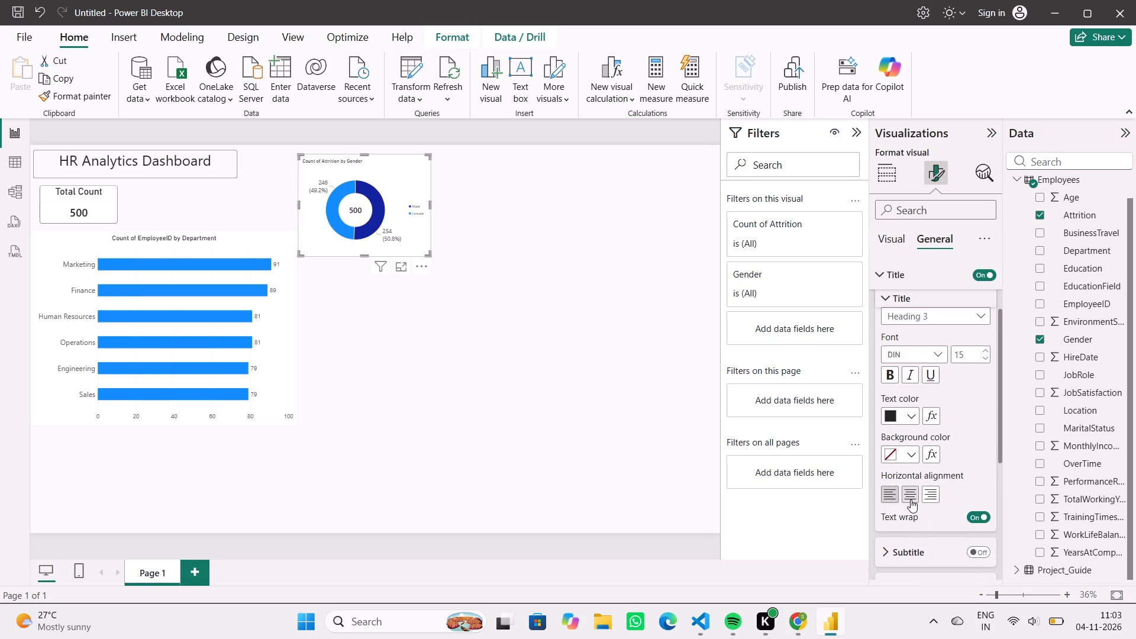
click(911, 499)
Set the font size of the donut chart's title to 20.
scroll(911, 499, up, 2)
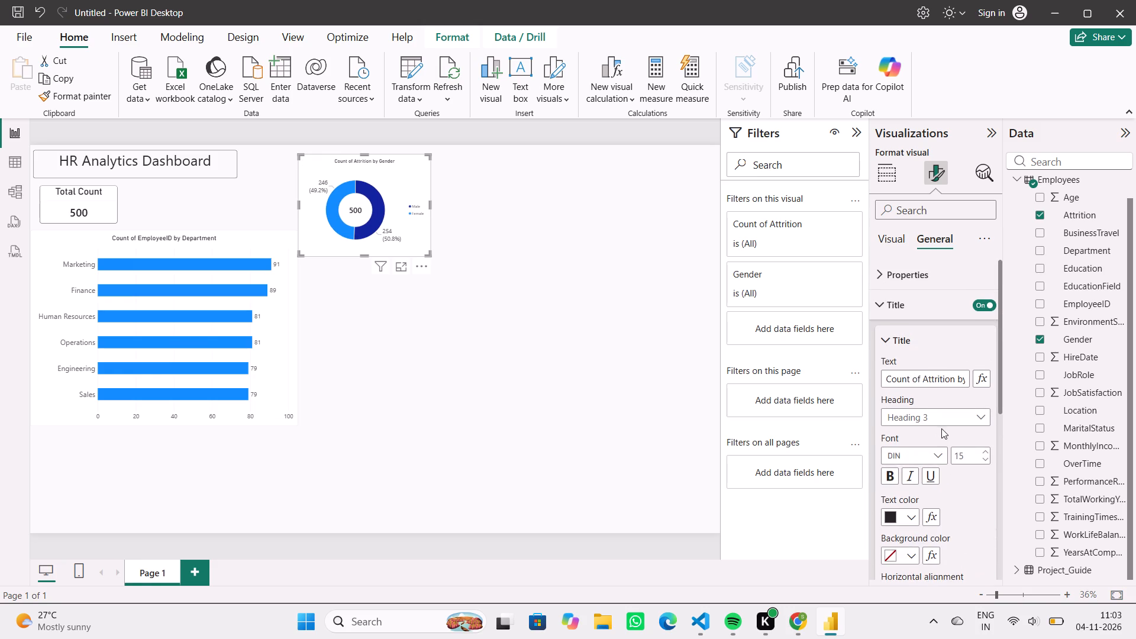
click(965, 452)
key(BackSpace)
text(20)
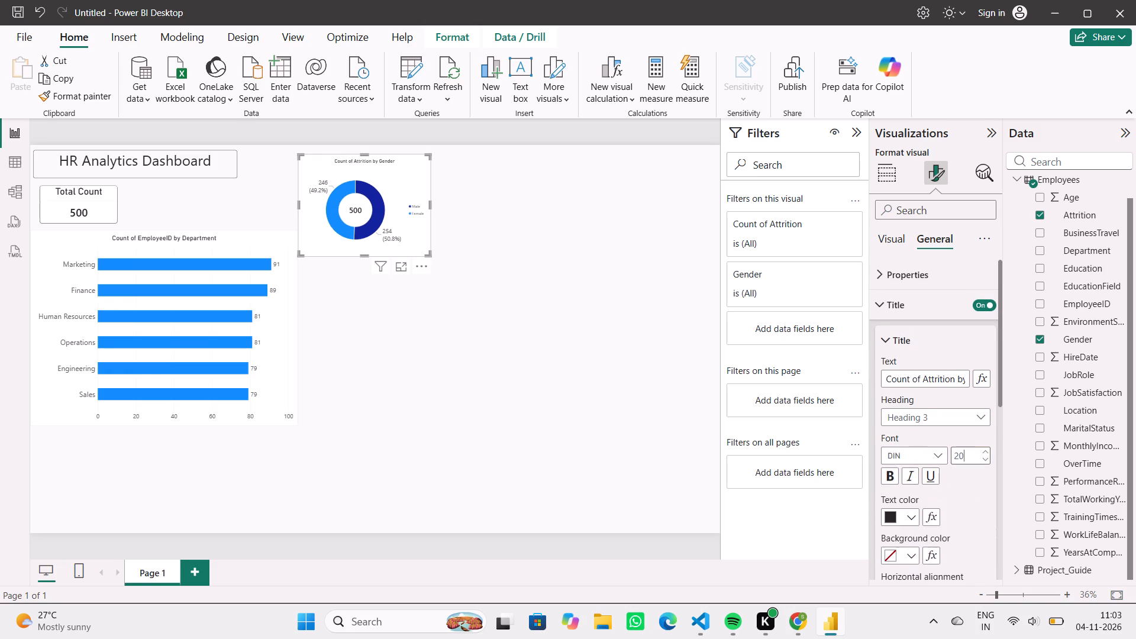
Apply gradient conditional formatting to the department bar chart's bars, with dark navy blue for the lowest value.
click(266, 346)
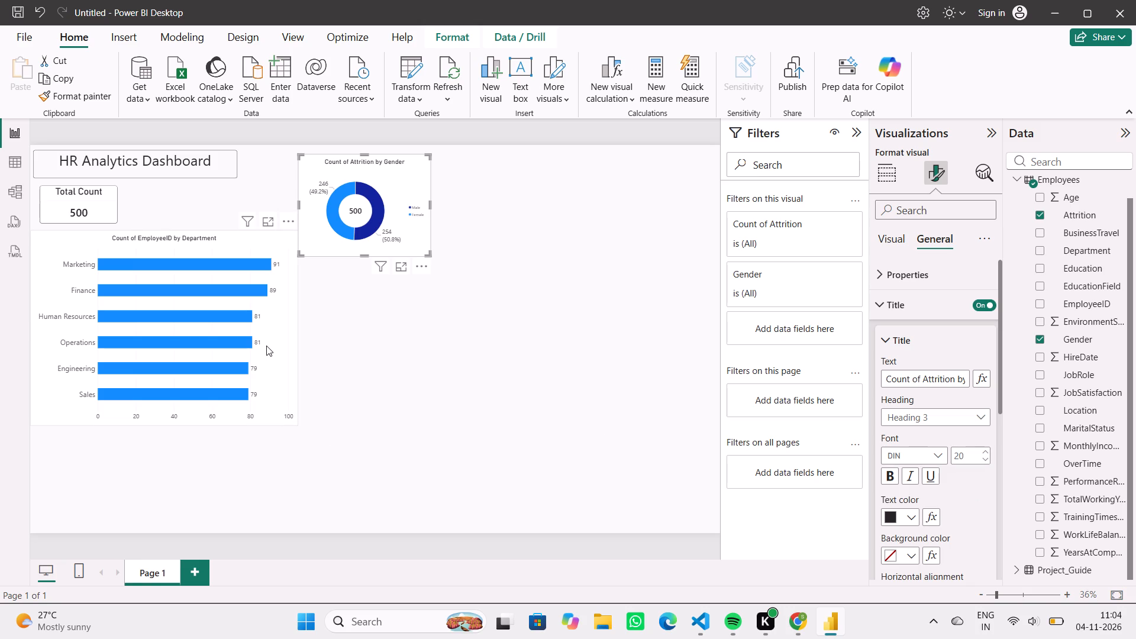
click(898, 244)
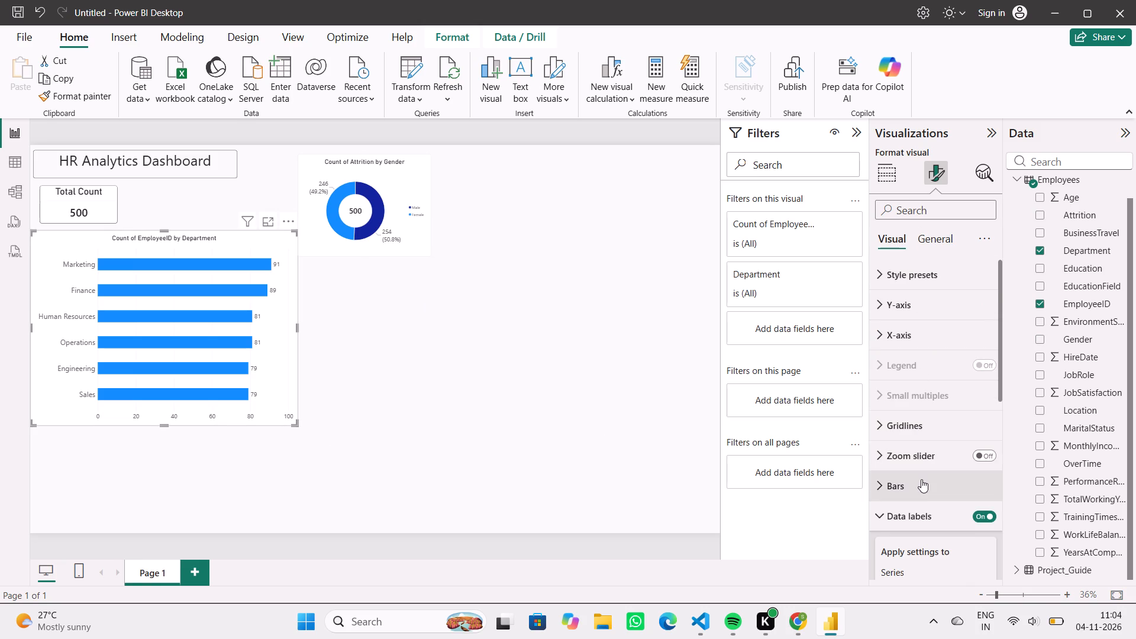
scroll(921, 479, down, 1)
click(882, 428)
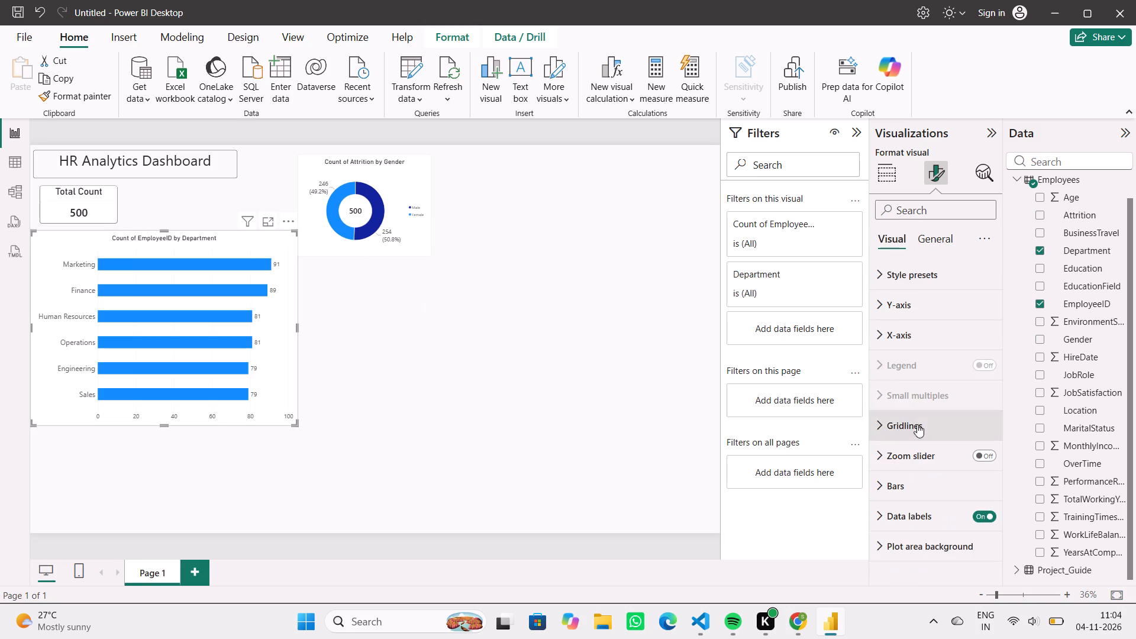
click(928, 491)
scroll(928, 491, down, 3)
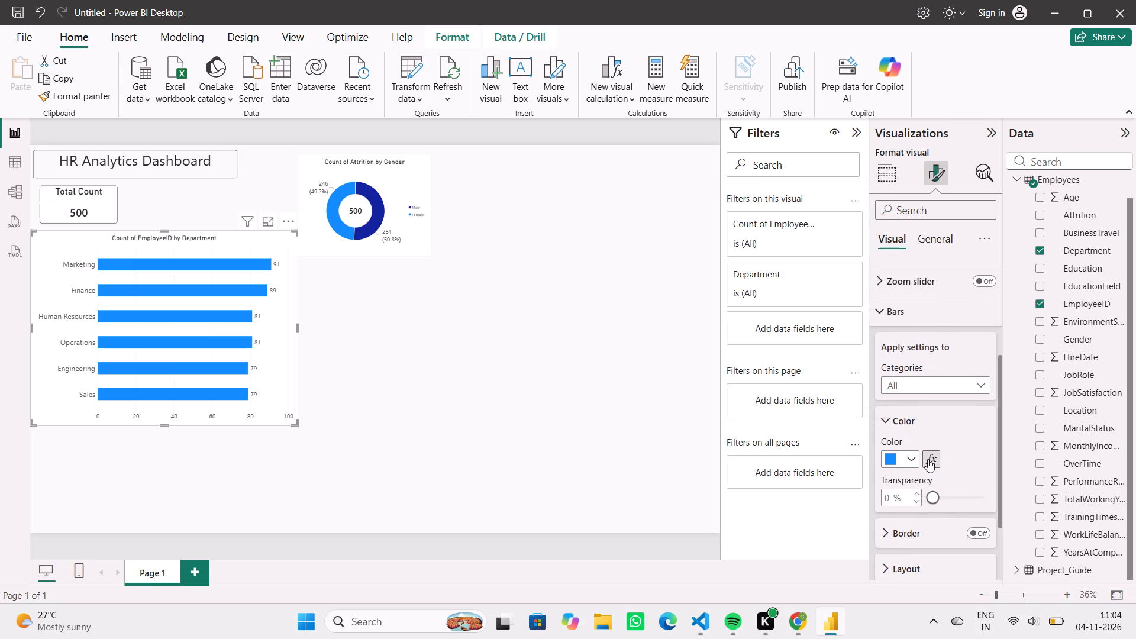
click(928, 459)
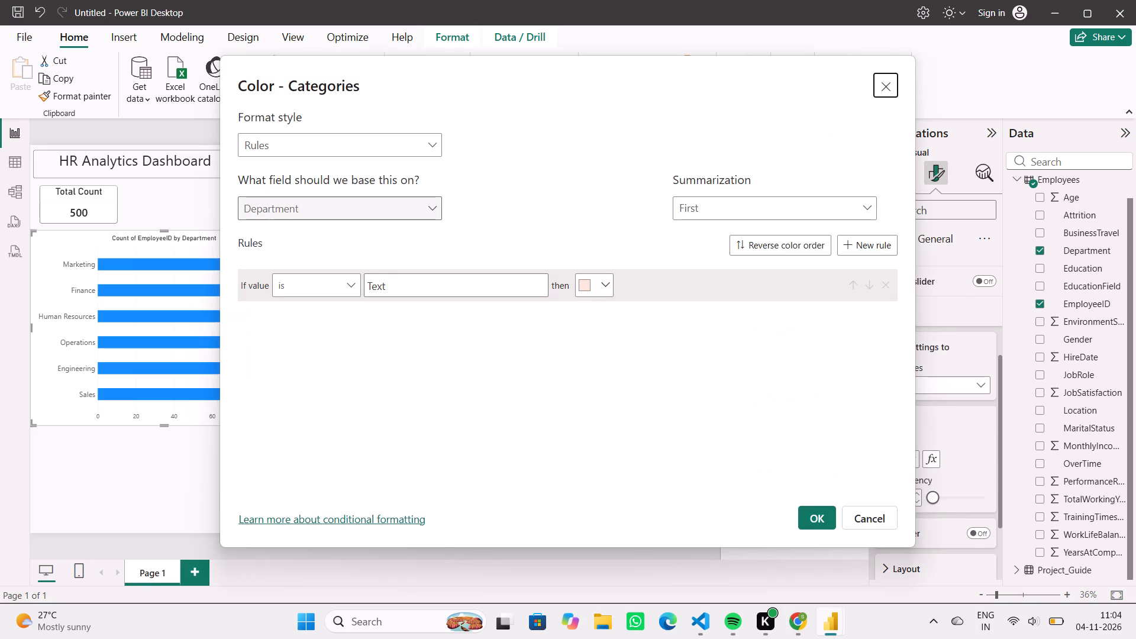
click(413, 149)
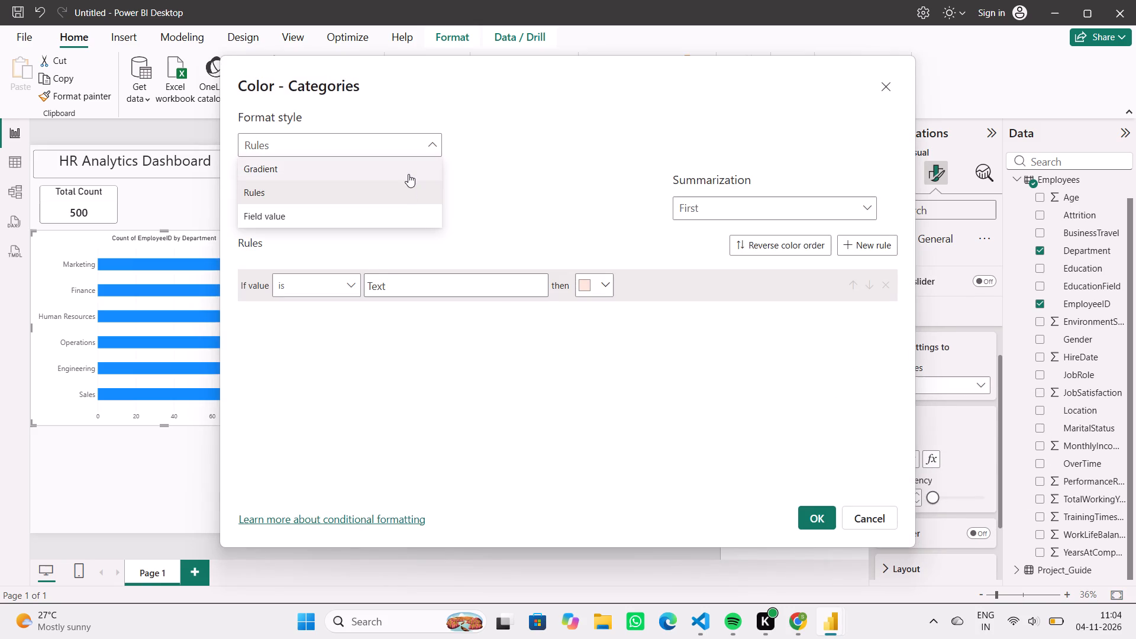
click(408, 174)
click(439, 275)
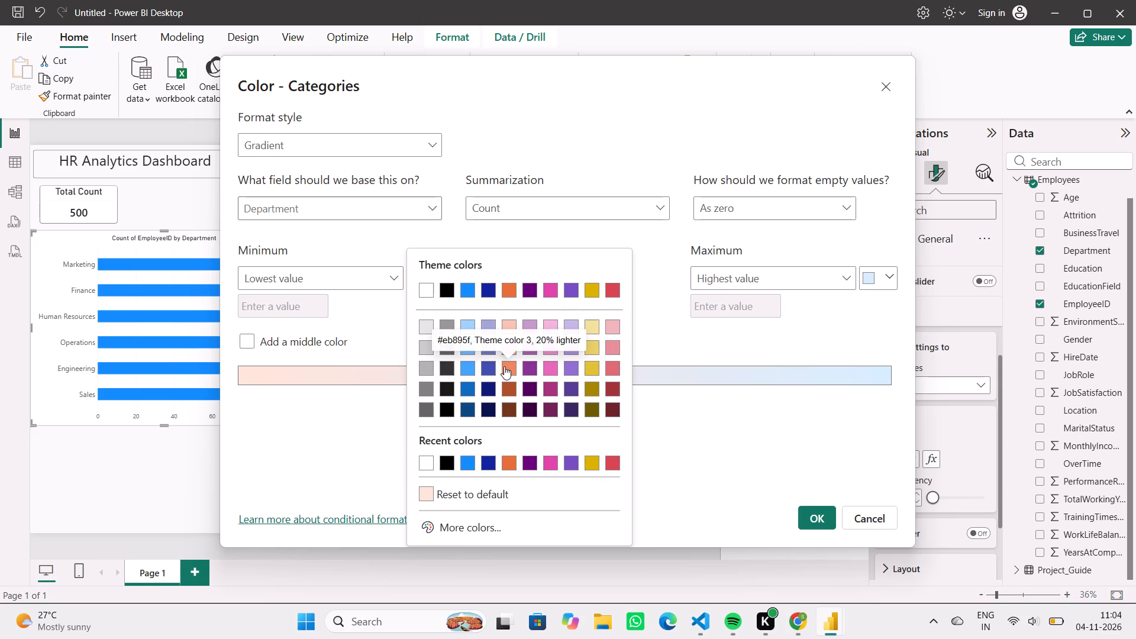
click(488, 393)
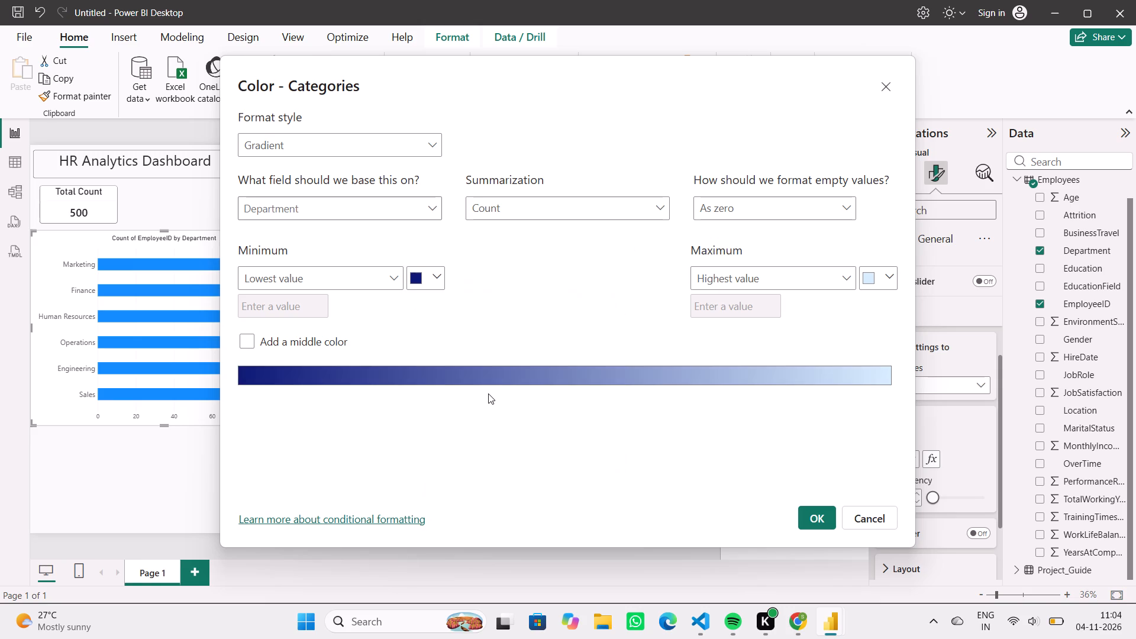
click(886, 277)
click(579, 449)
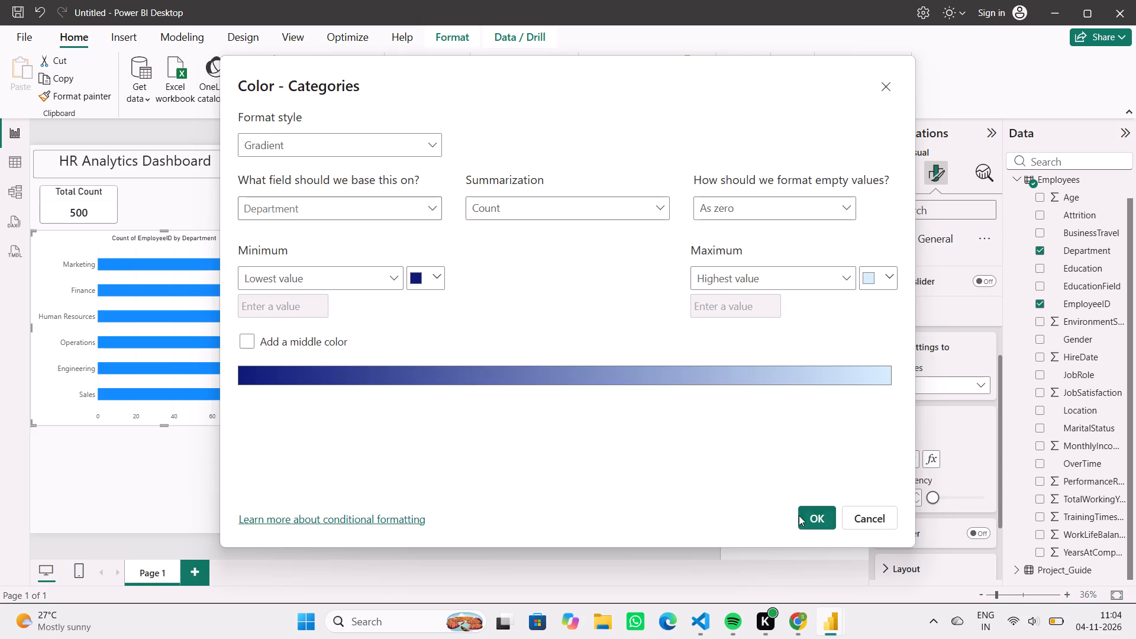
click(810, 520)
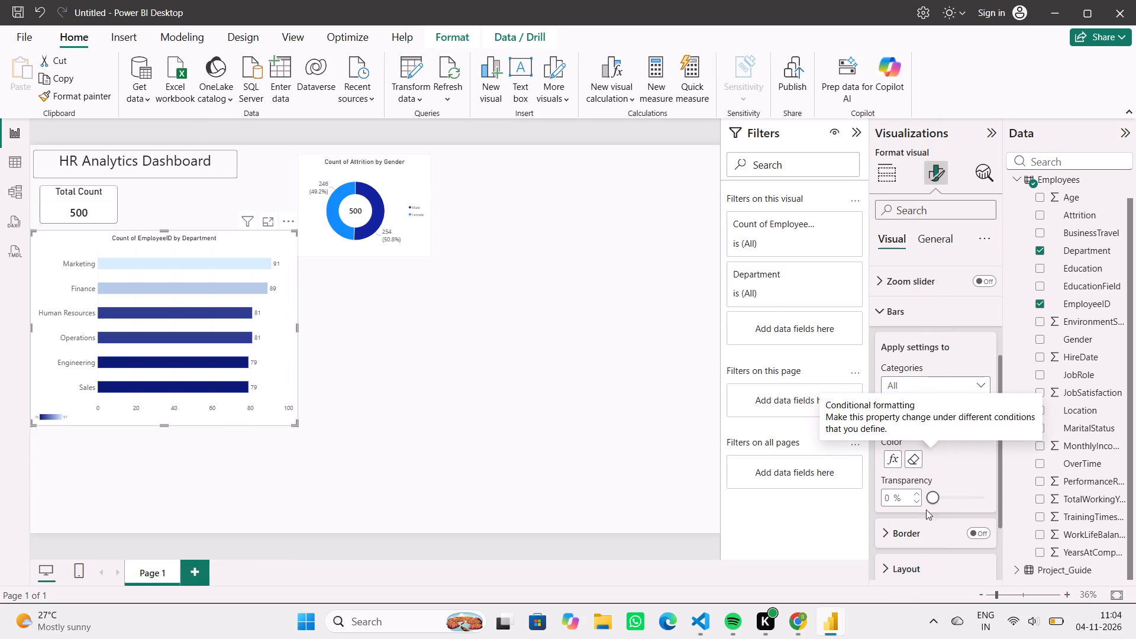
Add a middle color to the bars' gradient, setting the minimum to indigo, the center to pink and the maximum to light rose.
click(898, 456)
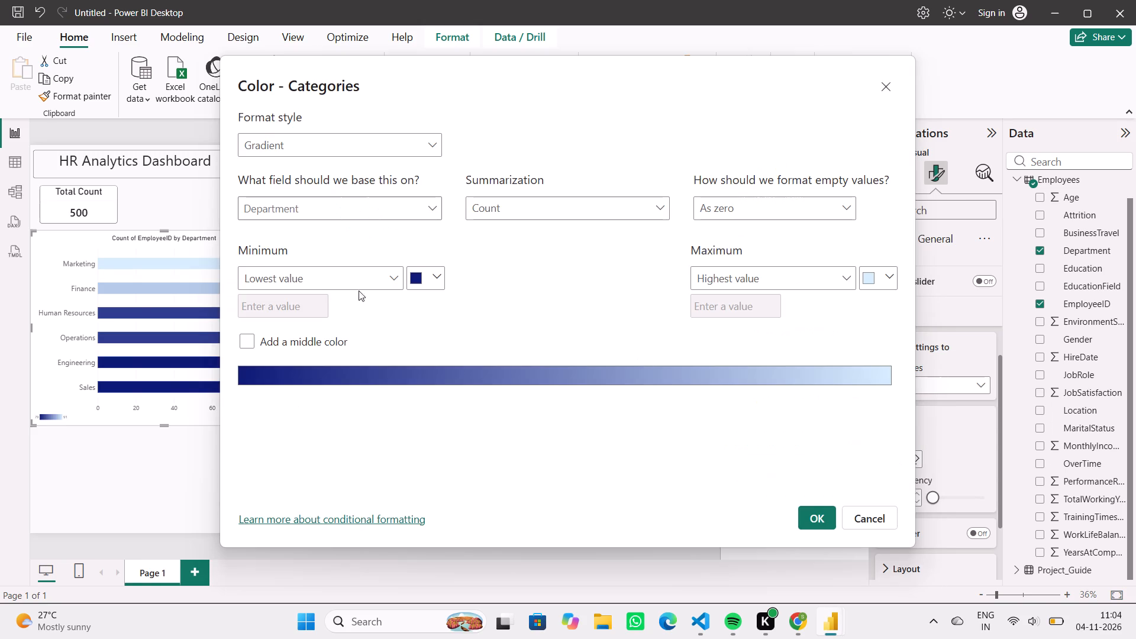
click(251, 335)
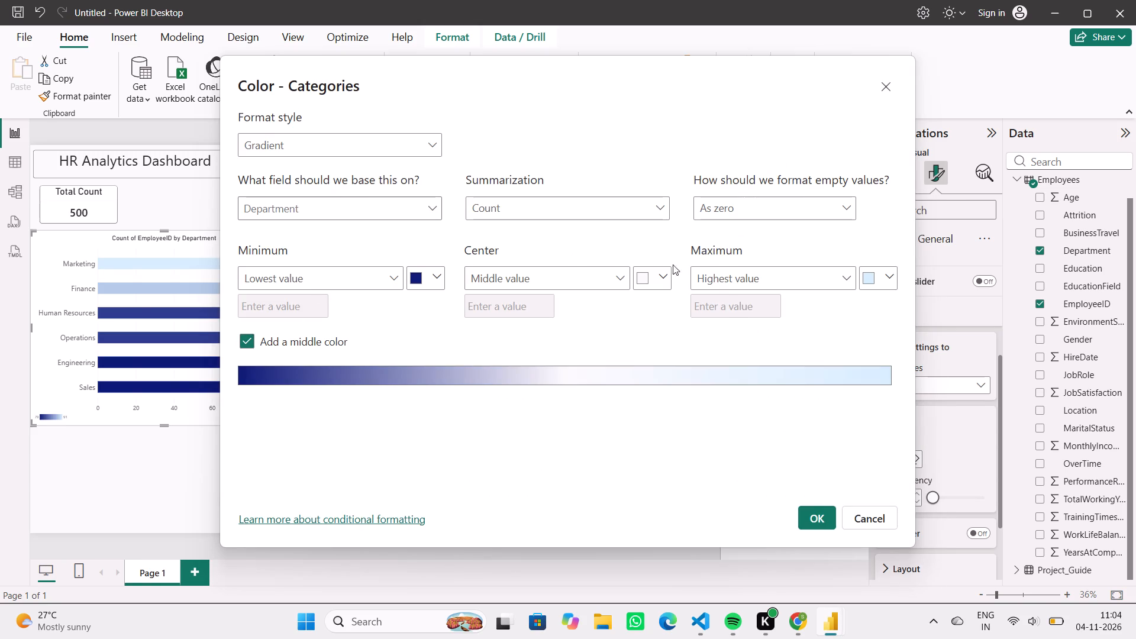
click(889, 279)
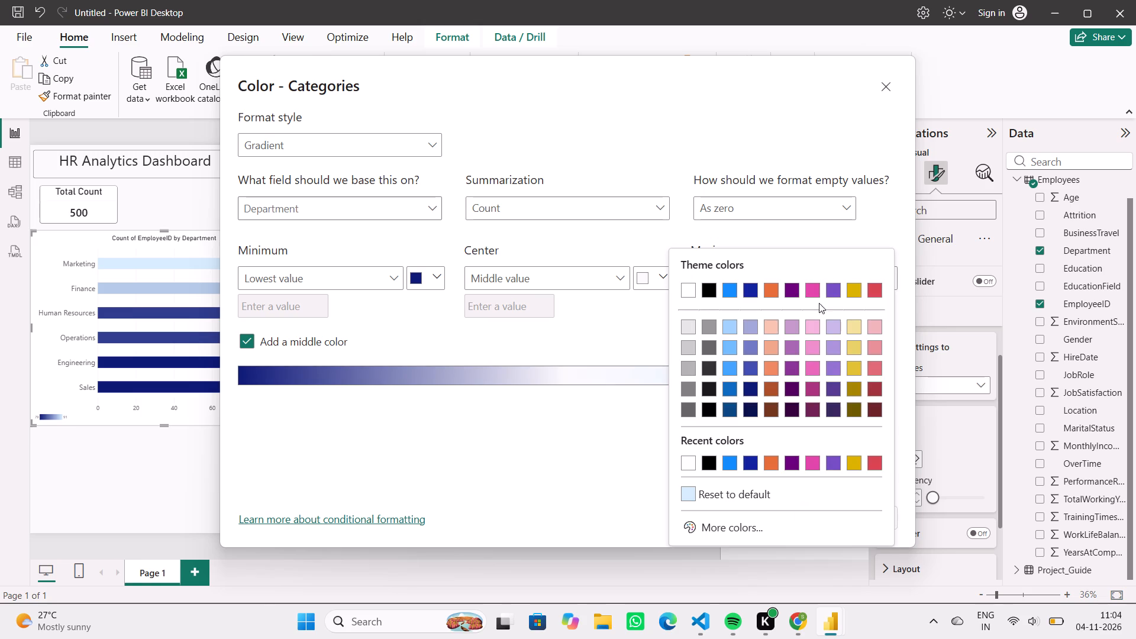
click(440, 272)
click(439, 275)
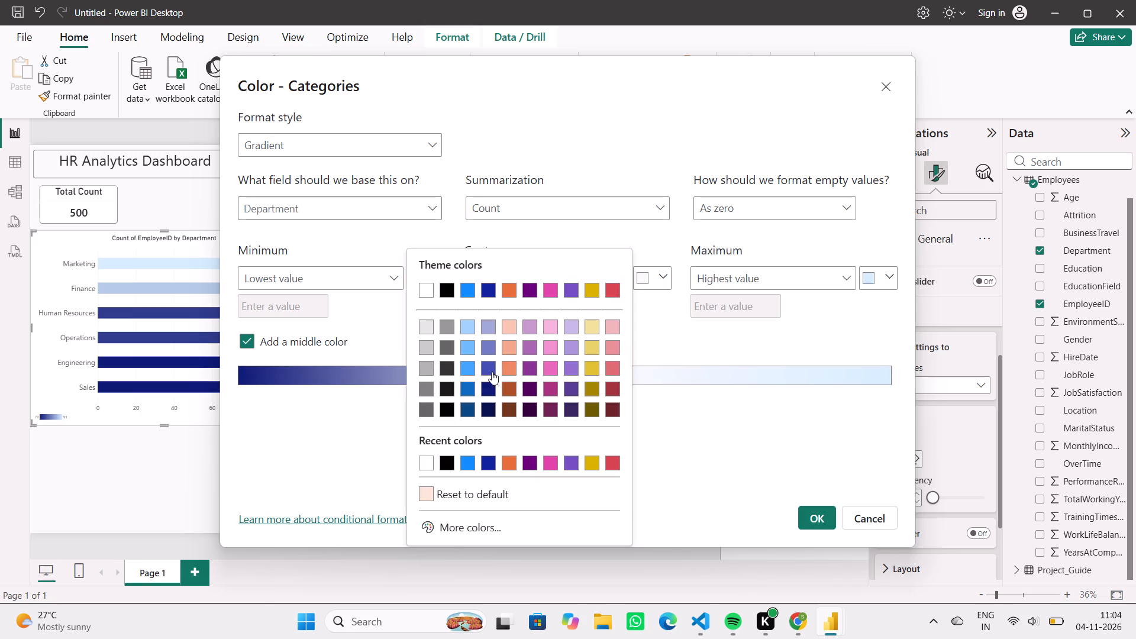
click(488, 364)
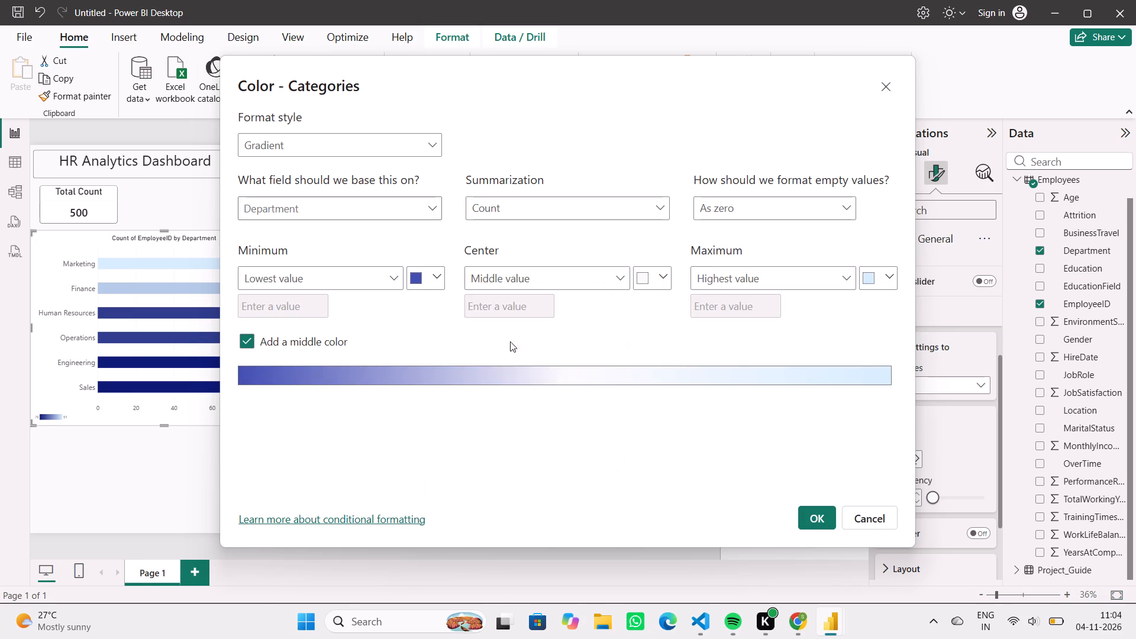
click(666, 278)
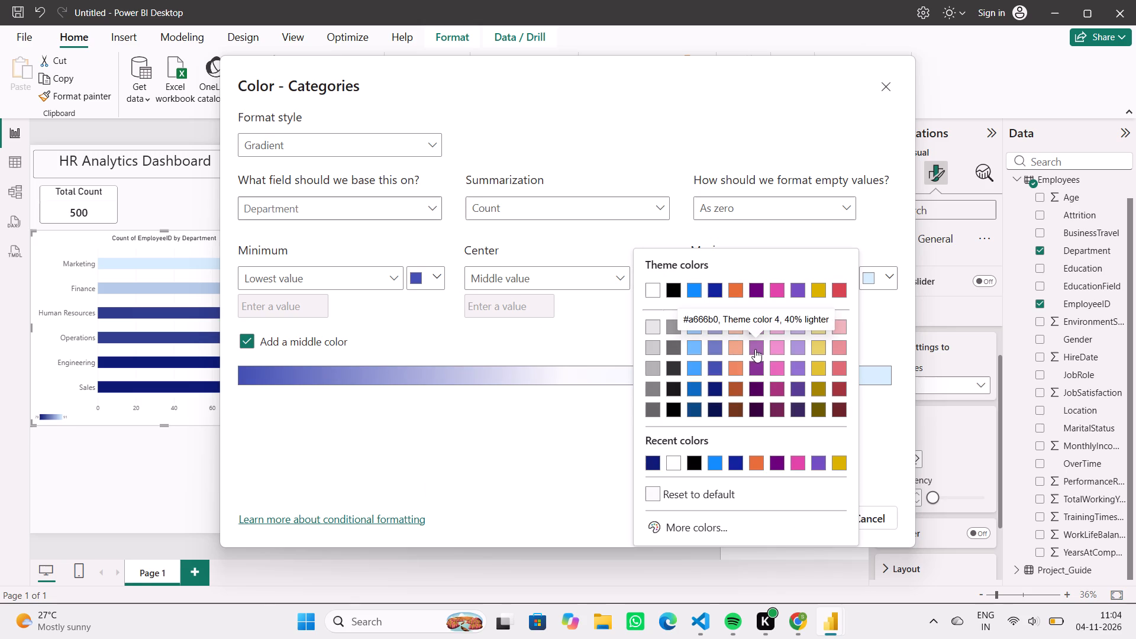
click(773, 350)
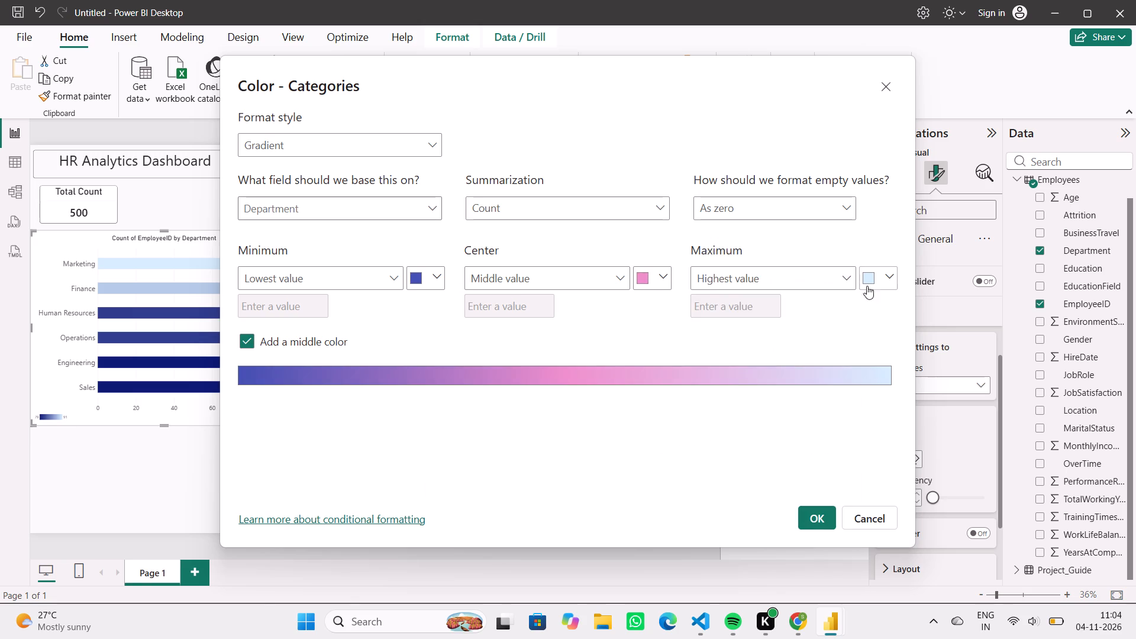
click(891, 279)
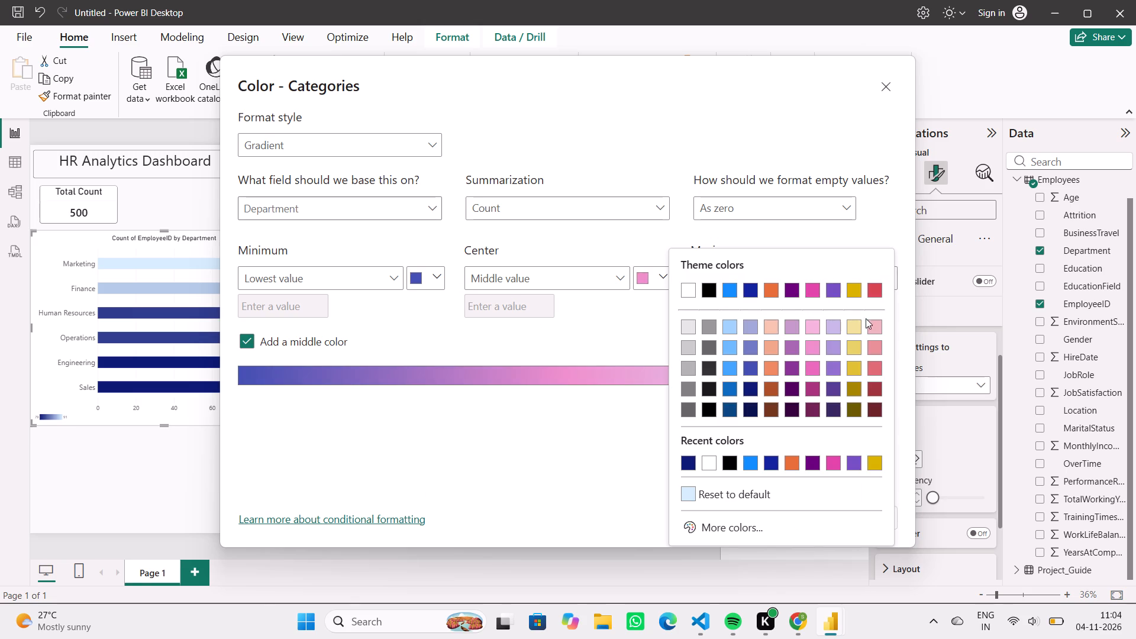
click(878, 327)
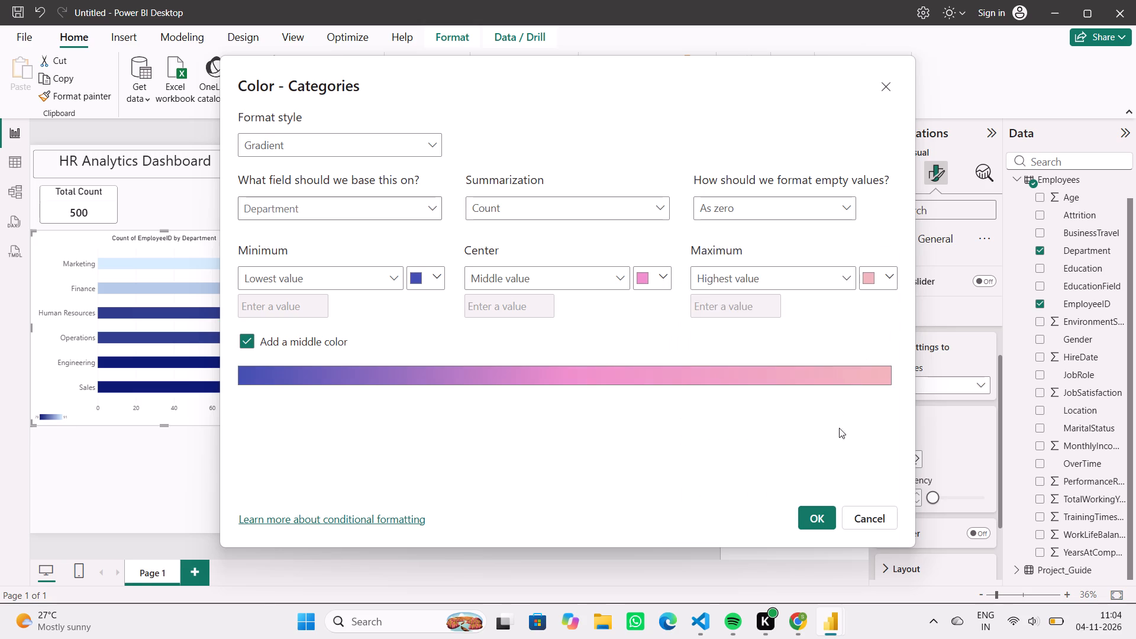
click(816, 522)
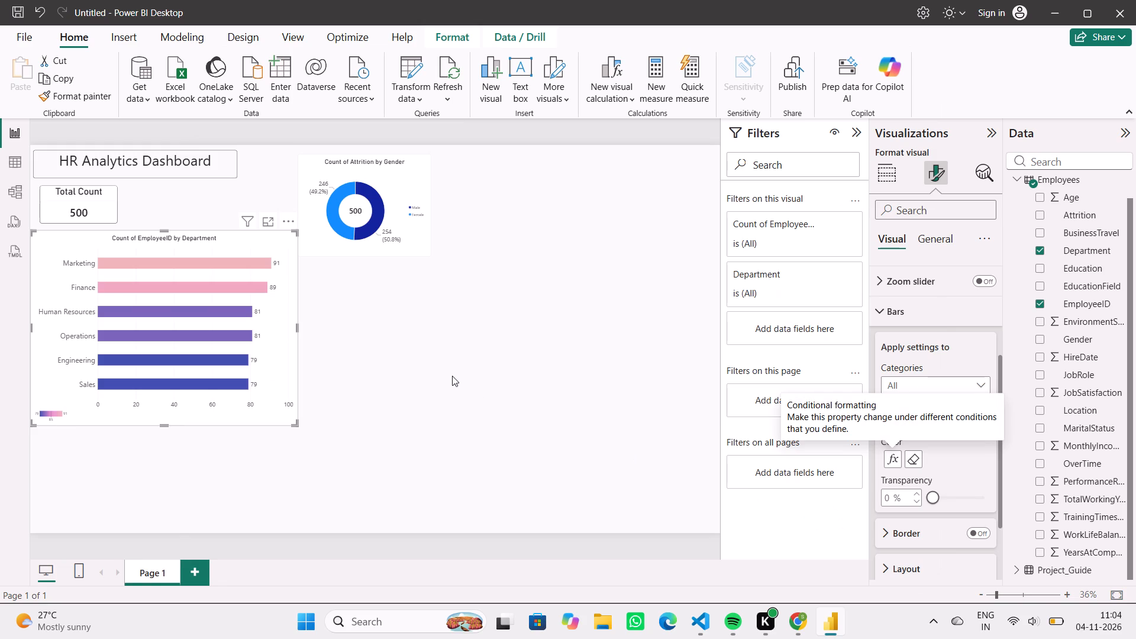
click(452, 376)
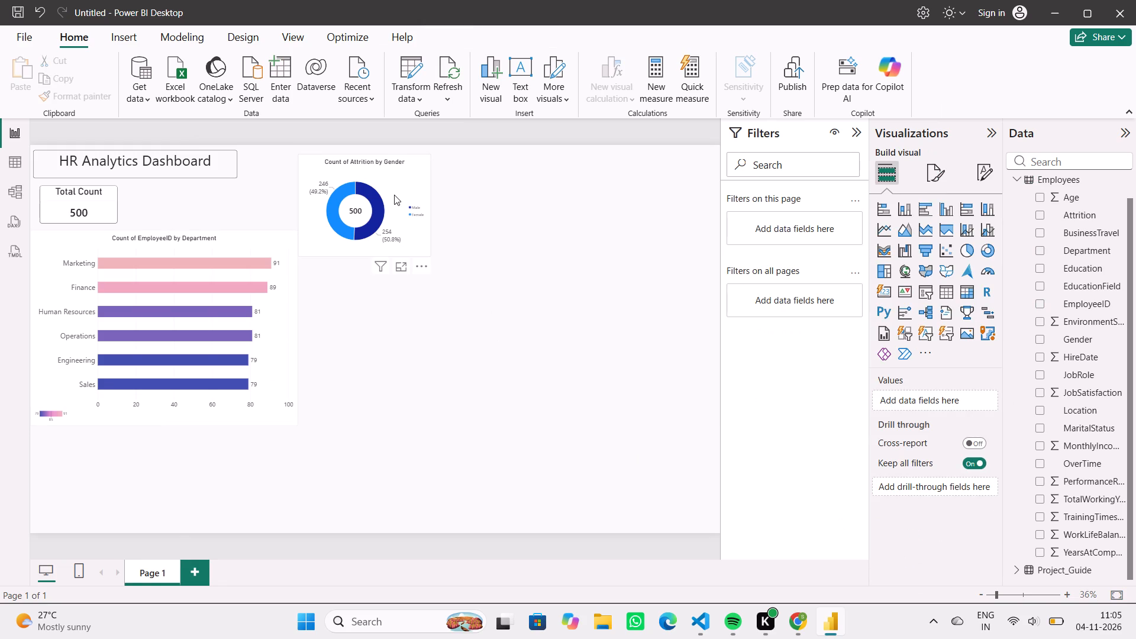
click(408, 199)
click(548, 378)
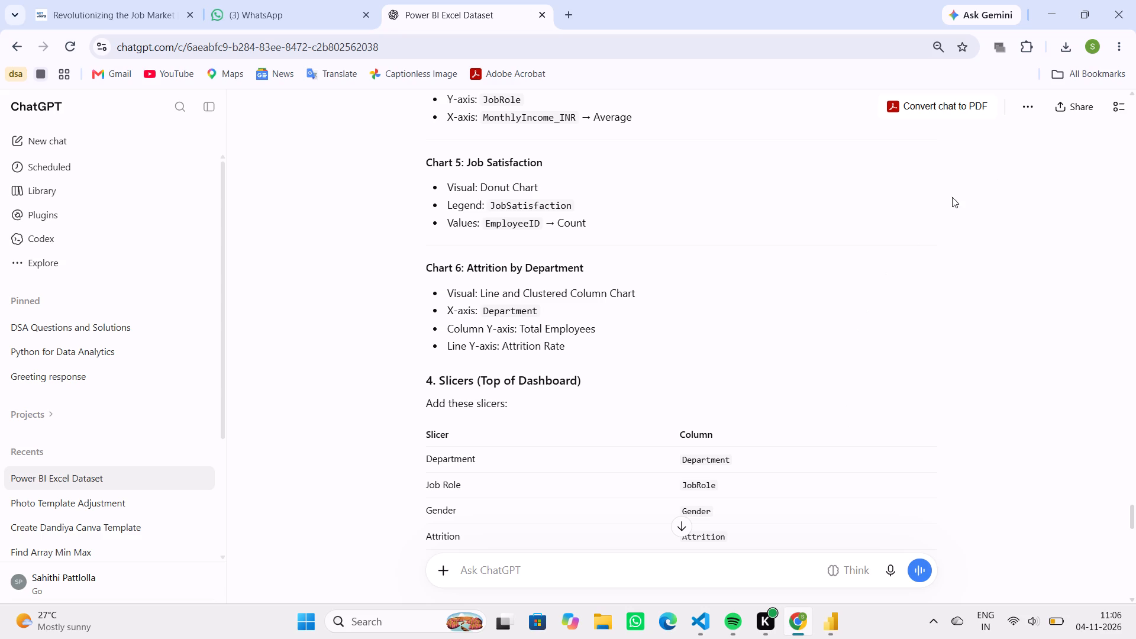
click(840, 628)
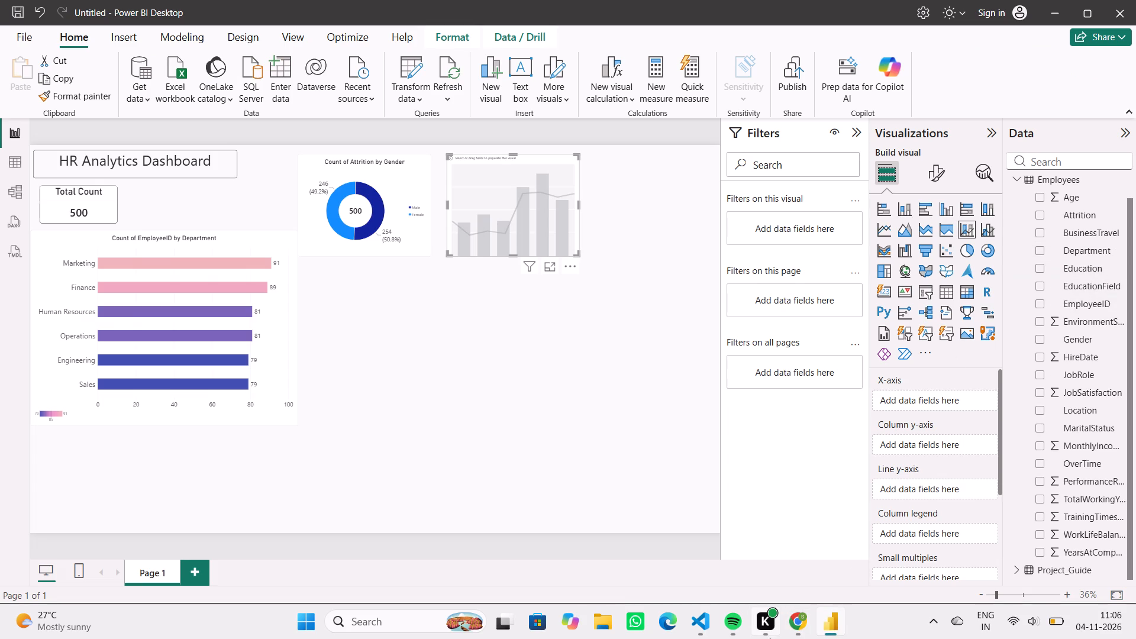
click(795, 627)
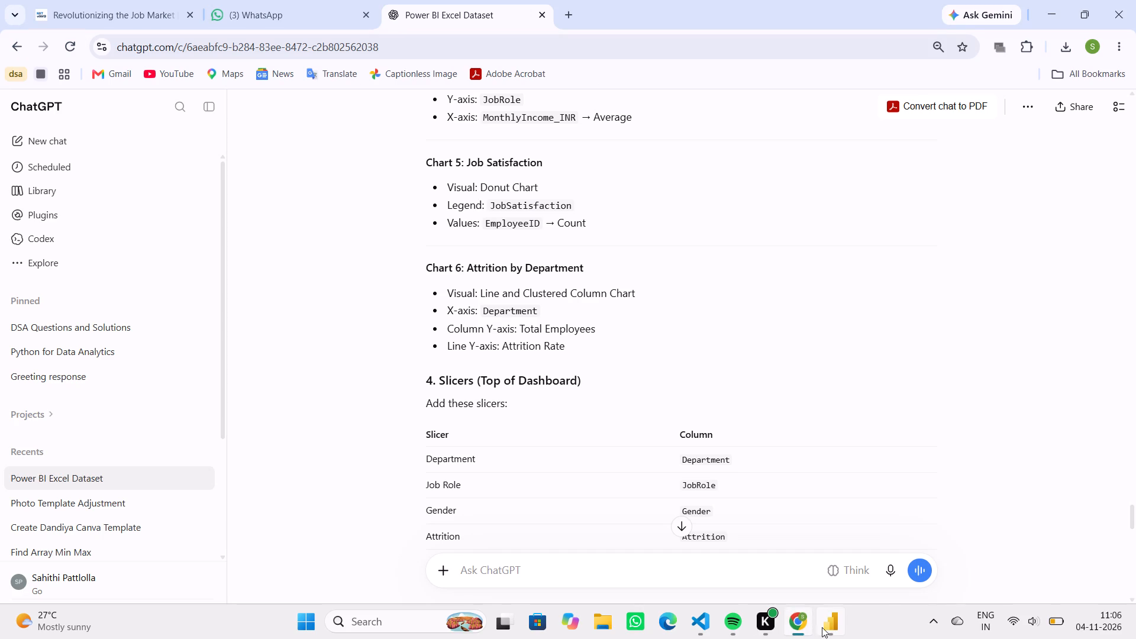
Switch to Power BI and assign Department to the combo chart's X-axis and the count of EmployeeID to its column y-axis.
click(833, 628)
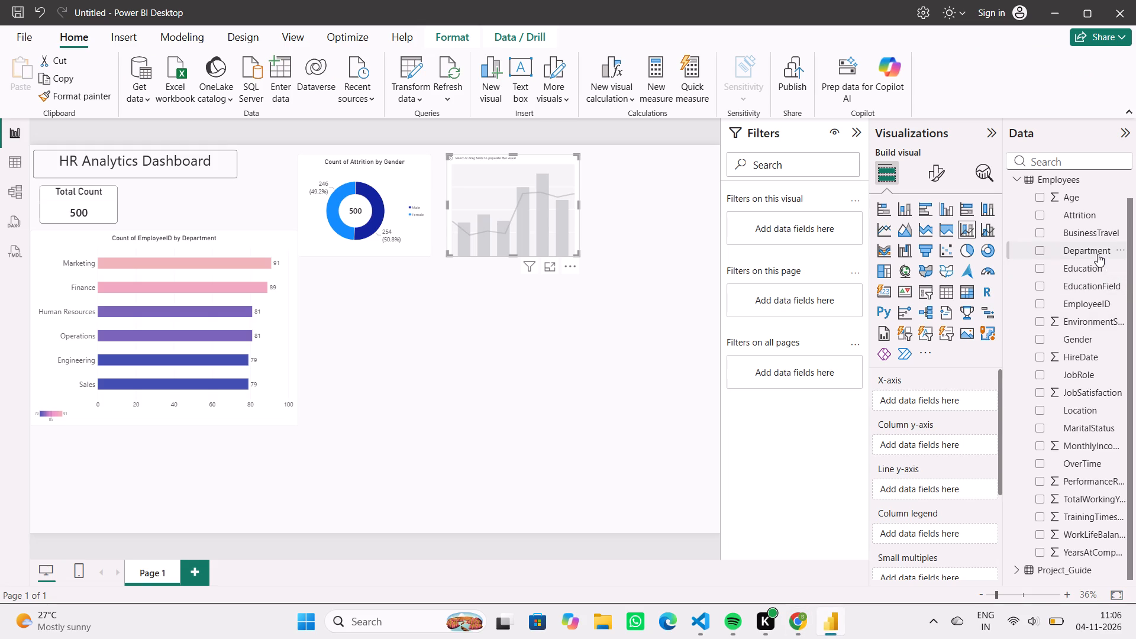
drag(1098, 254, 961, 409)
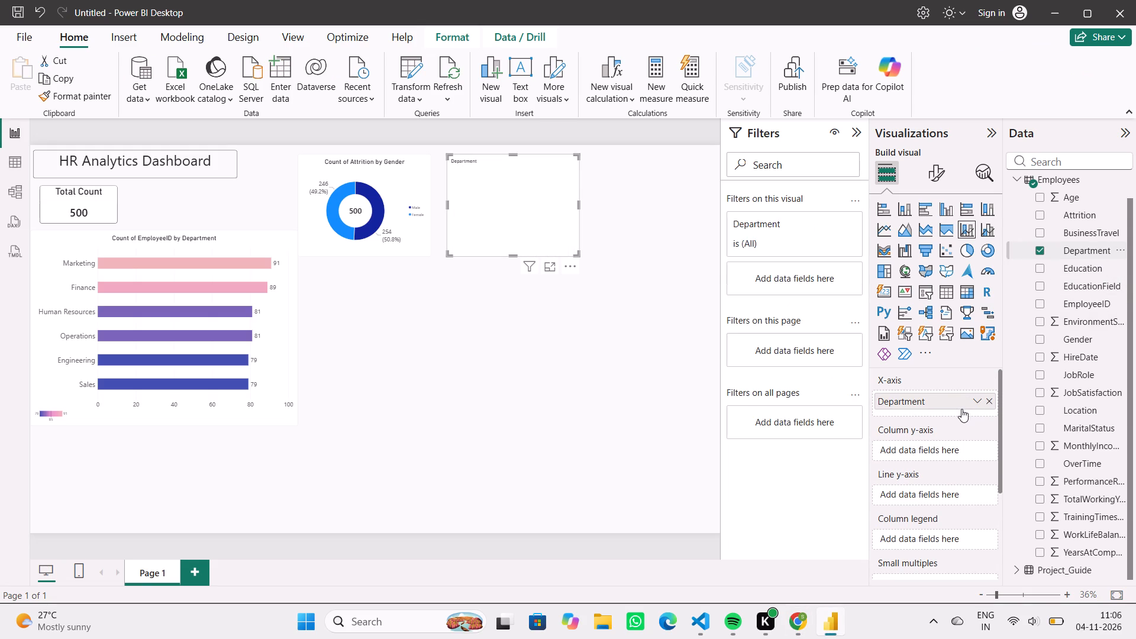
drag(1086, 306, 948, 453)
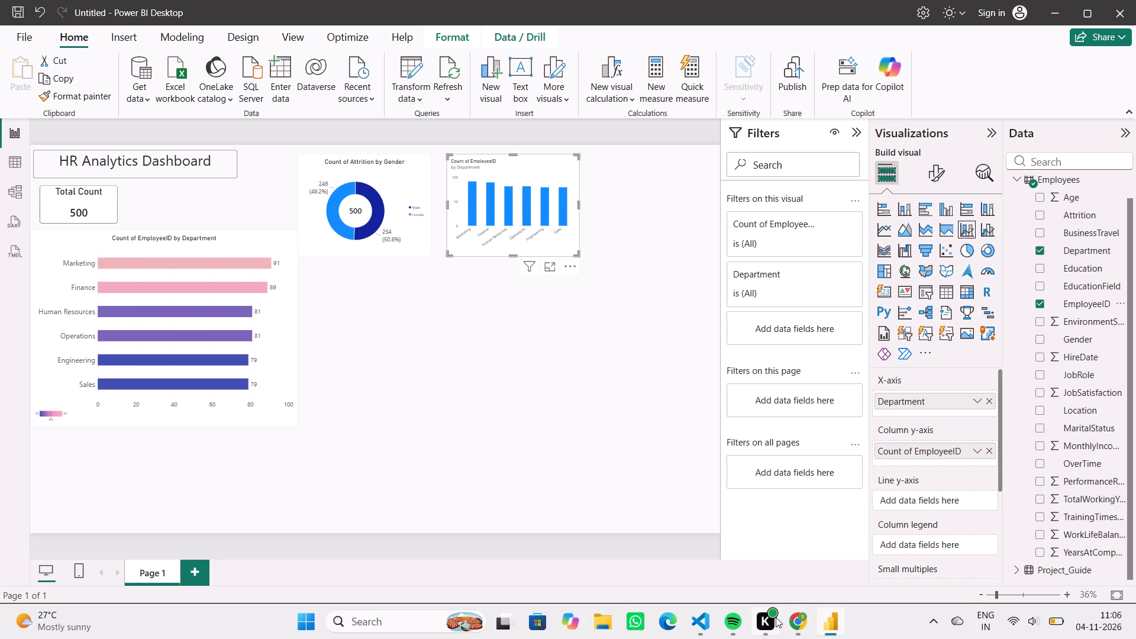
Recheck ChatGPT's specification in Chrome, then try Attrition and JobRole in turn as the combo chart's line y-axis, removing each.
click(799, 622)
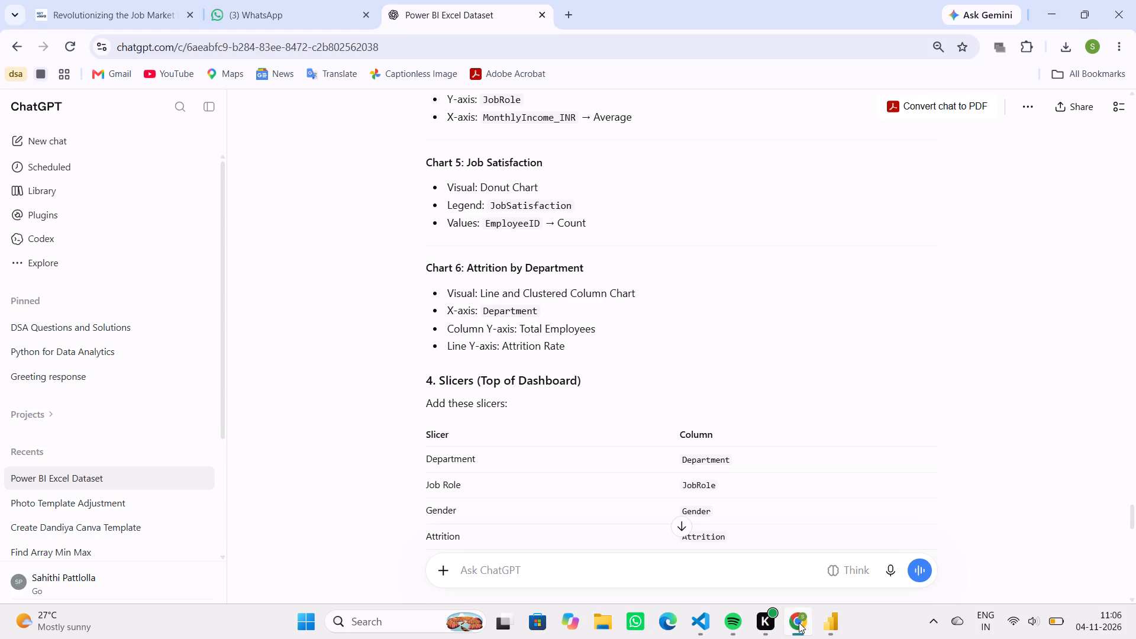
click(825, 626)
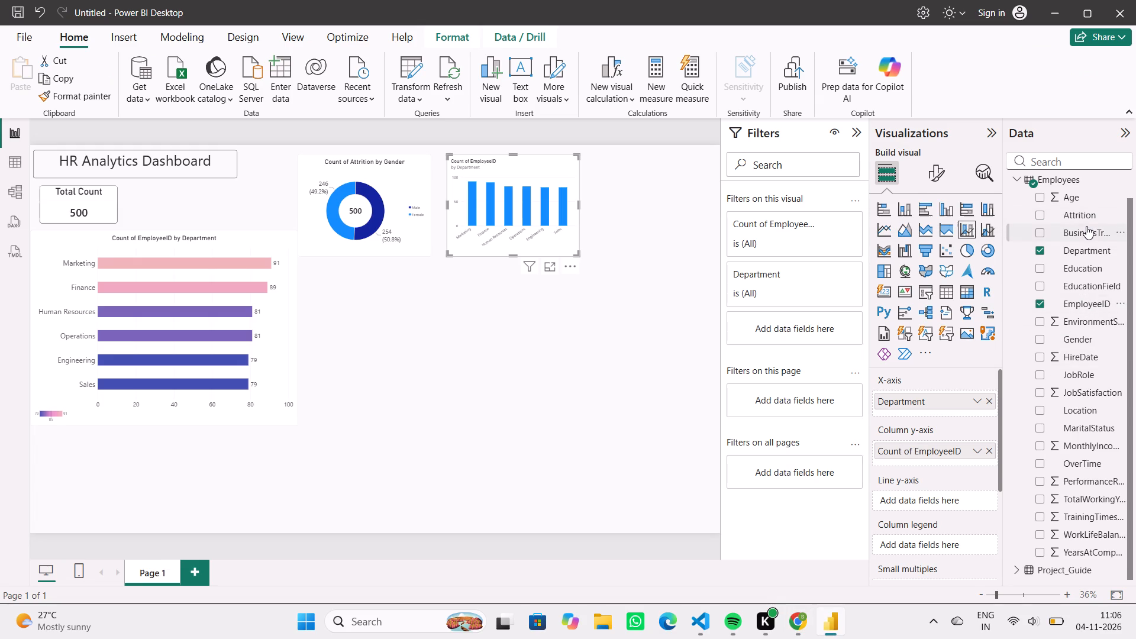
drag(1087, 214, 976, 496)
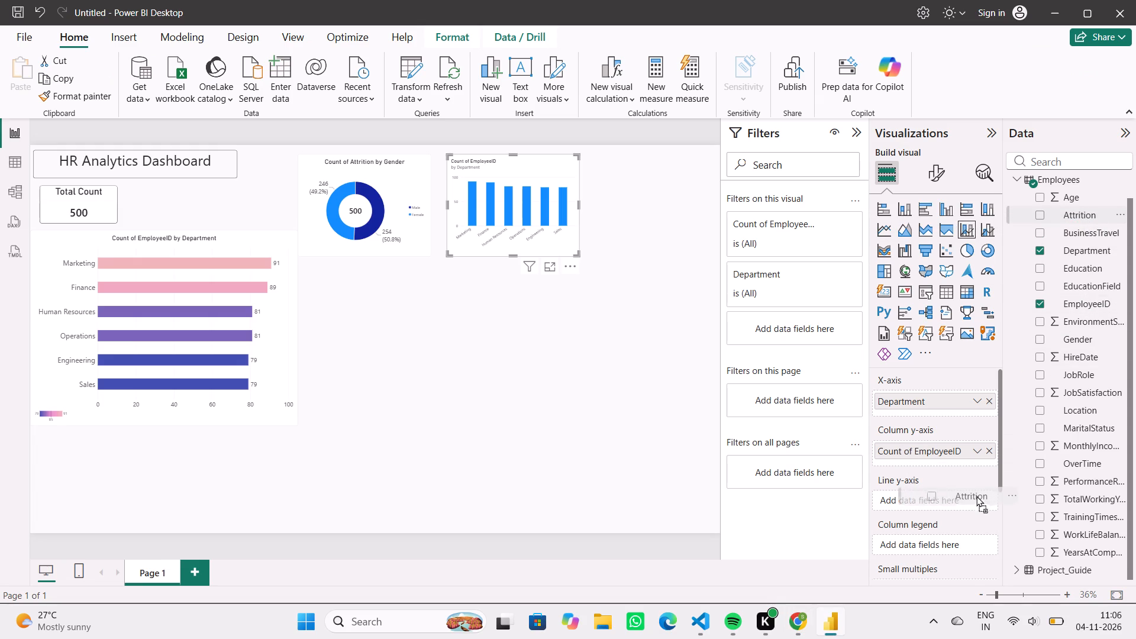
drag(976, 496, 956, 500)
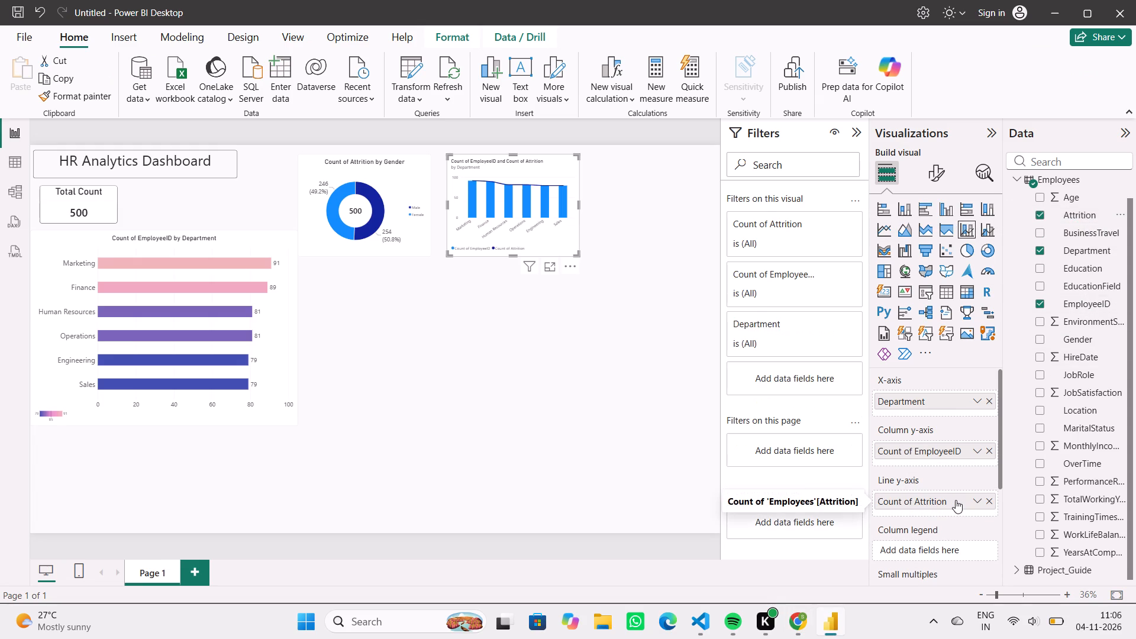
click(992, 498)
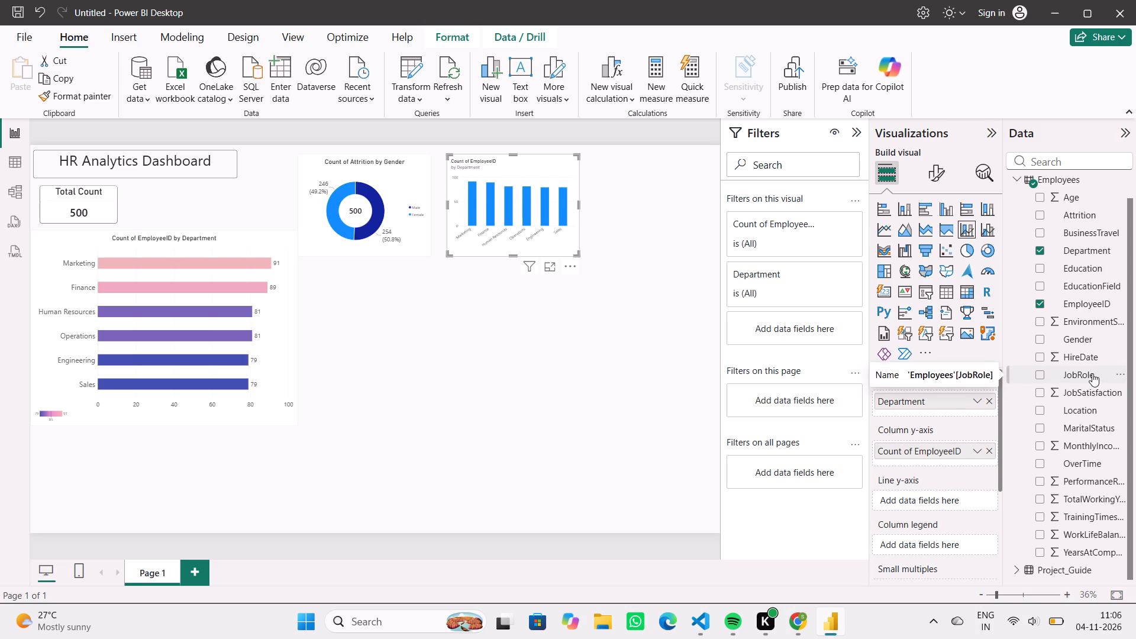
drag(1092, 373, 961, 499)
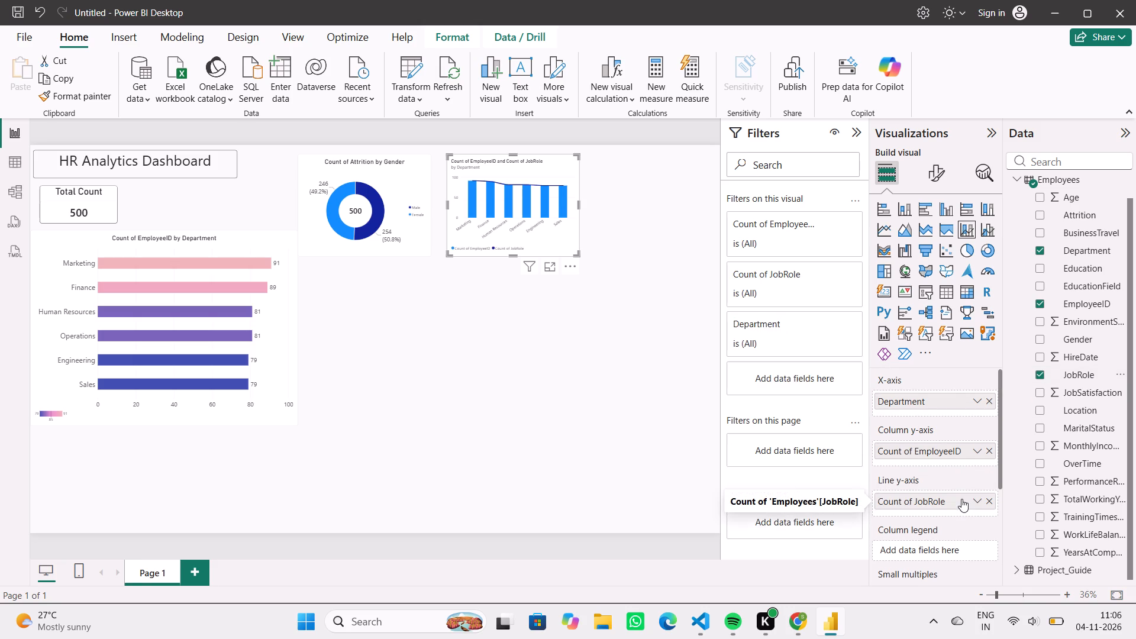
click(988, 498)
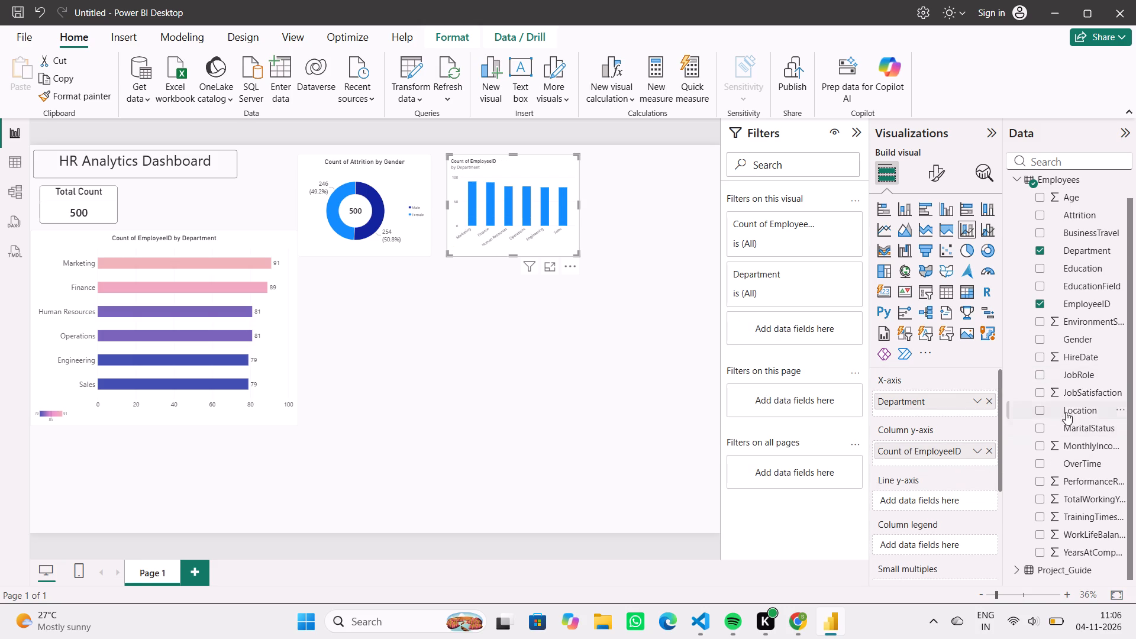
Assign the sum of JobSatisfaction to the combo chart's line y-axis.
drag(1079, 396, 942, 506)
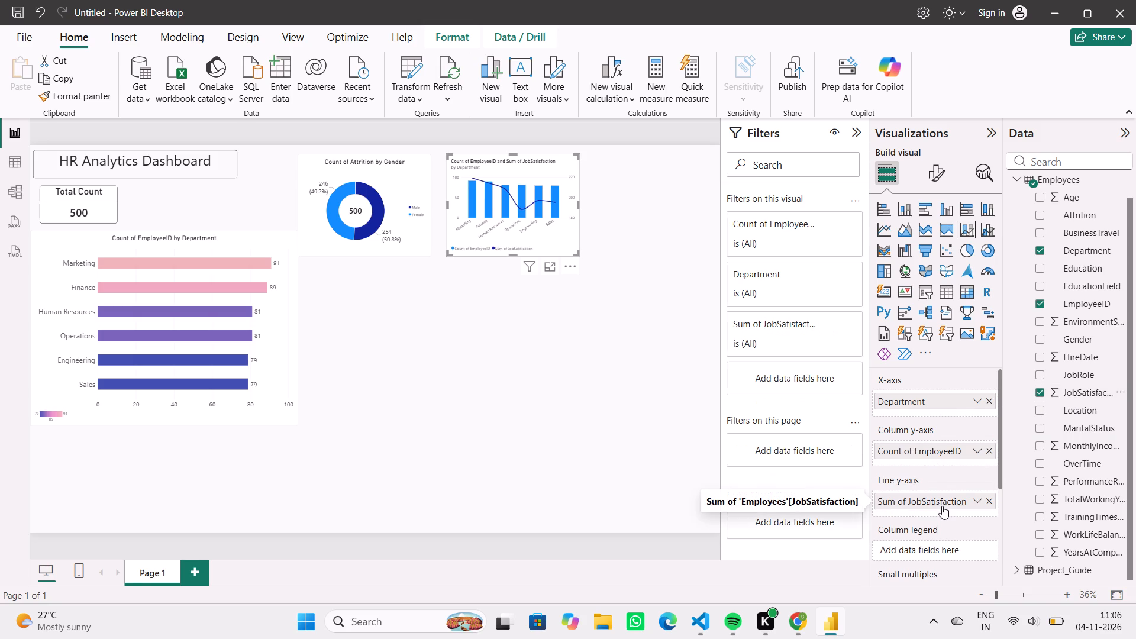
Move the combo chart below the donut chart, beside the department bar chart, and enlarge its width and height.
drag(531, 225, 464, 328)
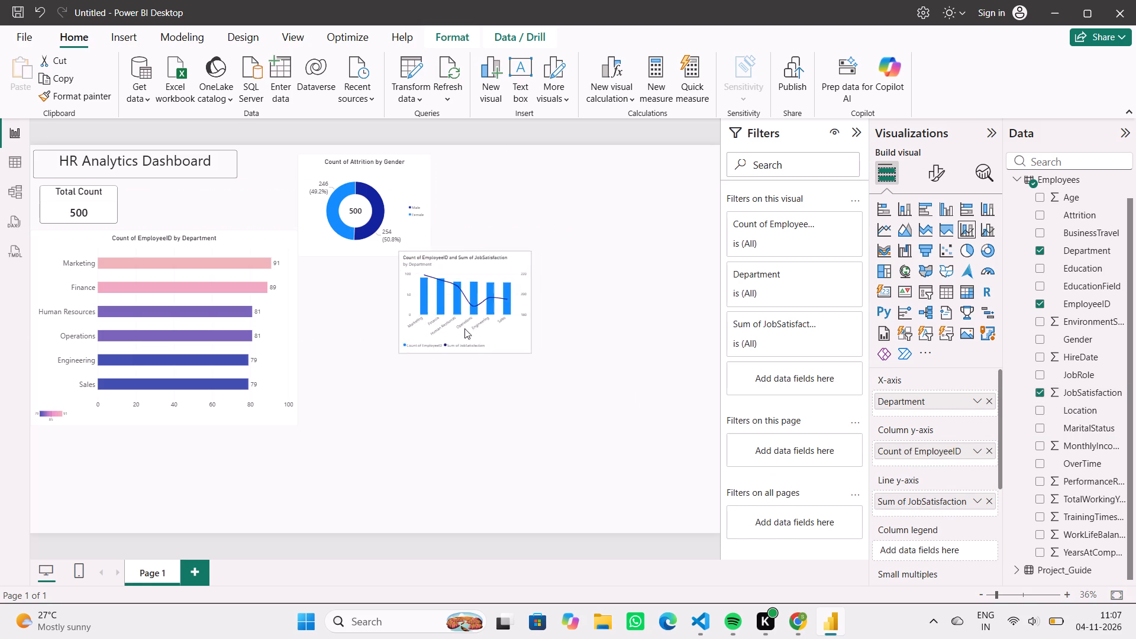
drag(464, 328, 413, 341)
drag(460, 320, 575, 326)
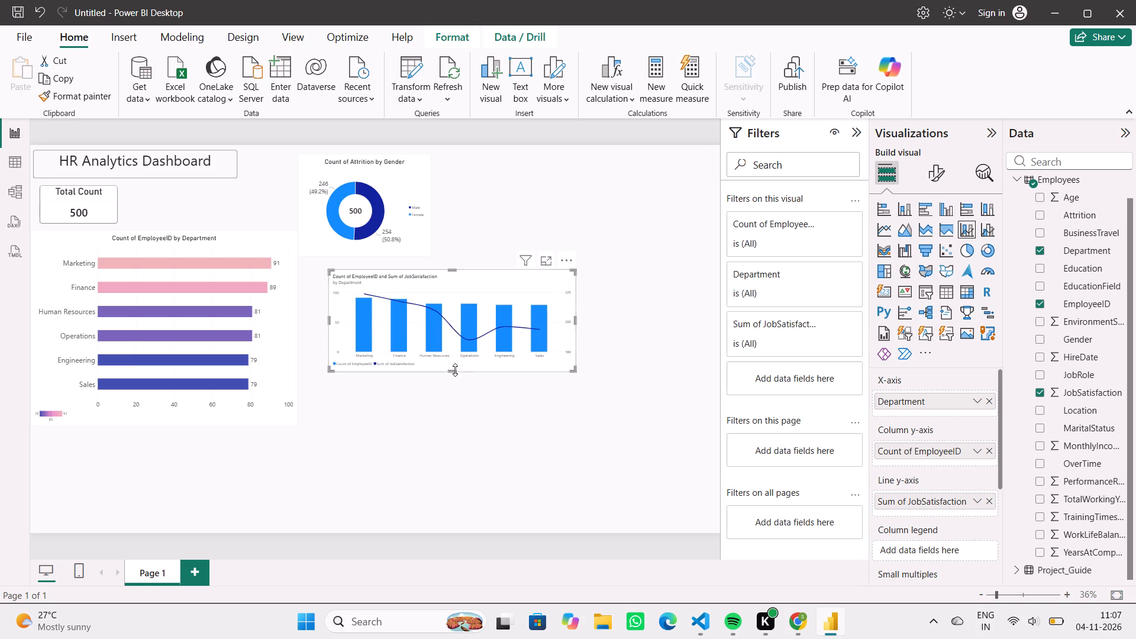
drag(454, 370, 442, 449)
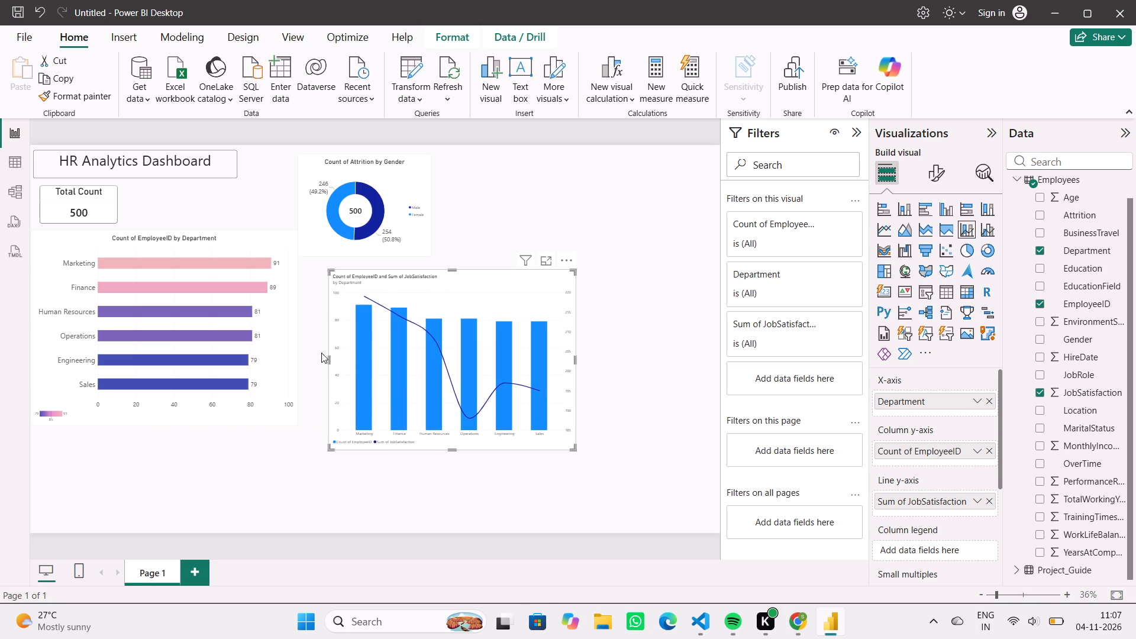
drag(328, 362, 319, 362)
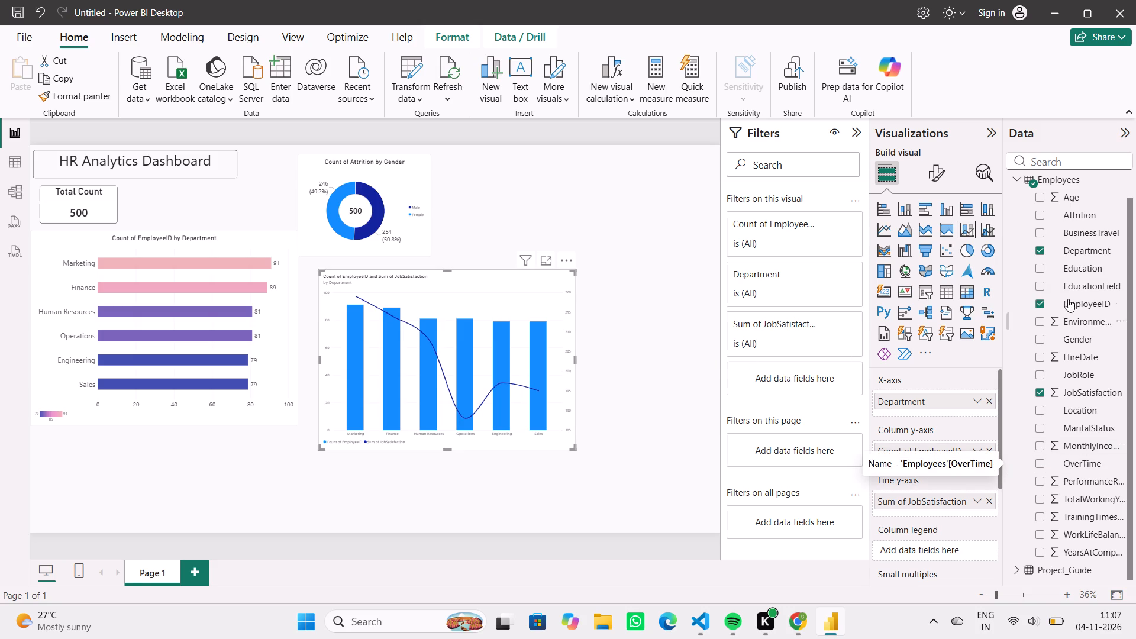
Open the Employees table in Table view and examine its columns and rows through to the Attrition column.
scroll(1087, 333, left, 1)
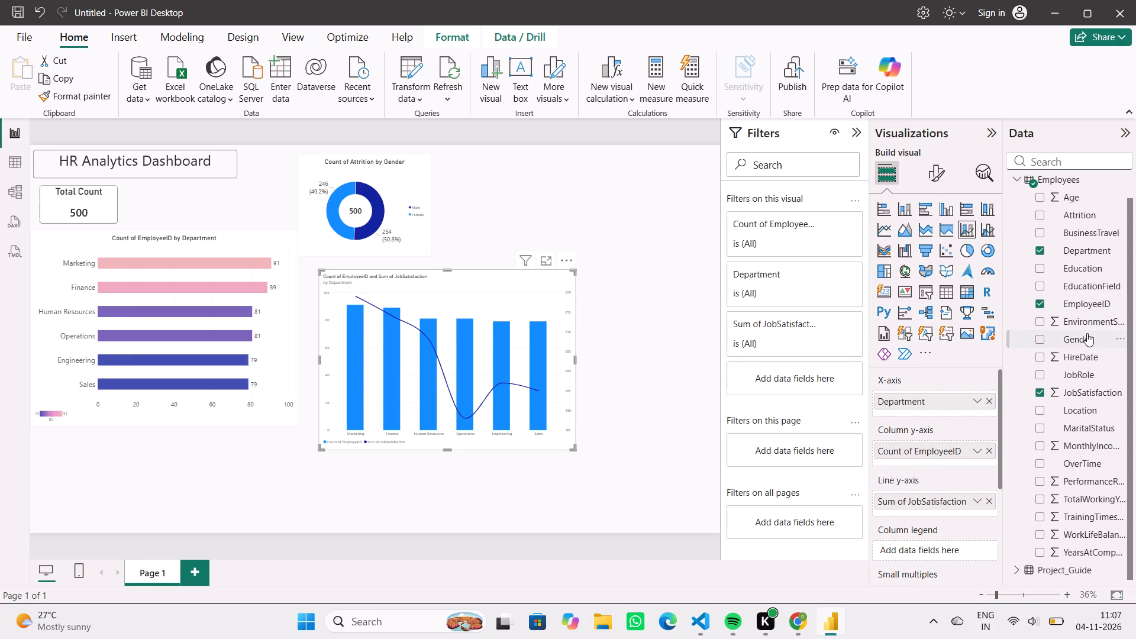
click(2, 163)
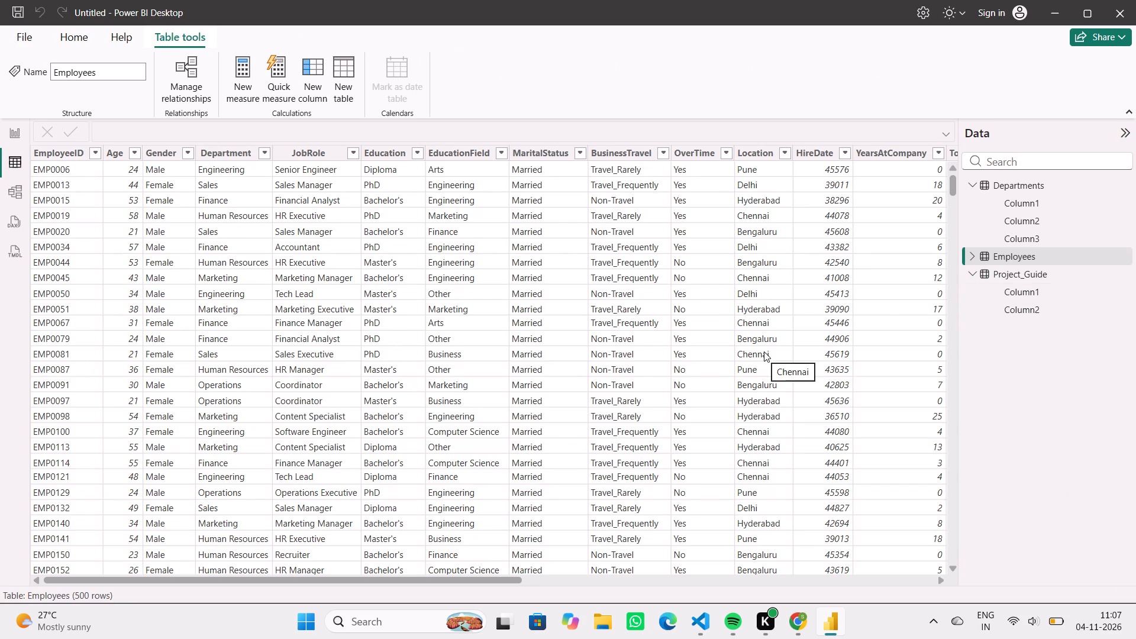
scroll(304, 183, right, 4)
scroll(601, 187, left, 6)
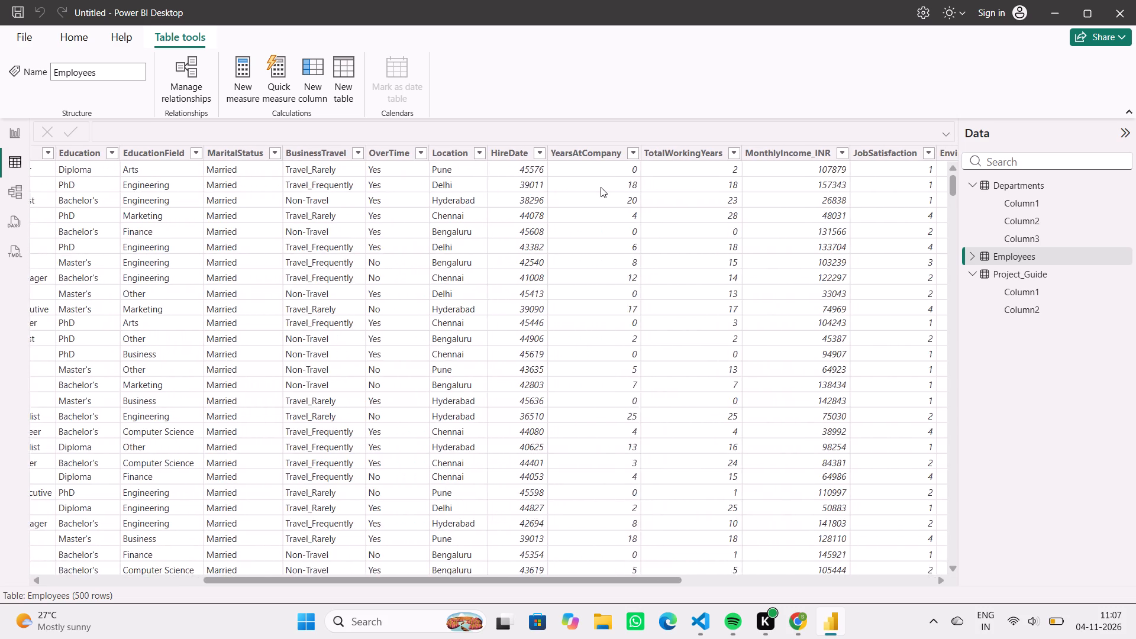
scroll(601, 187, left, 9)
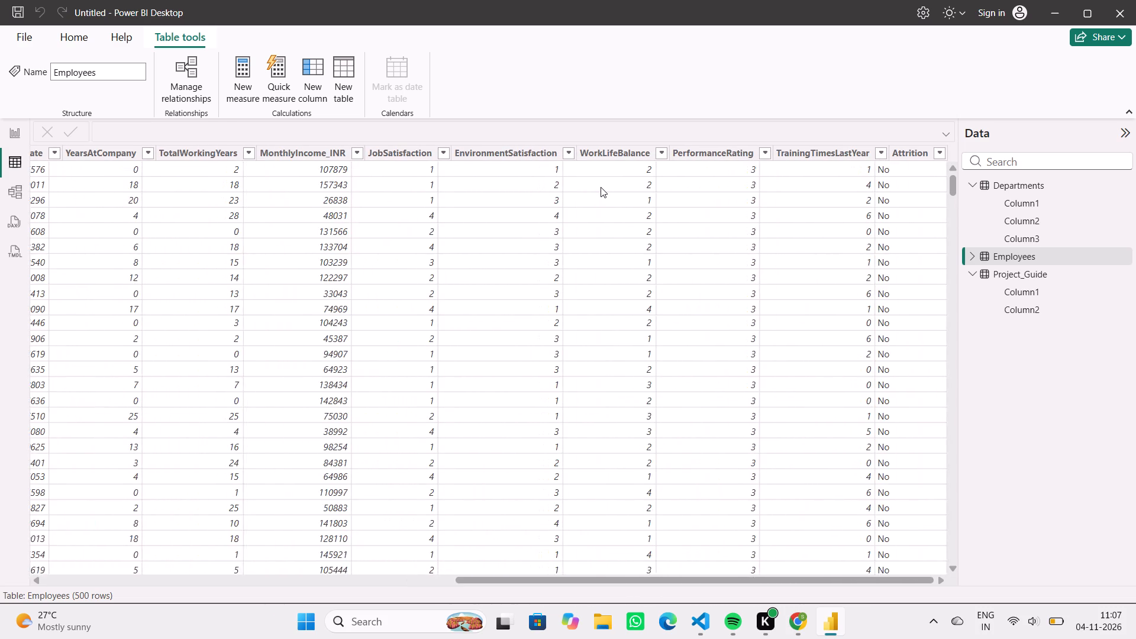
scroll(601, 187, left, 4)
scroll(937, 406, down, 3)
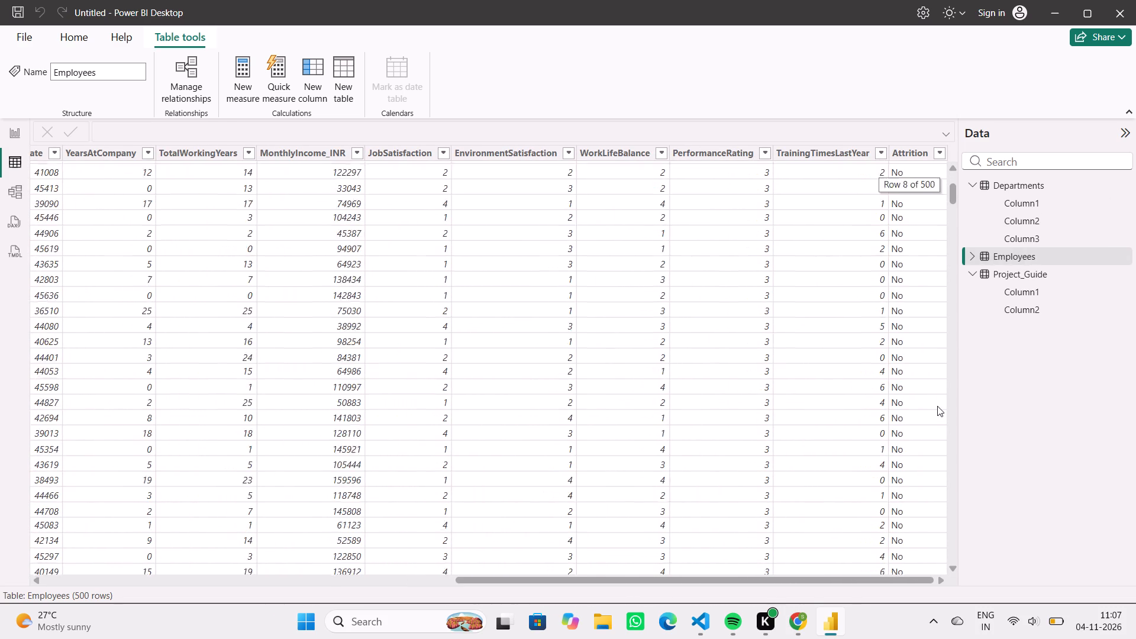
scroll(937, 406, down, 2)
scroll(923, 477, down, 18)
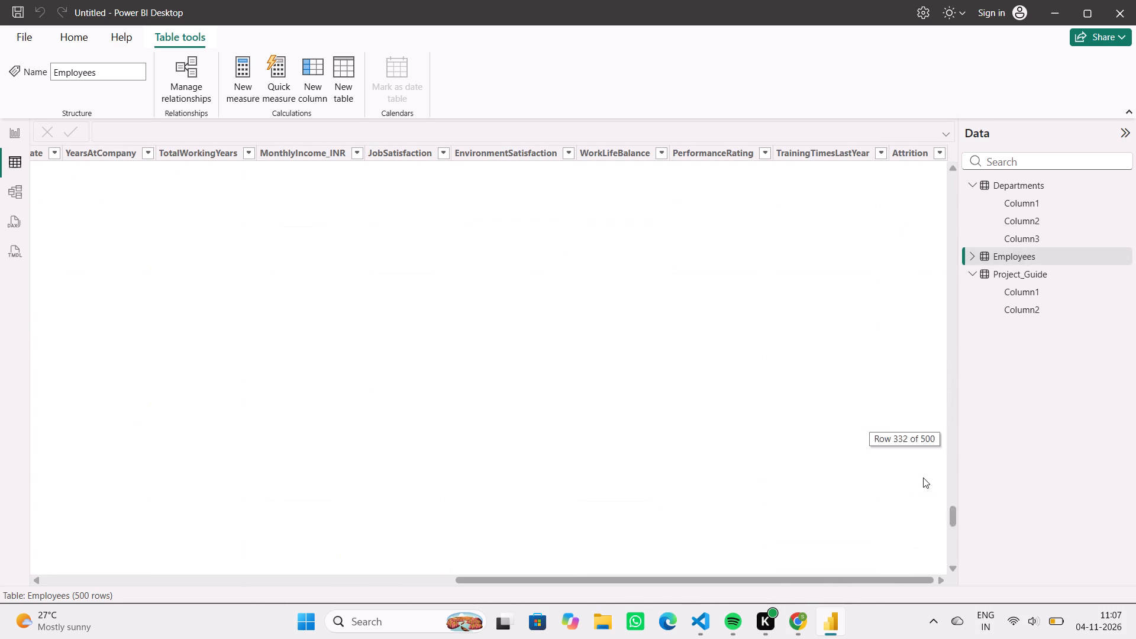
scroll(923, 477, down, 1)
scroll(923, 477, up, 20)
scroll(923, 477, up, 14)
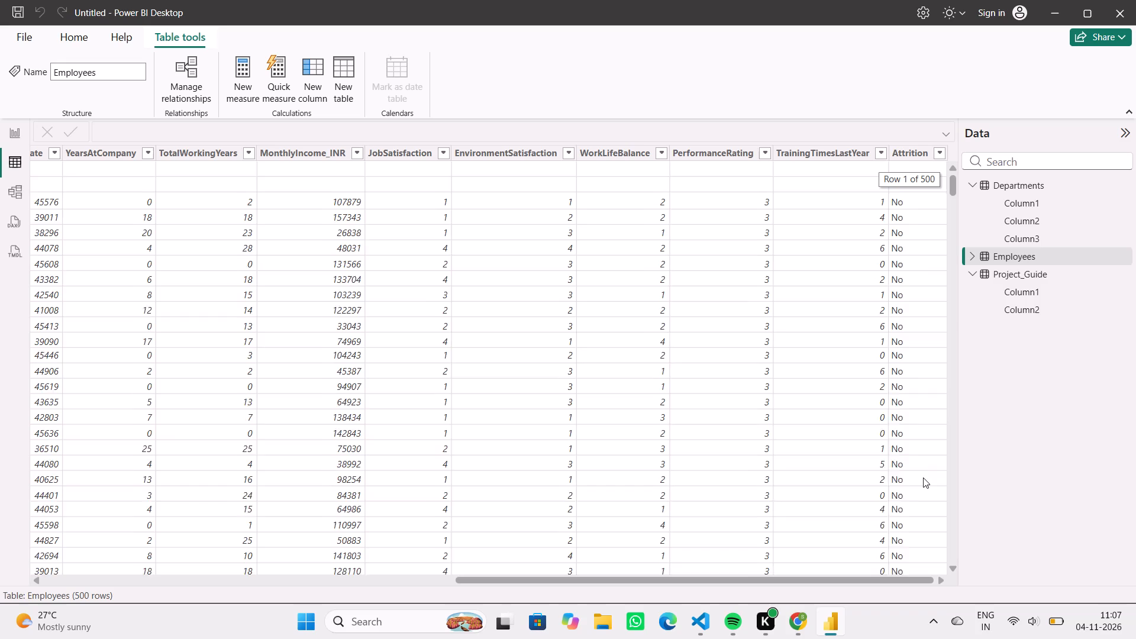
scroll(923, 477, up, 1)
Select the Attrition column and look through its available data category options.
click(911, 153)
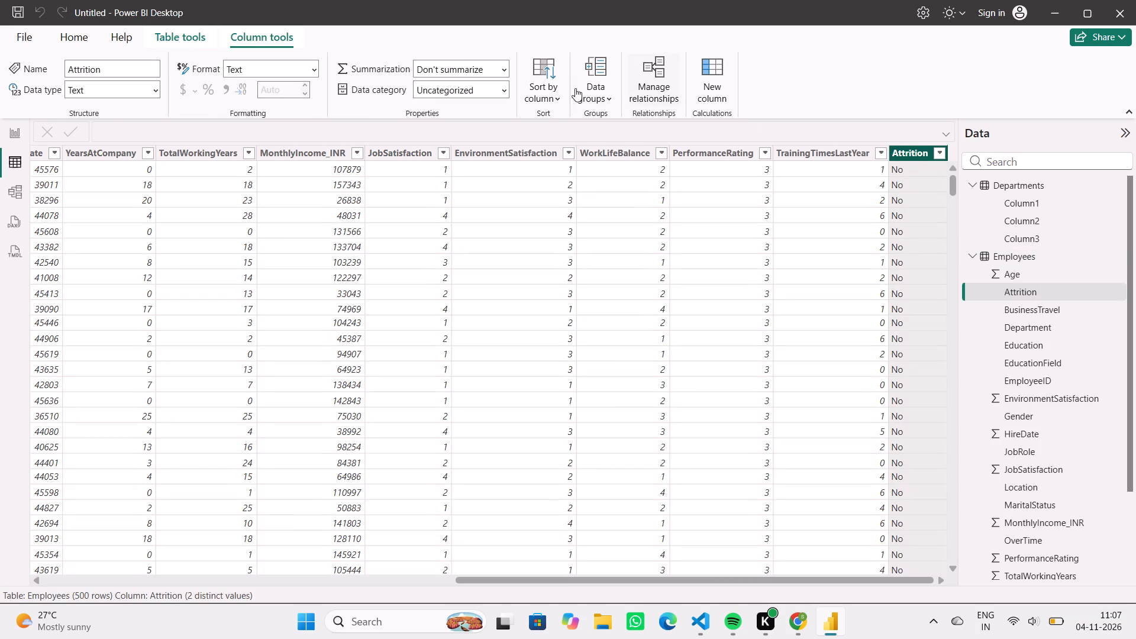
click(501, 92)
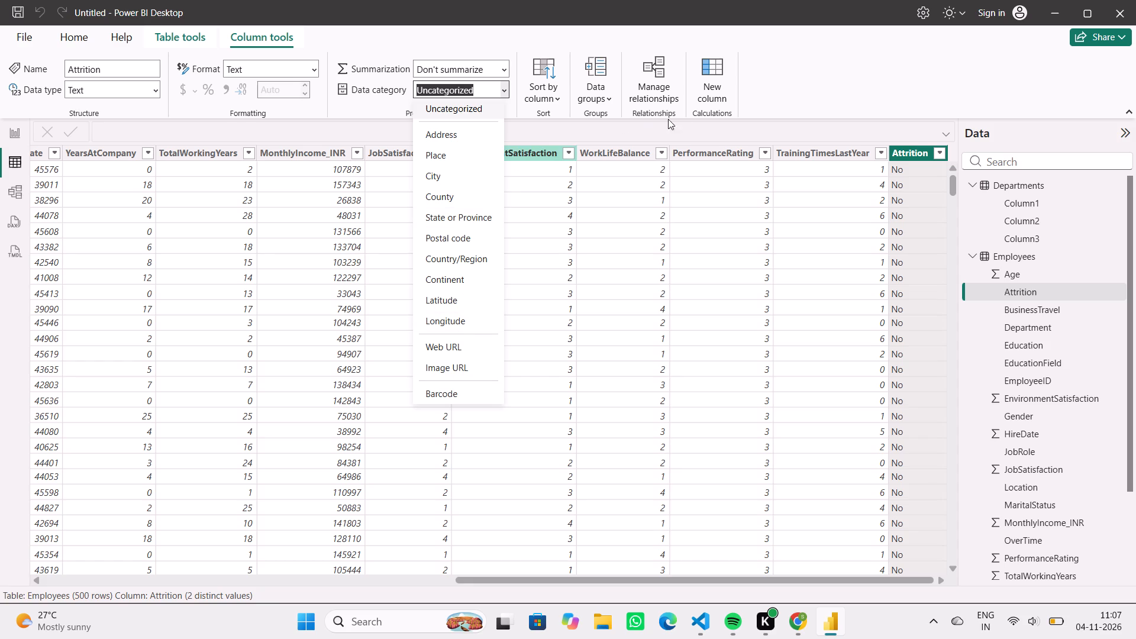
click(755, 136)
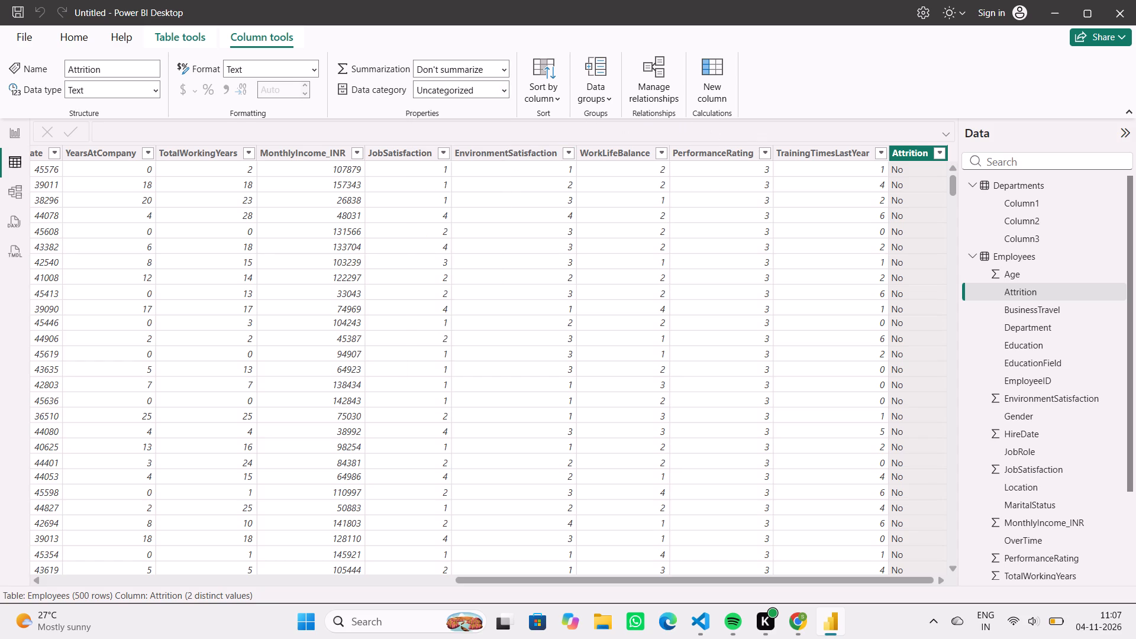
Look through the summarization options available for the Attrition column and leave them unchanged.
click(503, 72)
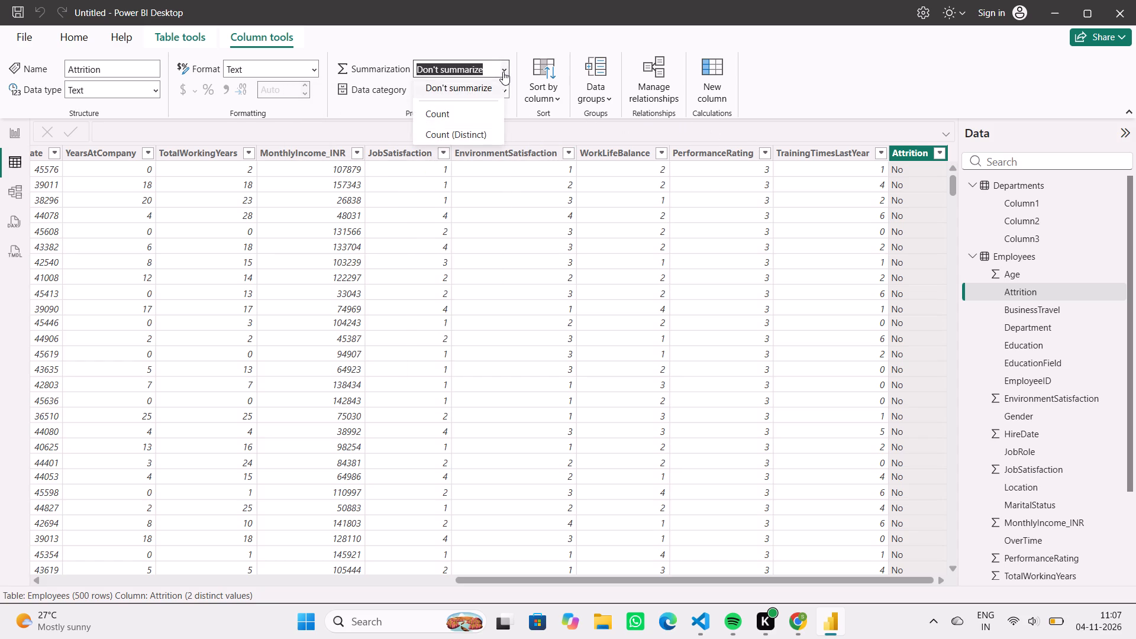
click(808, 131)
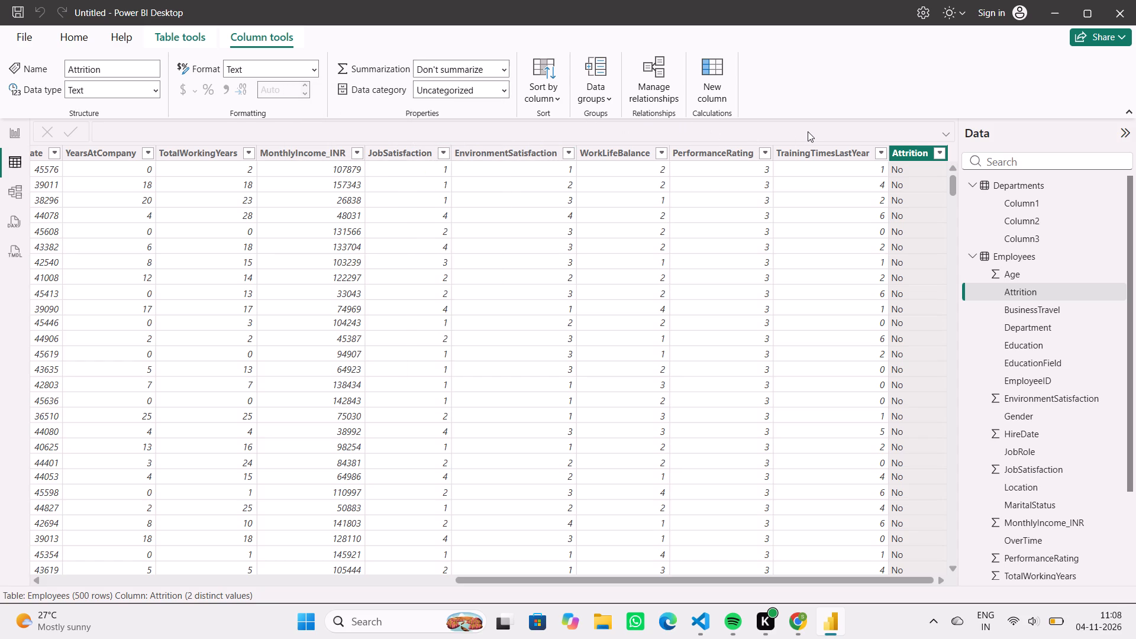
click(848, 117)
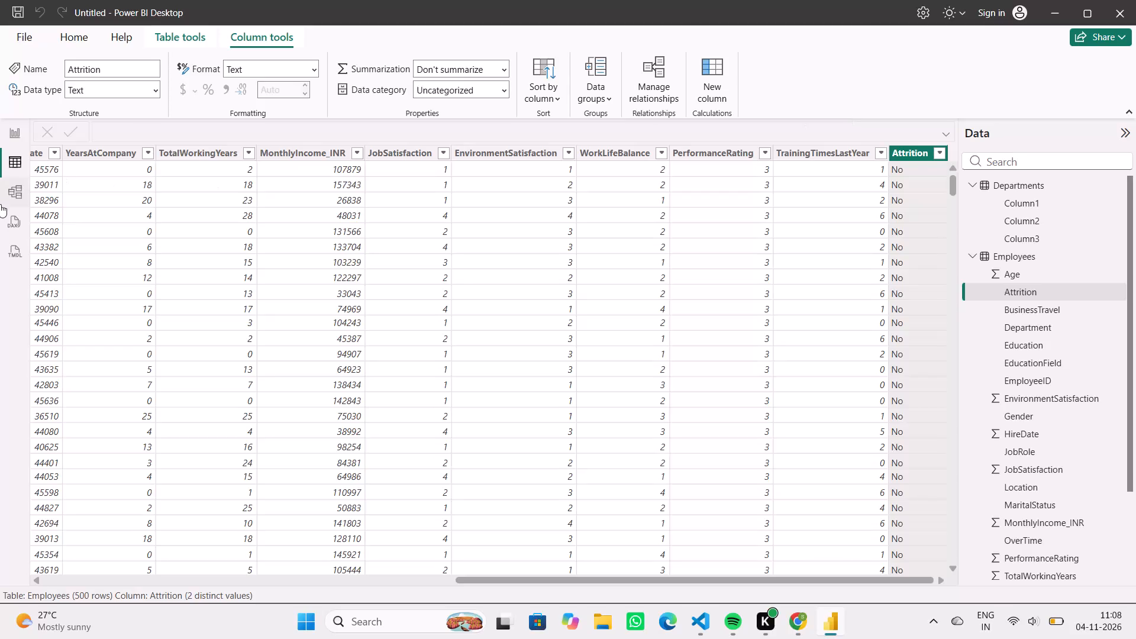
Return to Report view, centre the combo chart's title and turn off its subtitle.
click(11, 141)
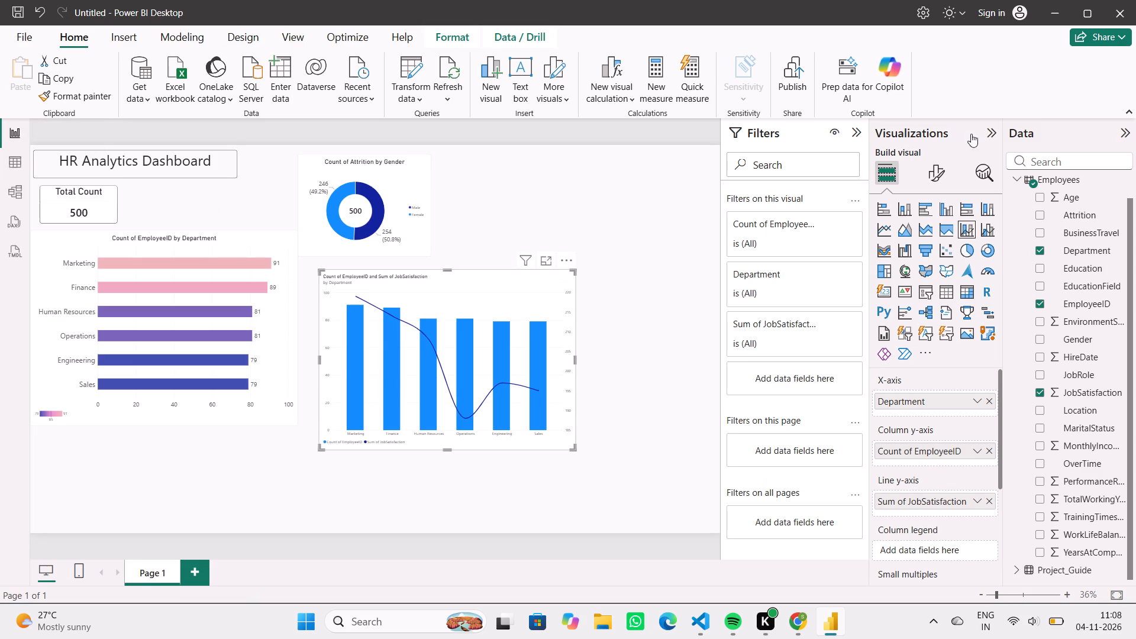
click(936, 169)
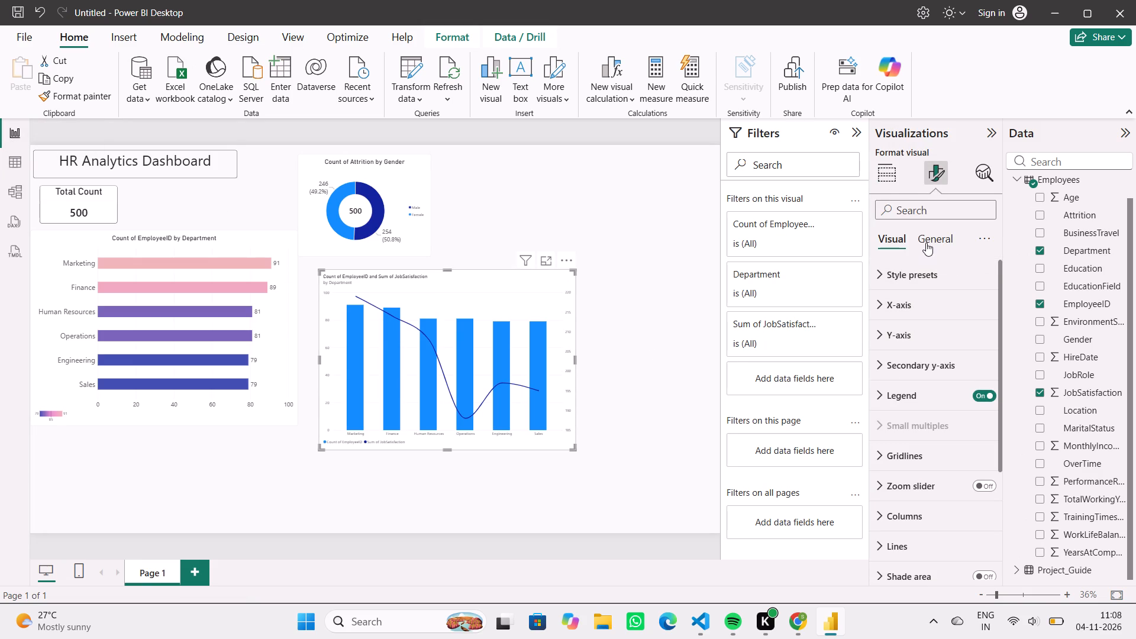
click(926, 243)
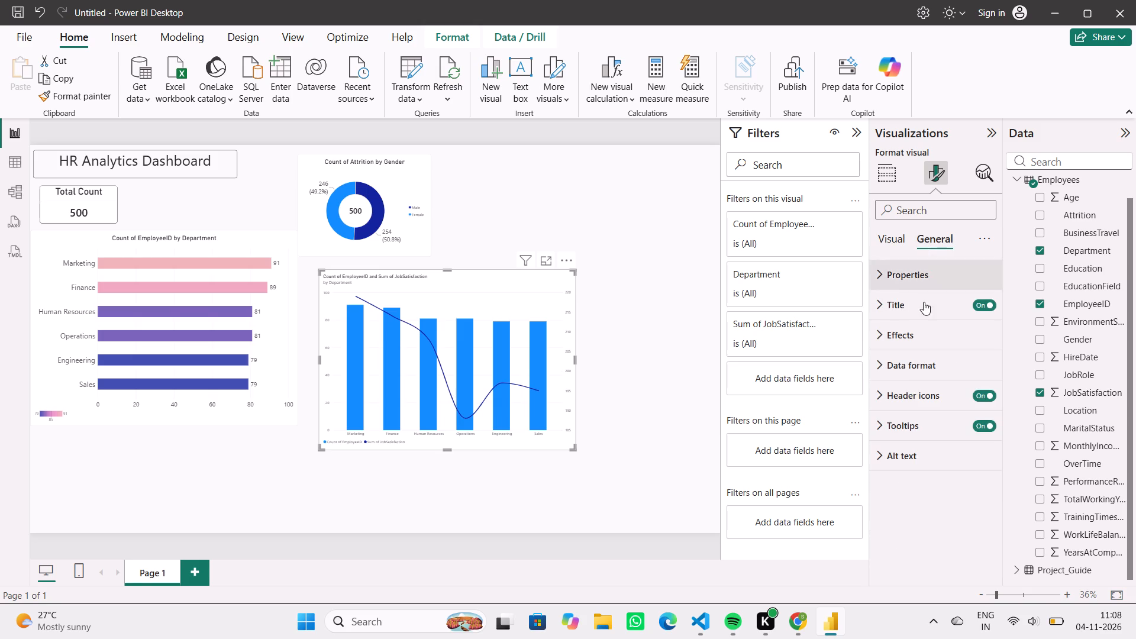
click(925, 315)
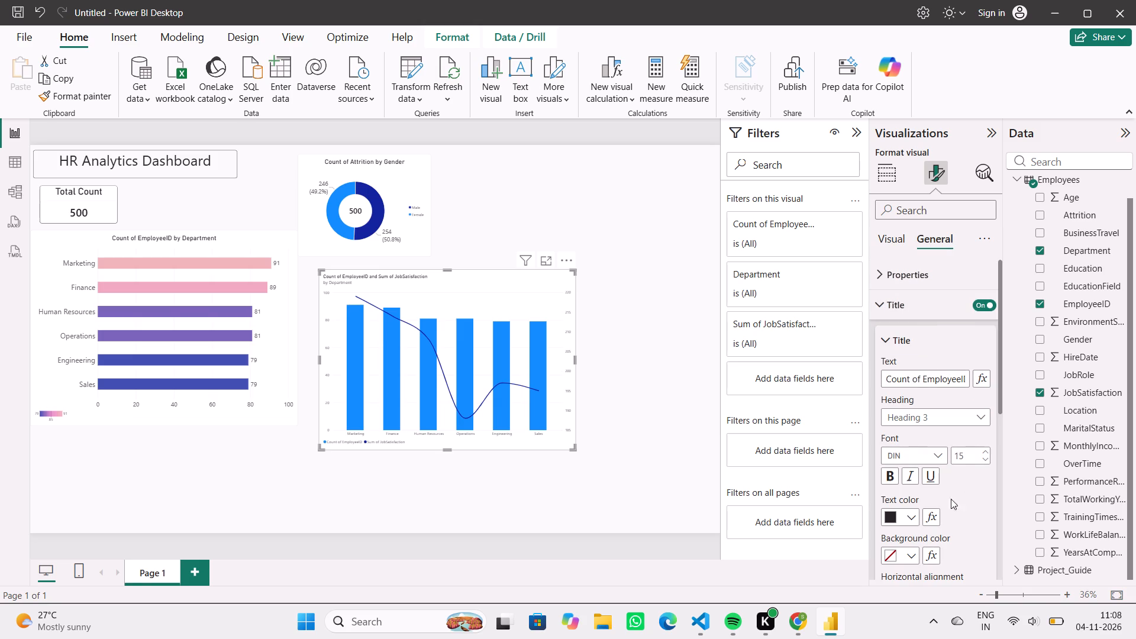
scroll(921, 535, down, 1)
click(914, 490)
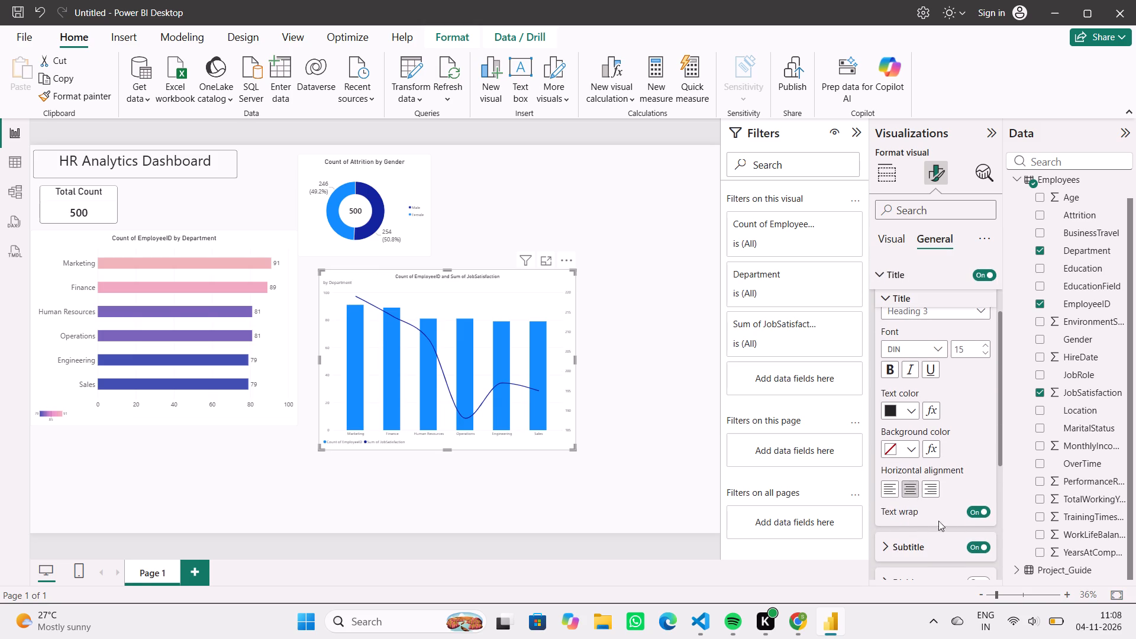
click(985, 547)
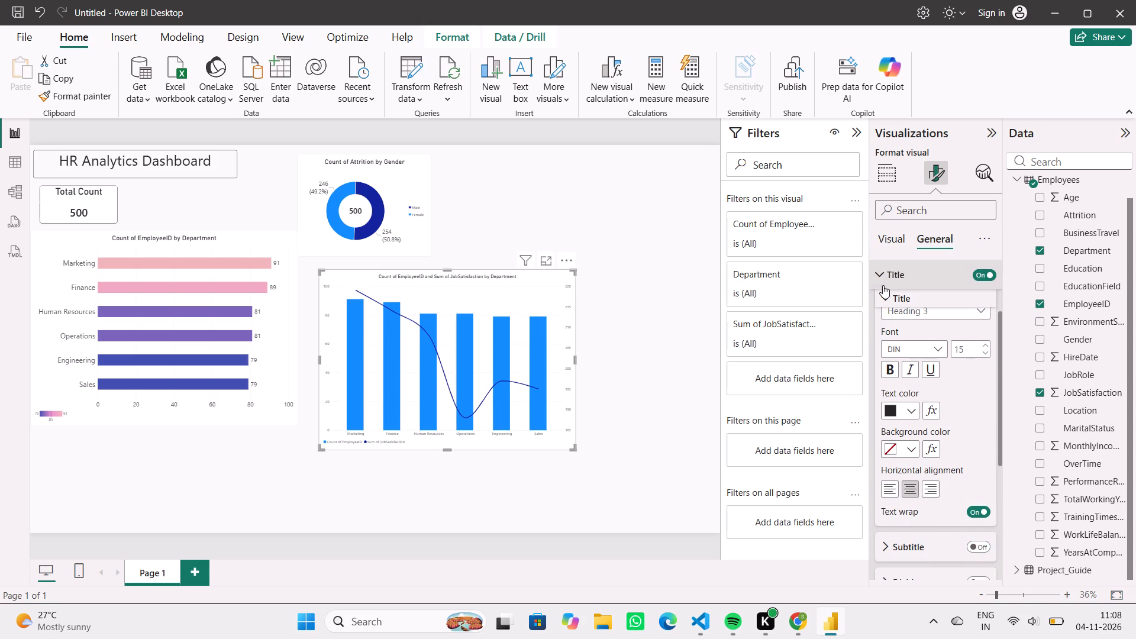
click(887, 282)
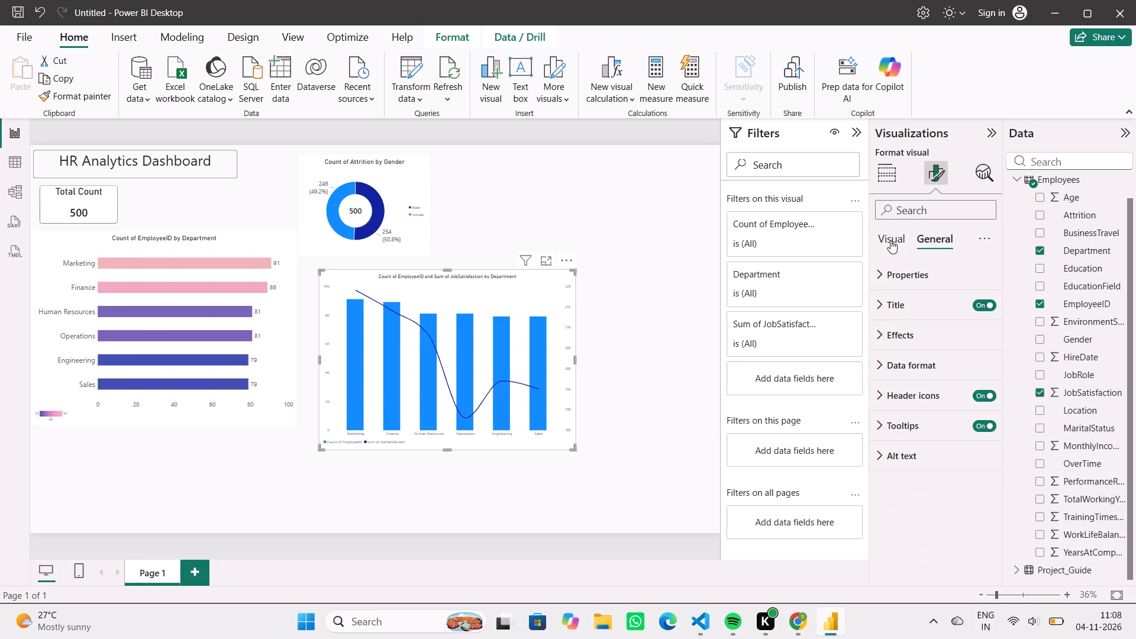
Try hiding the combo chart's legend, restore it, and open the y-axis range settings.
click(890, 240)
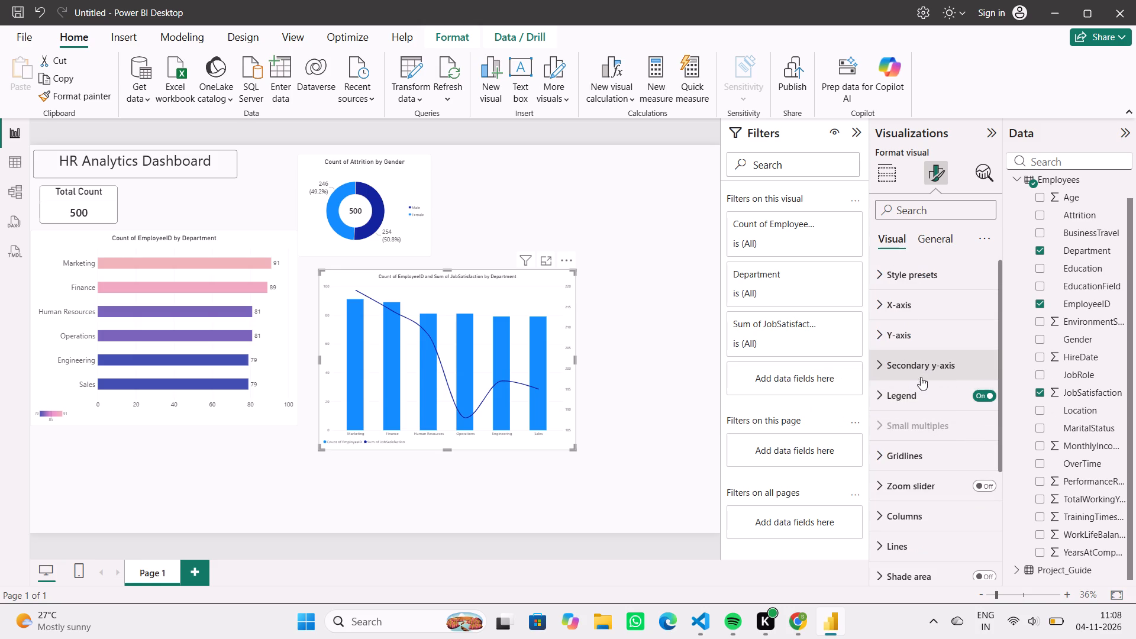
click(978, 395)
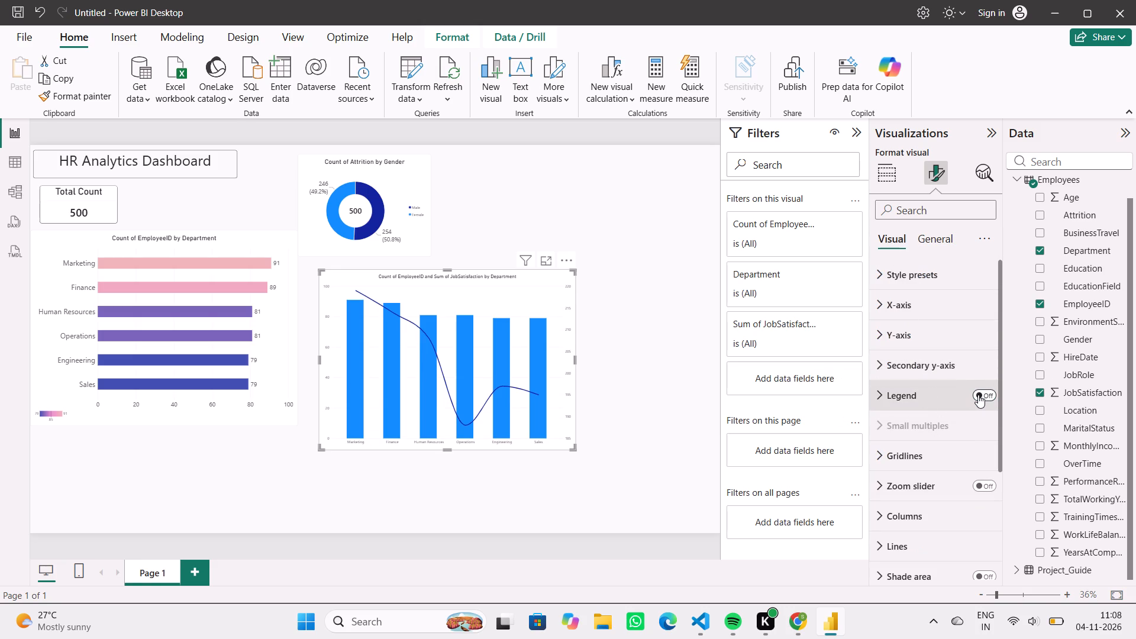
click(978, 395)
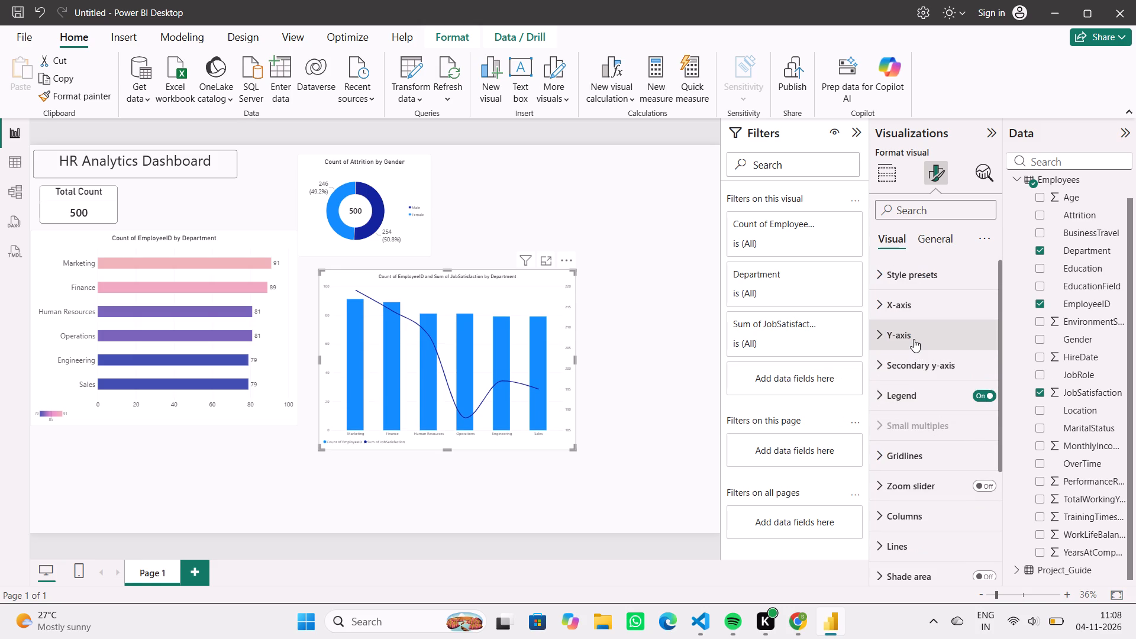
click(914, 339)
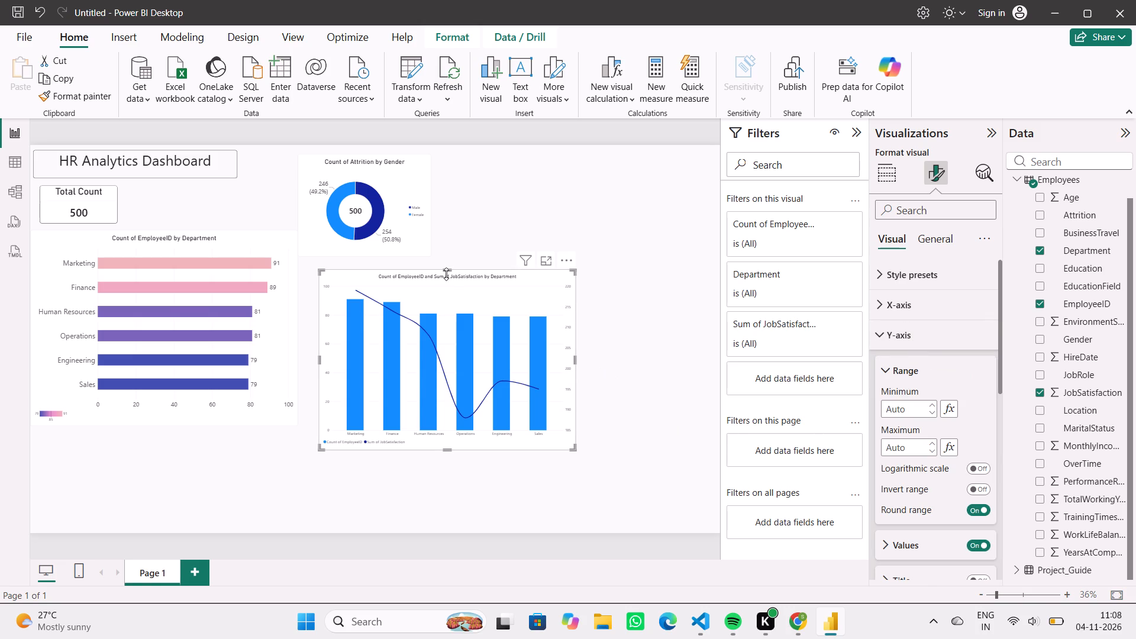
Shrink the combo chart by lowering its top edge and bringing its right edge inward.
drag(446, 273, 444, 299)
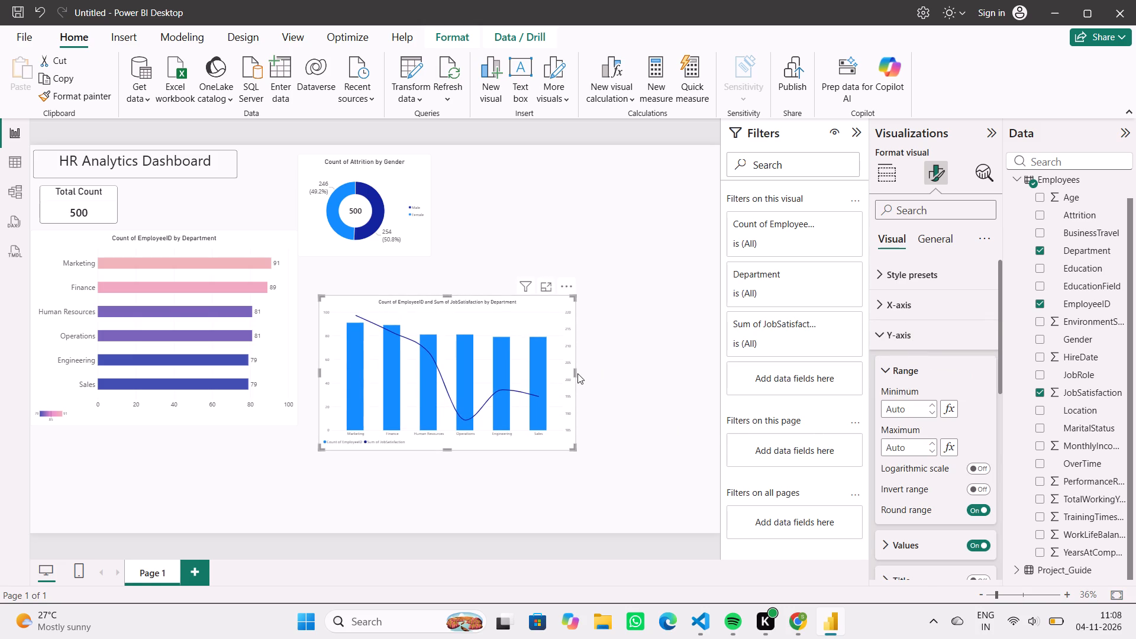
drag(576, 373, 530, 401)
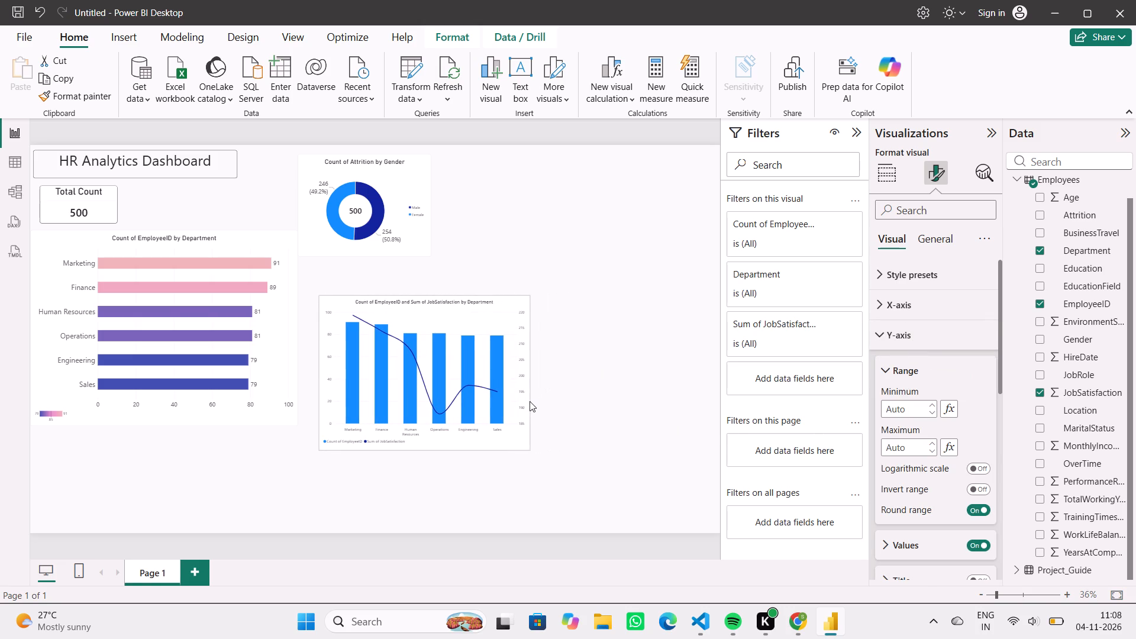
drag(530, 401, 528, 404)
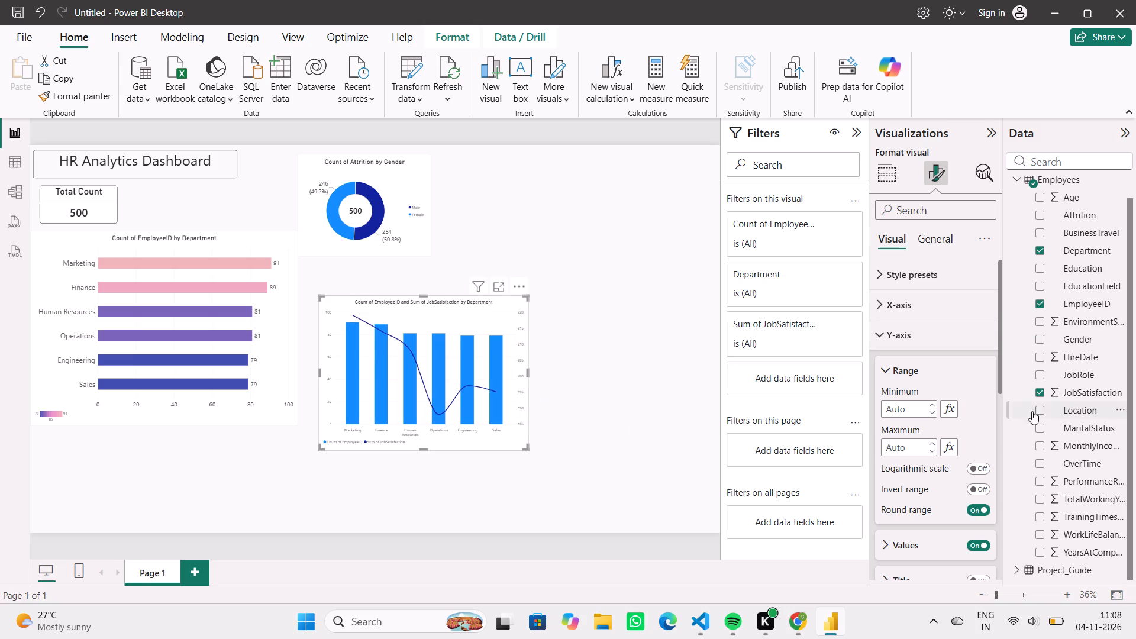
Examine the Employees table's columns and rows in Table view for fields suited to the combo chart.
click(12, 173)
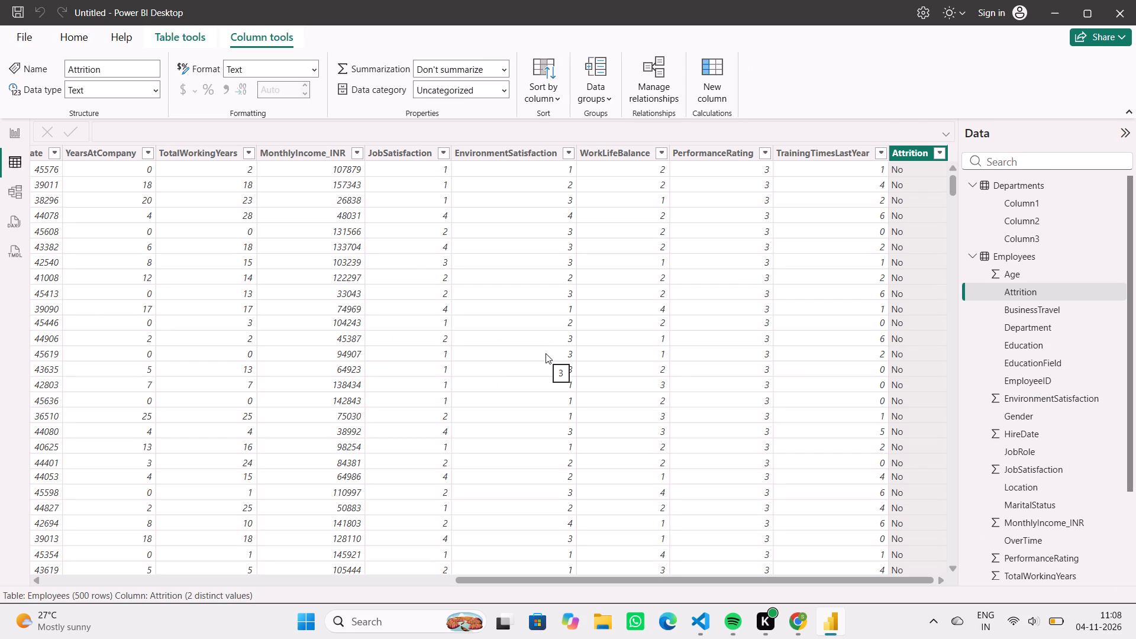
scroll(500, 393, down, 2)
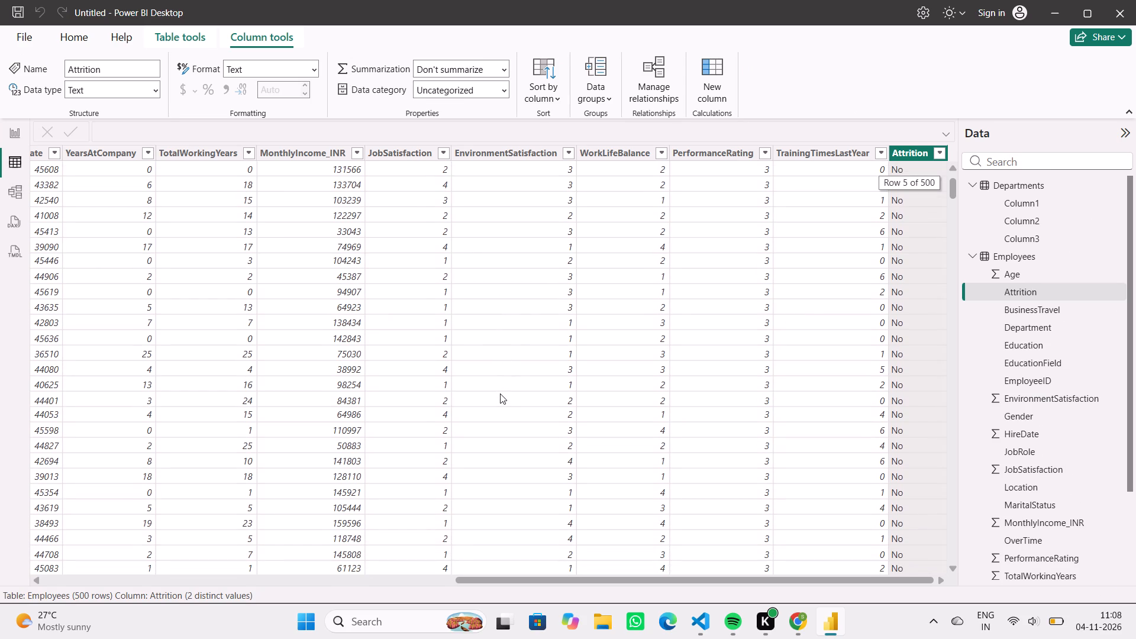
scroll(500, 393, right, 8)
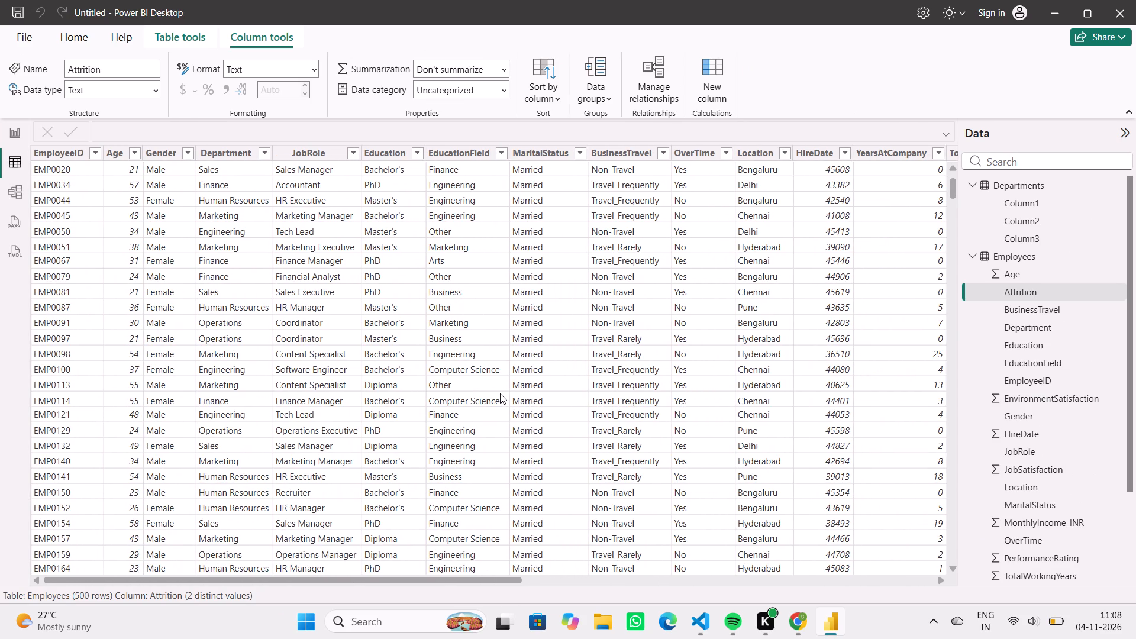
scroll(500, 393, down, 3)
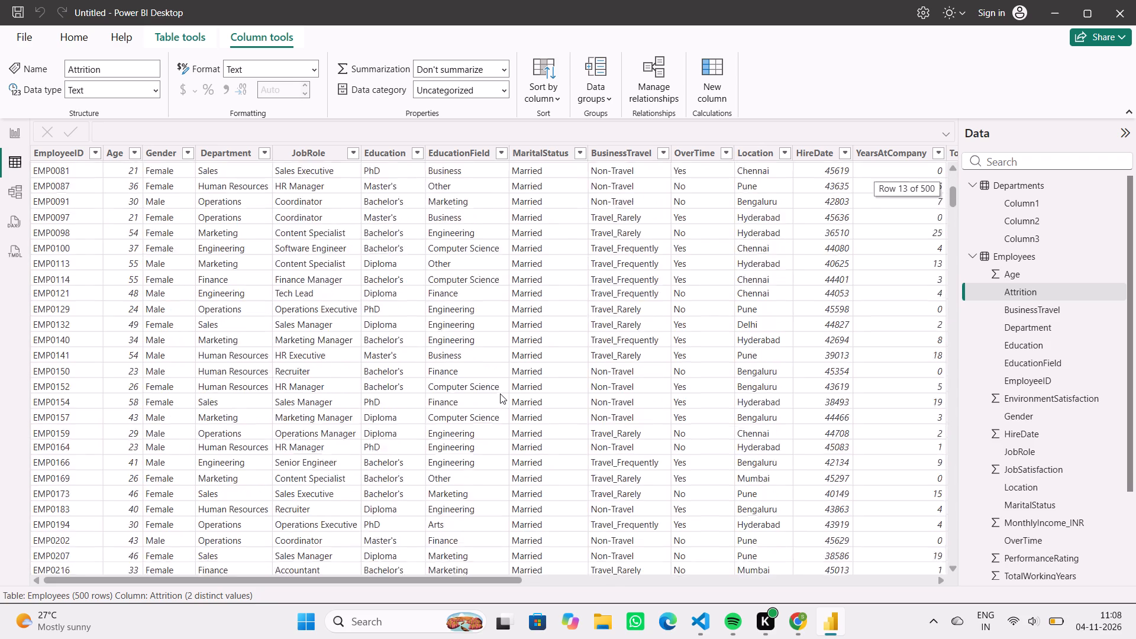
scroll(500, 393, down, 6)
scroll(500, 393, up, 2)
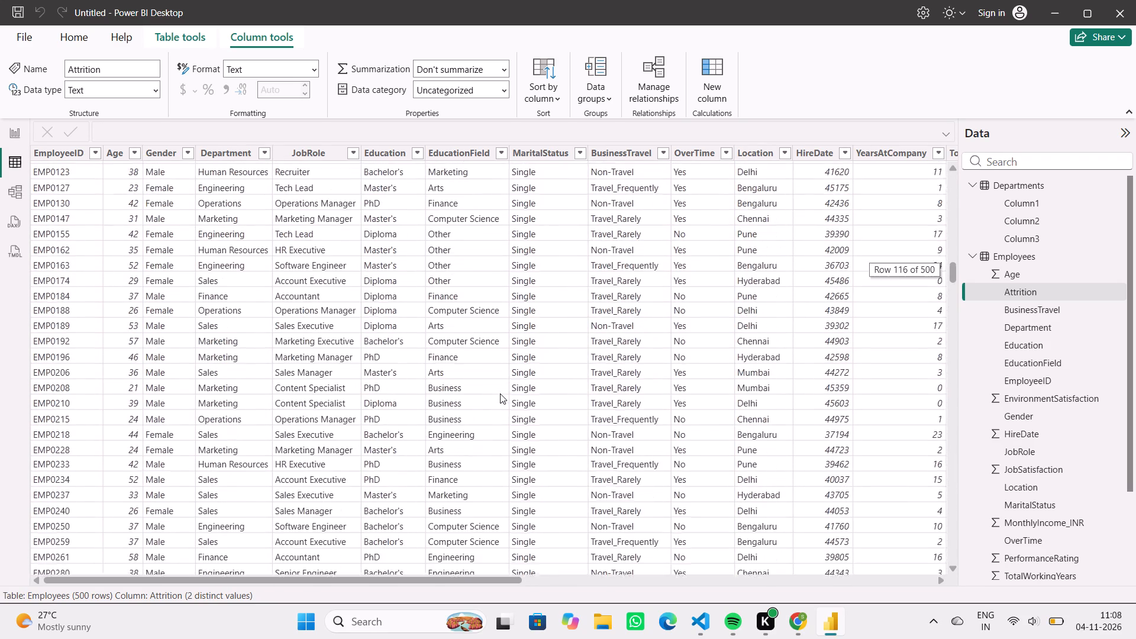
scroll(500, 393, up, 2)
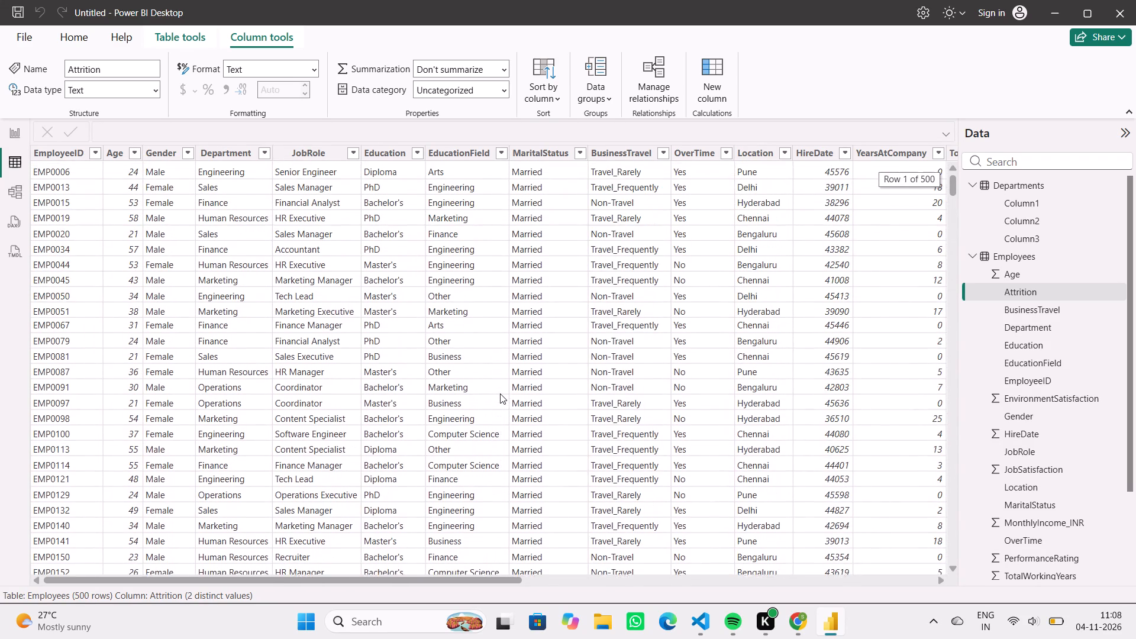
scroll(500, 393, up, 2)
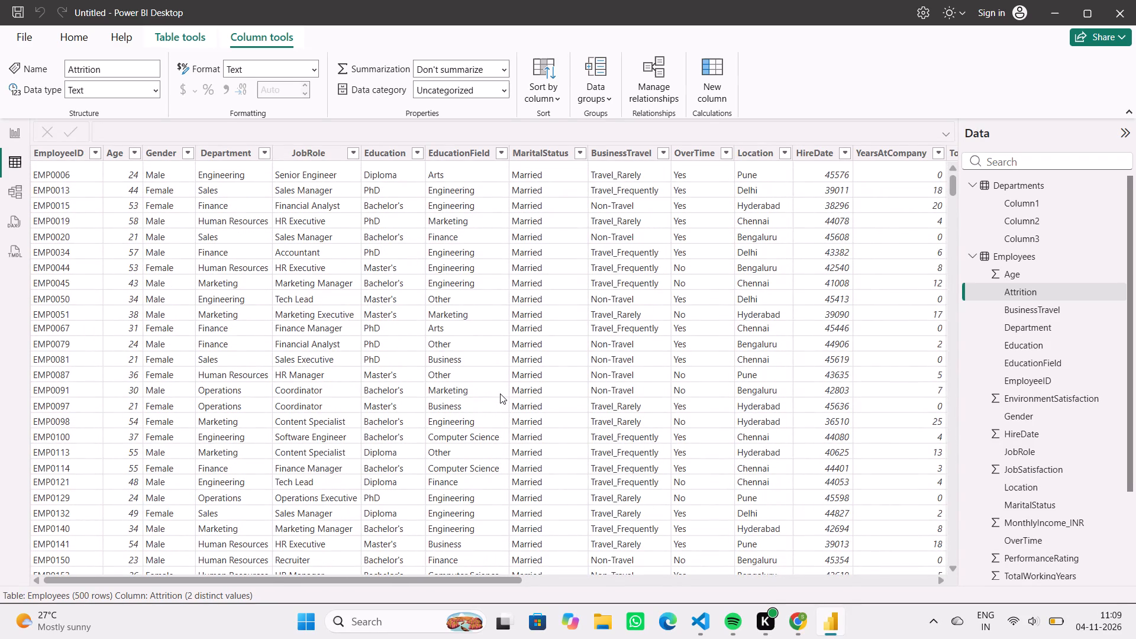
scroll(500, 393, up, 1)
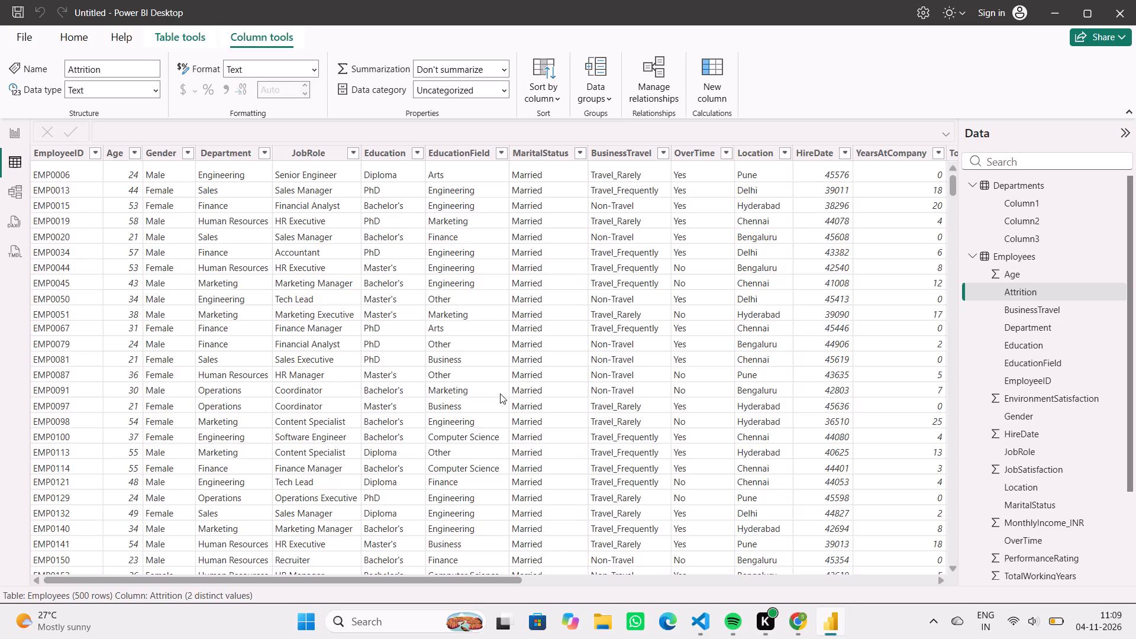
scroll(500, 393, up, 1)
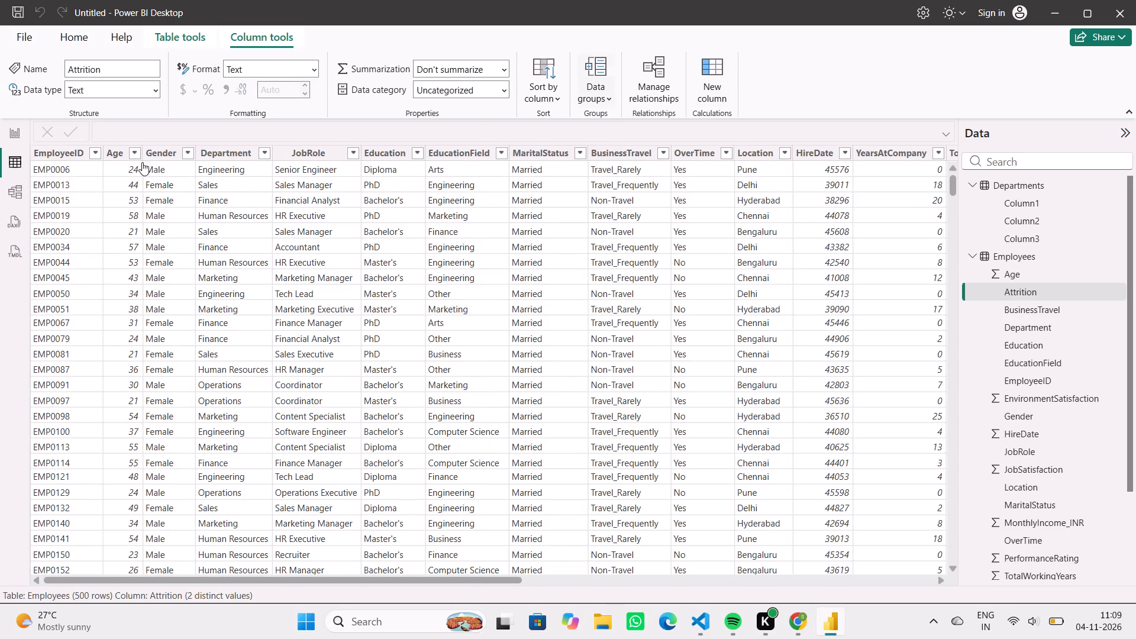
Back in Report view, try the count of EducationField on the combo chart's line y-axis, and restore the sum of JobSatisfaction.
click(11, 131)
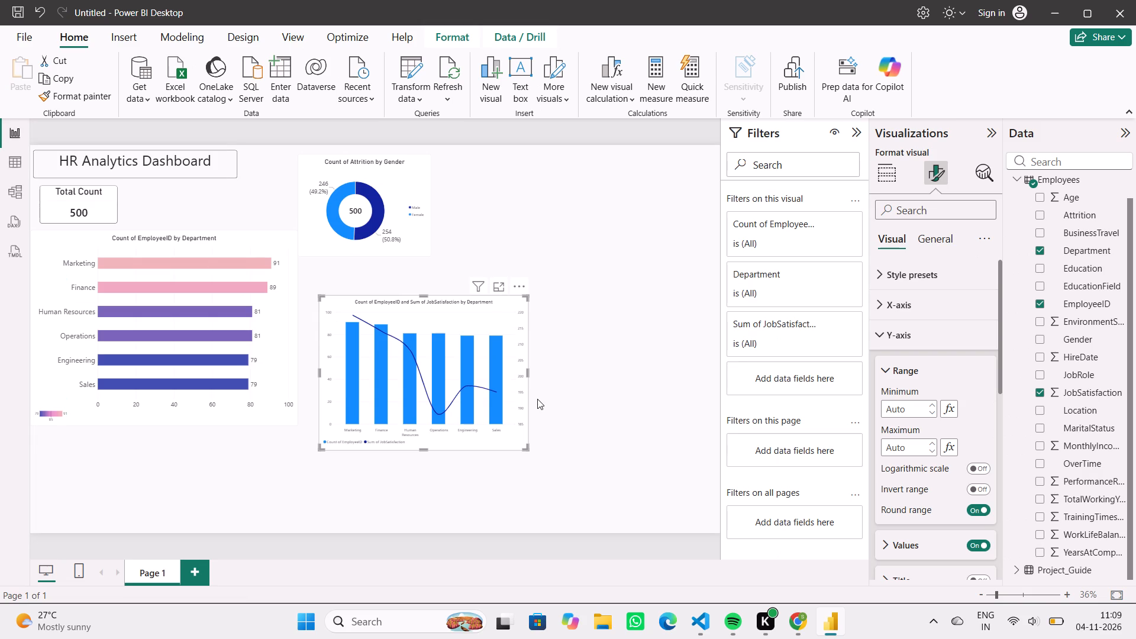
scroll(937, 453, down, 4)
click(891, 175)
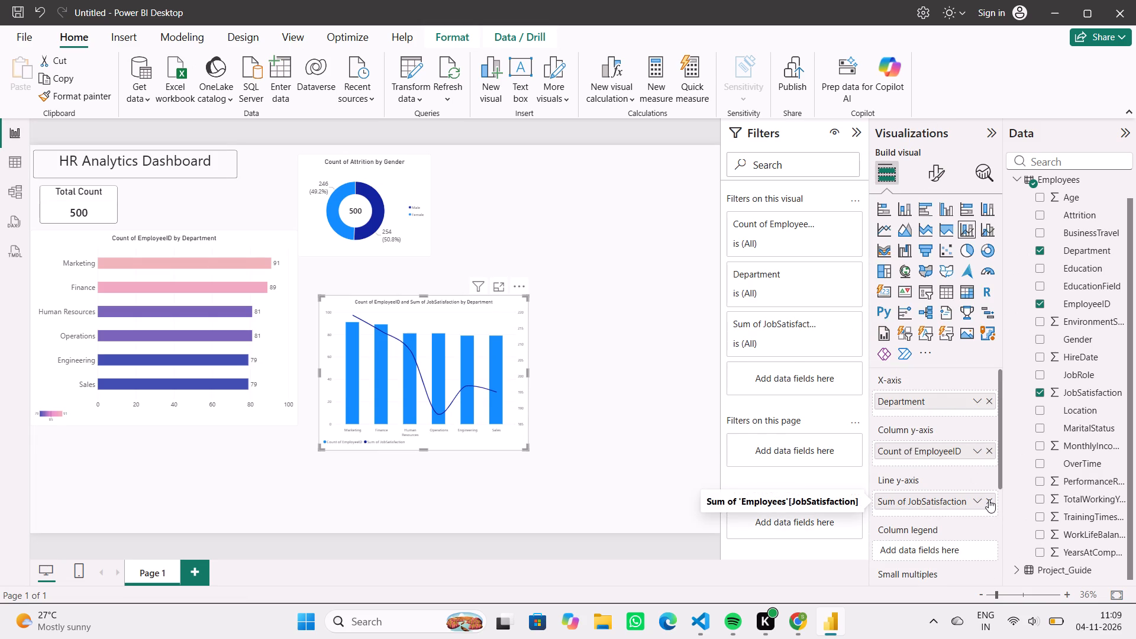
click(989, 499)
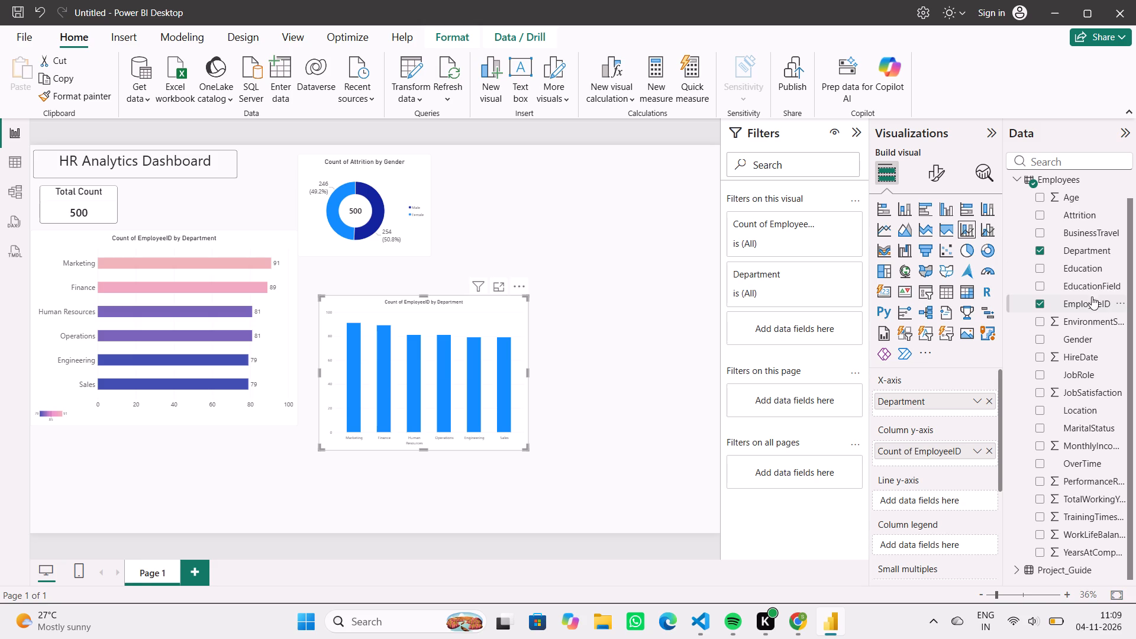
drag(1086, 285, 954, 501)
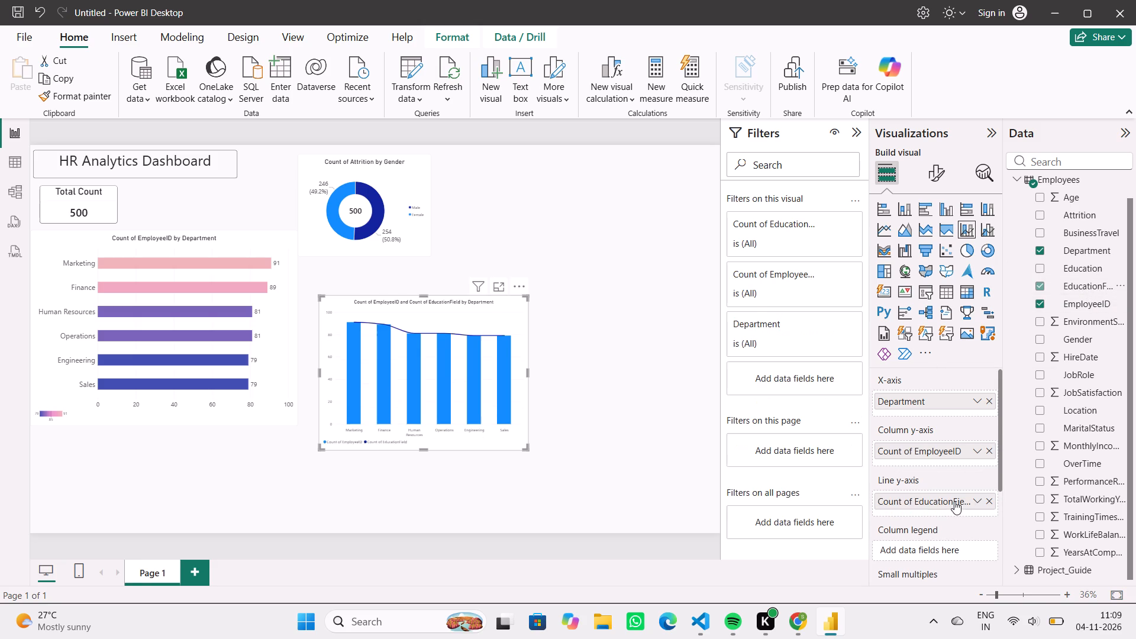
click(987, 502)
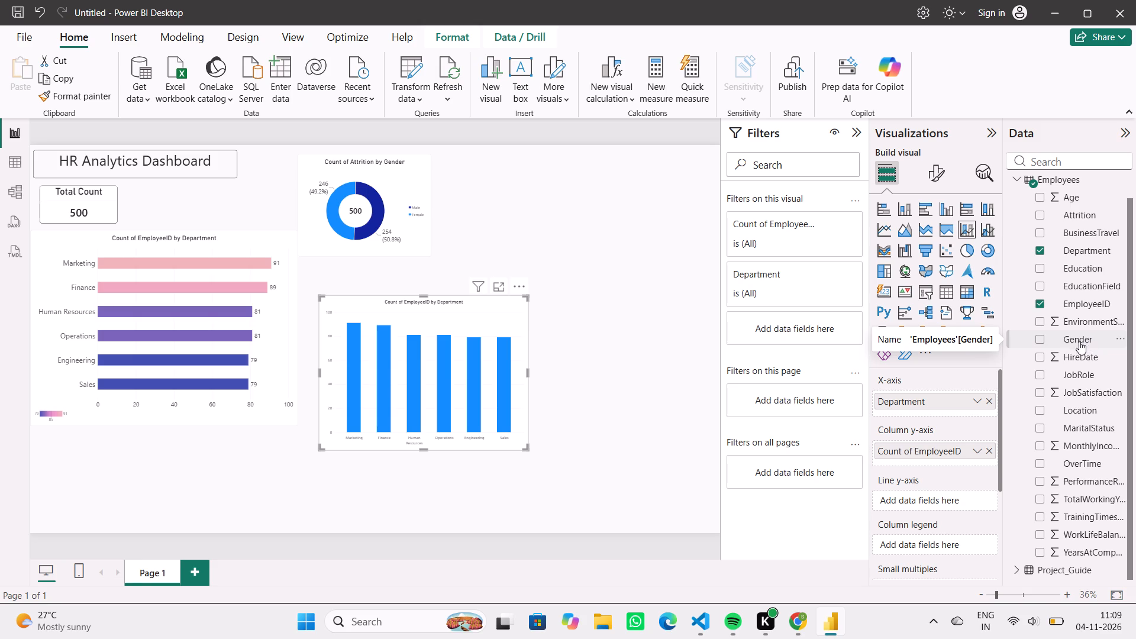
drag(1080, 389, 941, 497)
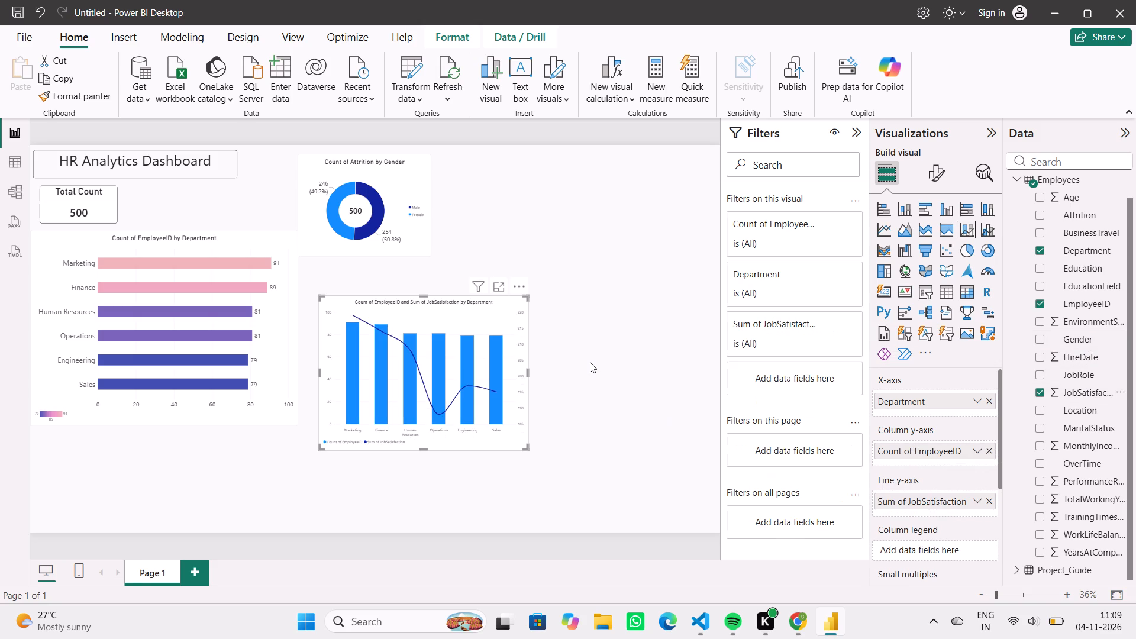
Examine the combo chart's JobSatisfaction line up close, including its data point for Marketing.
scroll(590, 362, down, 2)
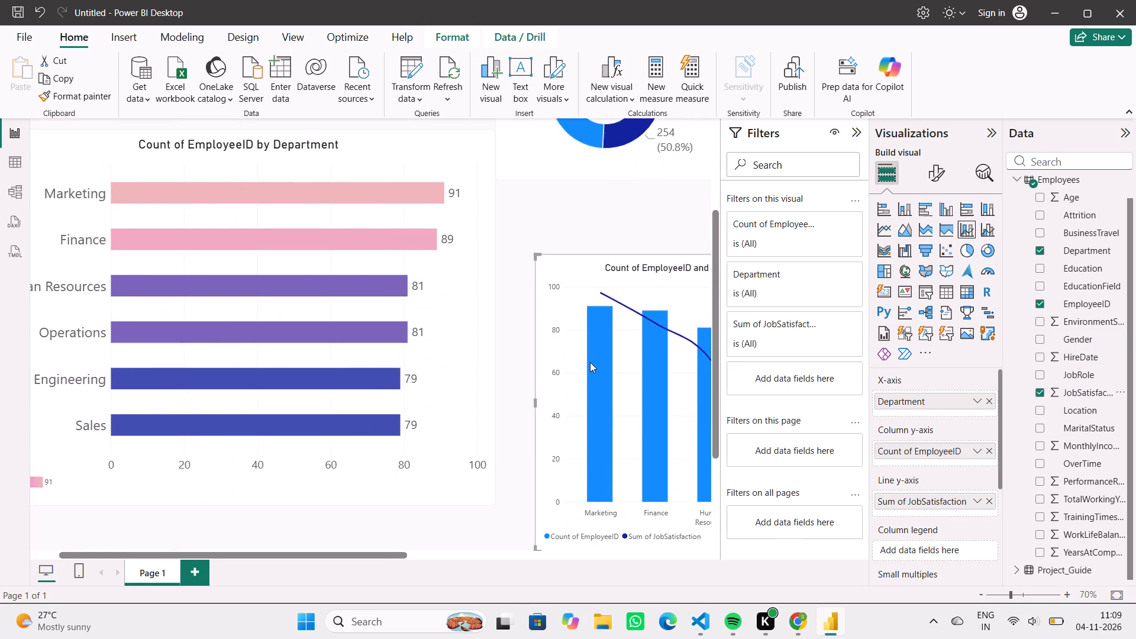
scroll(590, 362, left, 3)
scroll(590, 362, down, 1)
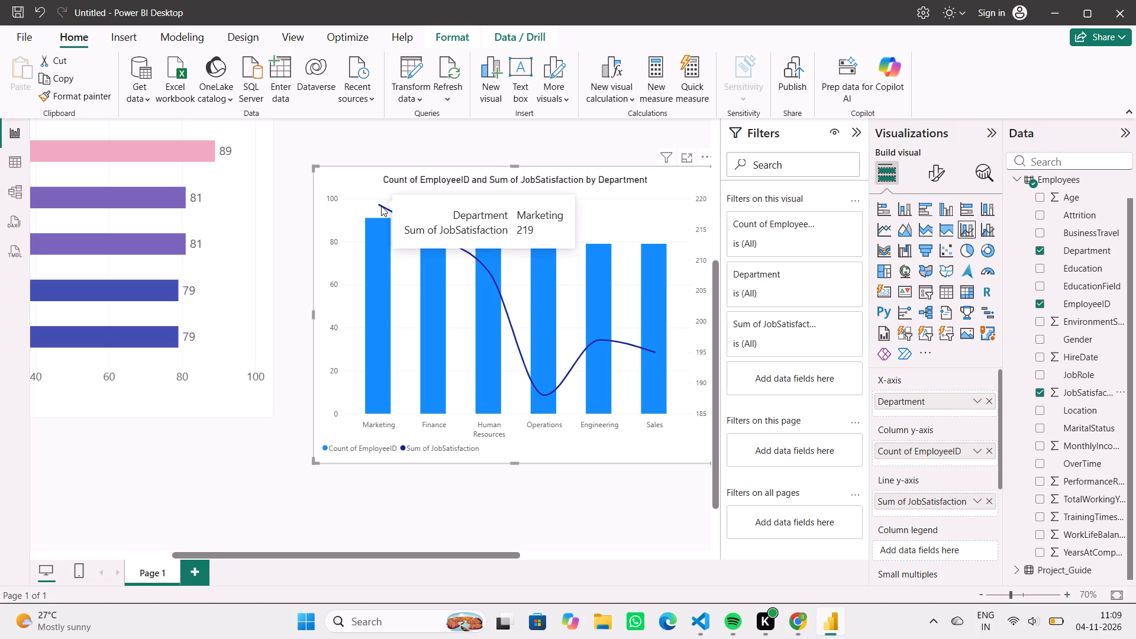
Set the font size of the combo chart's x-axis values to 16.
scroll(915, 425, down, 1)
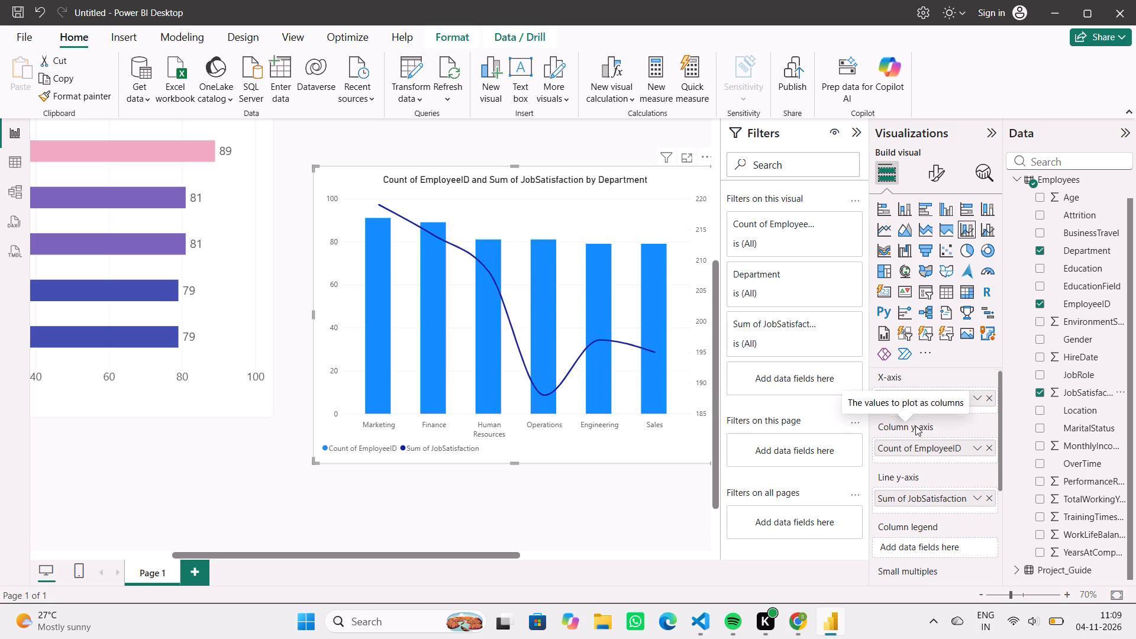
scroll(915, 425, down, 2)
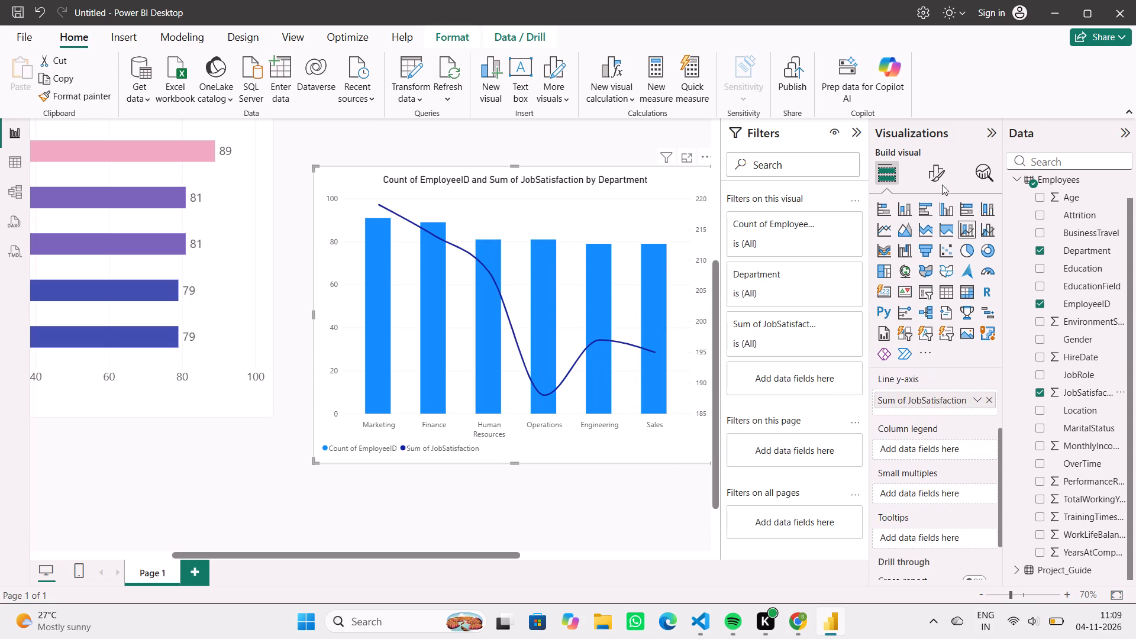
click(940, 169)
click(936, 301)
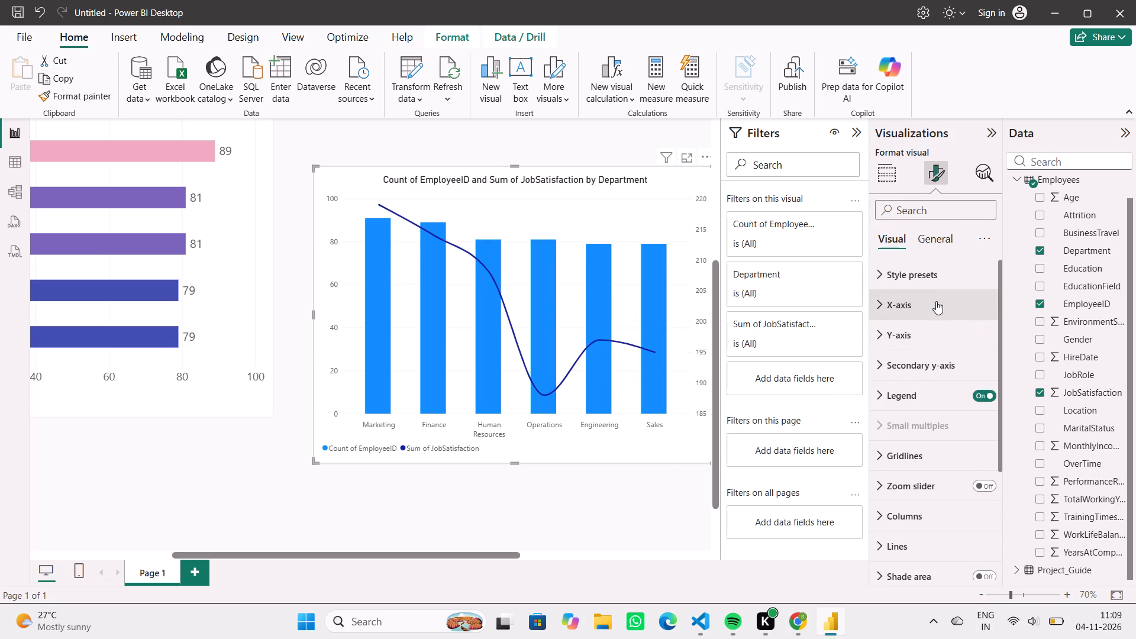
click(971, 377)
key(BackSpace)
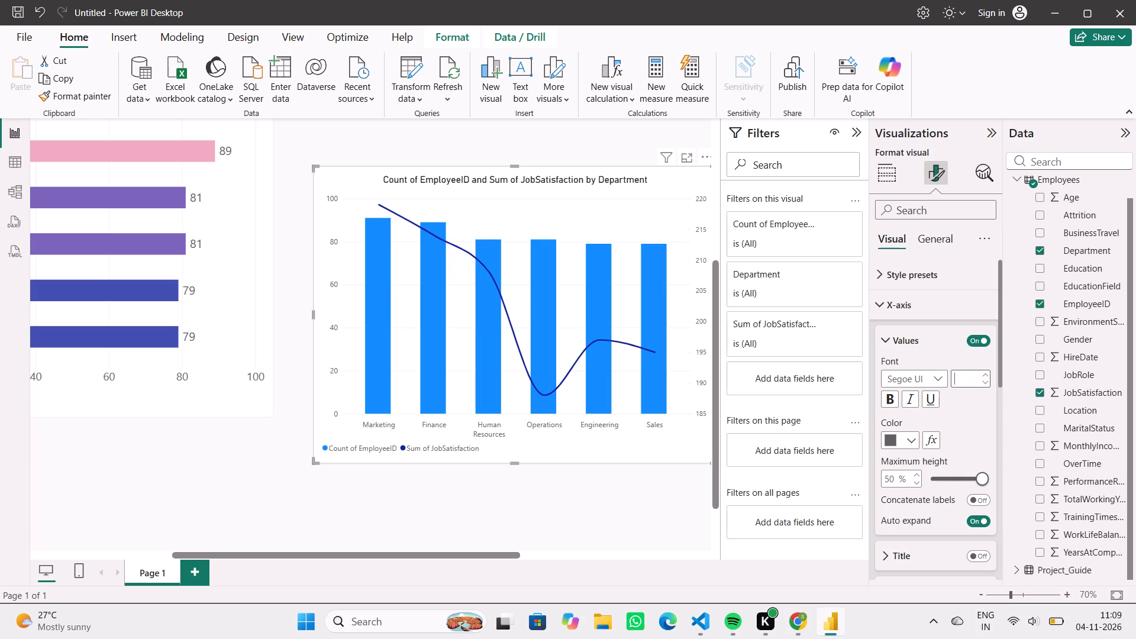
key(1)
key(6)
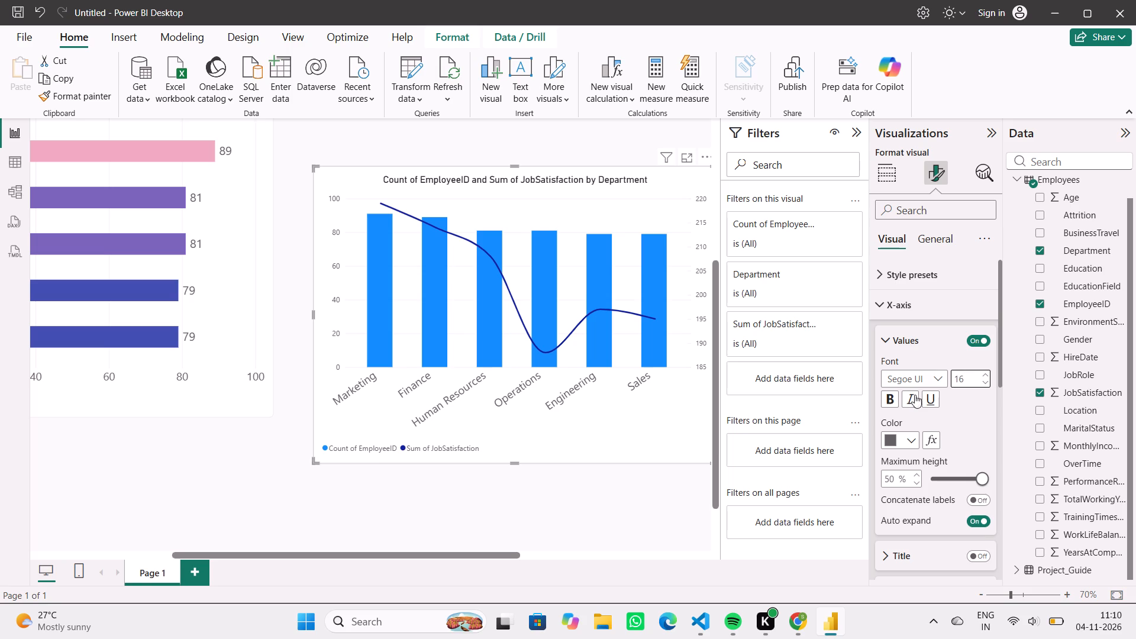
click(885, 338)
Set the font size of the combo chart's y-axis values to 15.
click(932, 476)
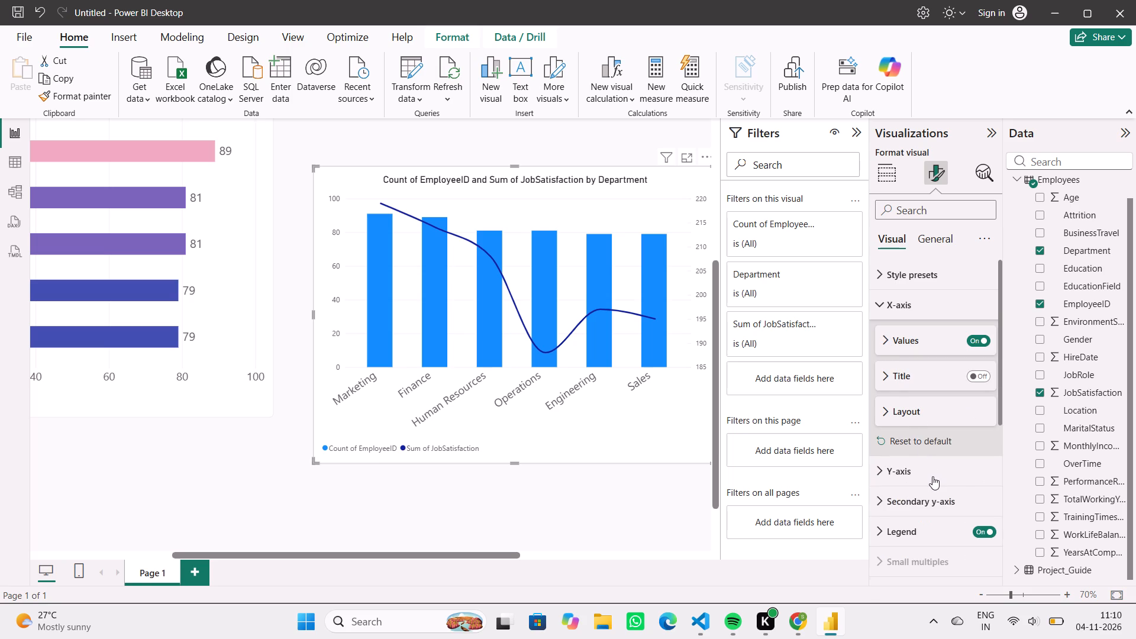
scroll(944, 507, down, 2)
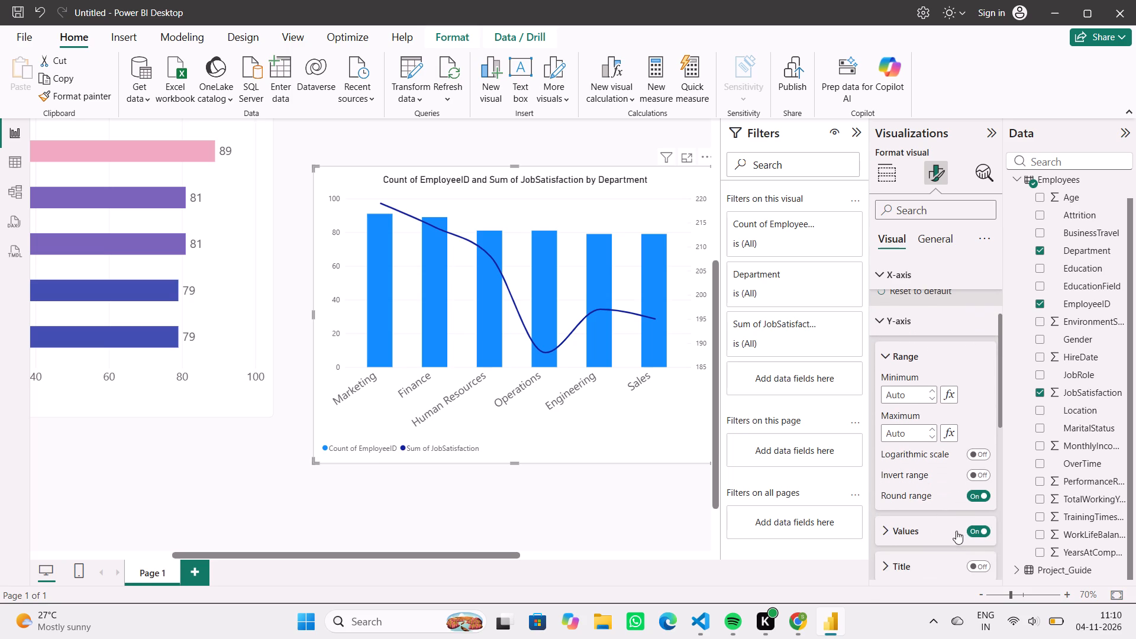
click(945, 534)
click(973, 569)
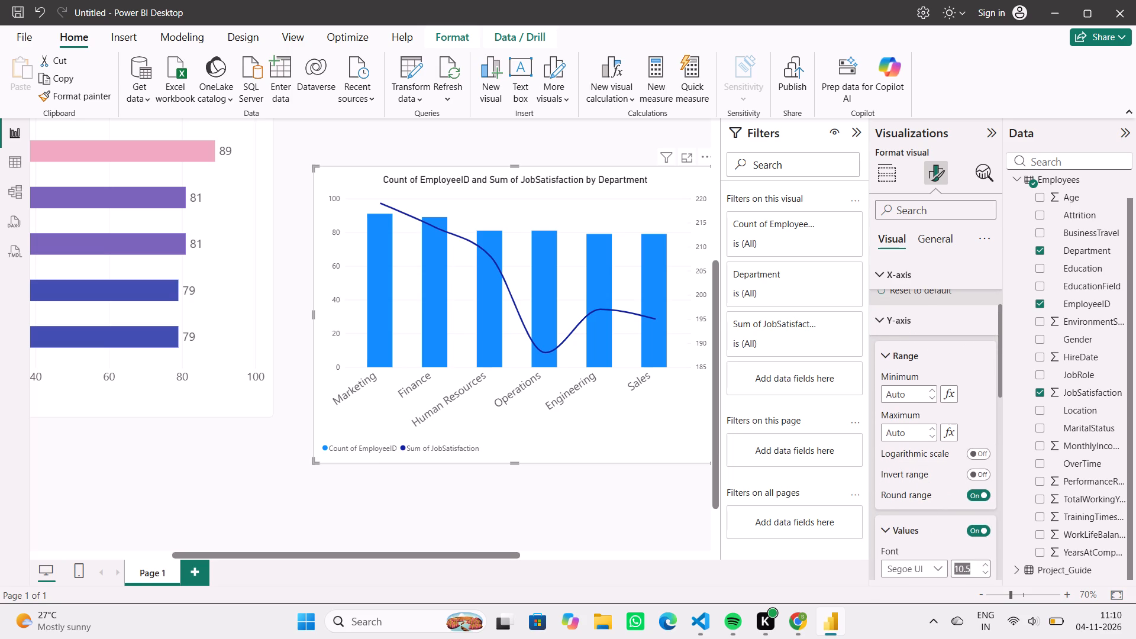
key(BackSpace)
key(1)
key(5)
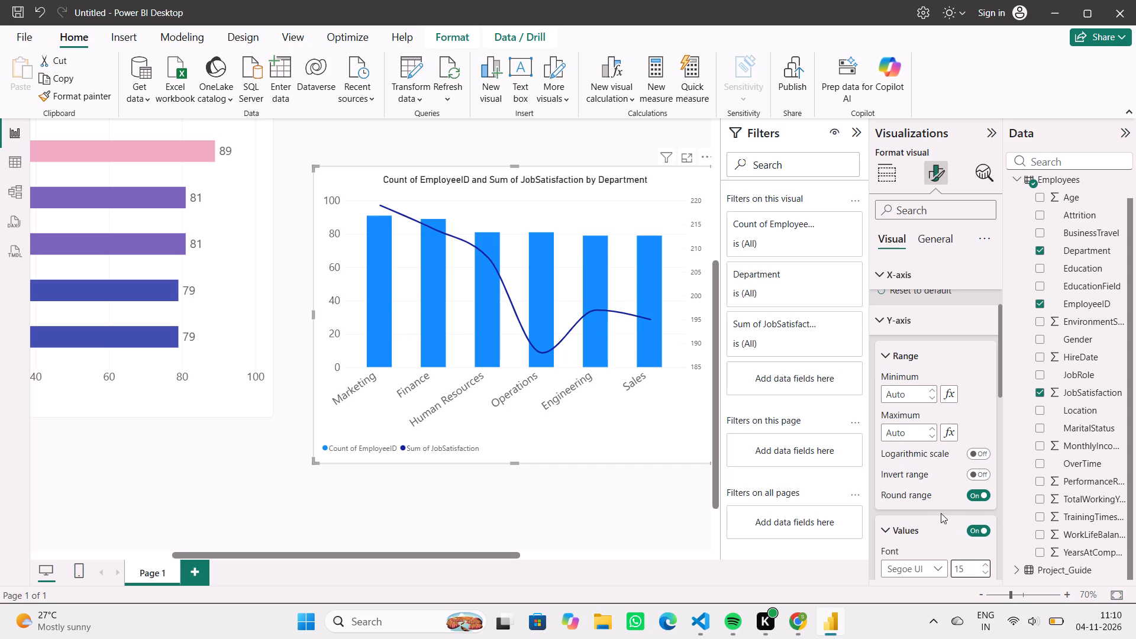
click(886, 355)
click(882, 323)
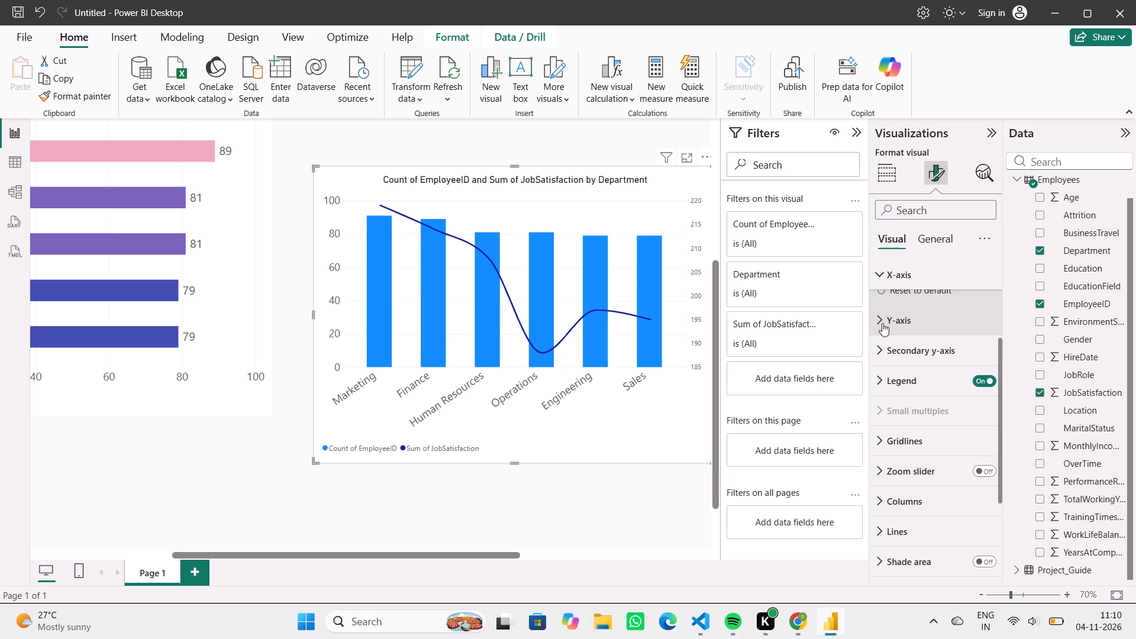
Turn on the combo chart's secondary y-axis values and set their font size to 15.
click(917, 344)
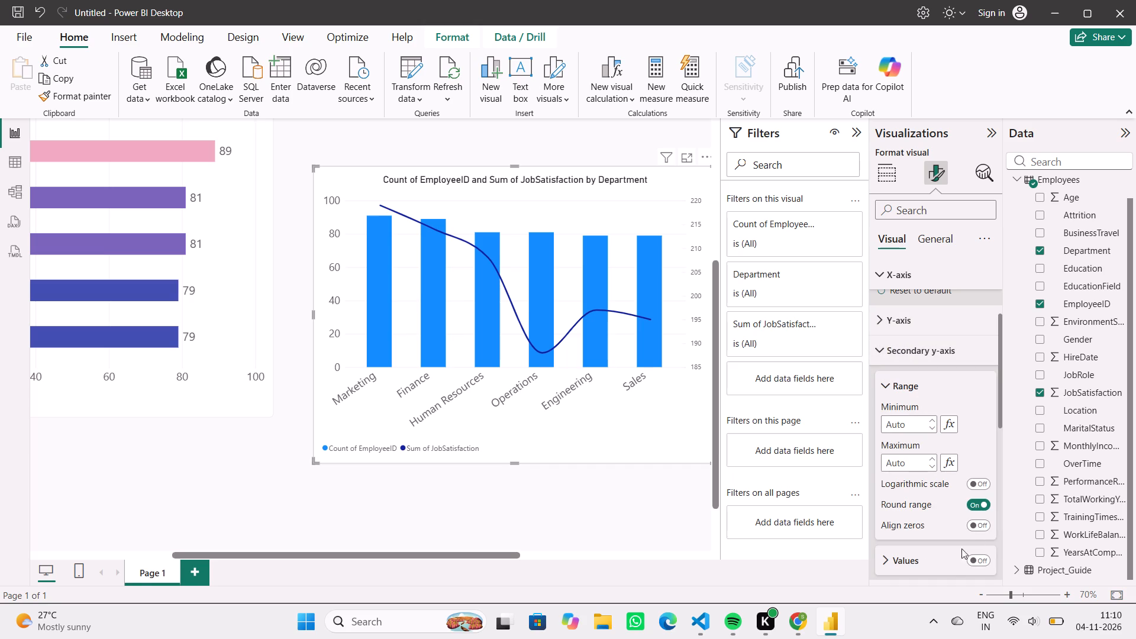
click(970, 560)
click(944, 556)
scroll(944, 556, down, 3)
click(967, 435)
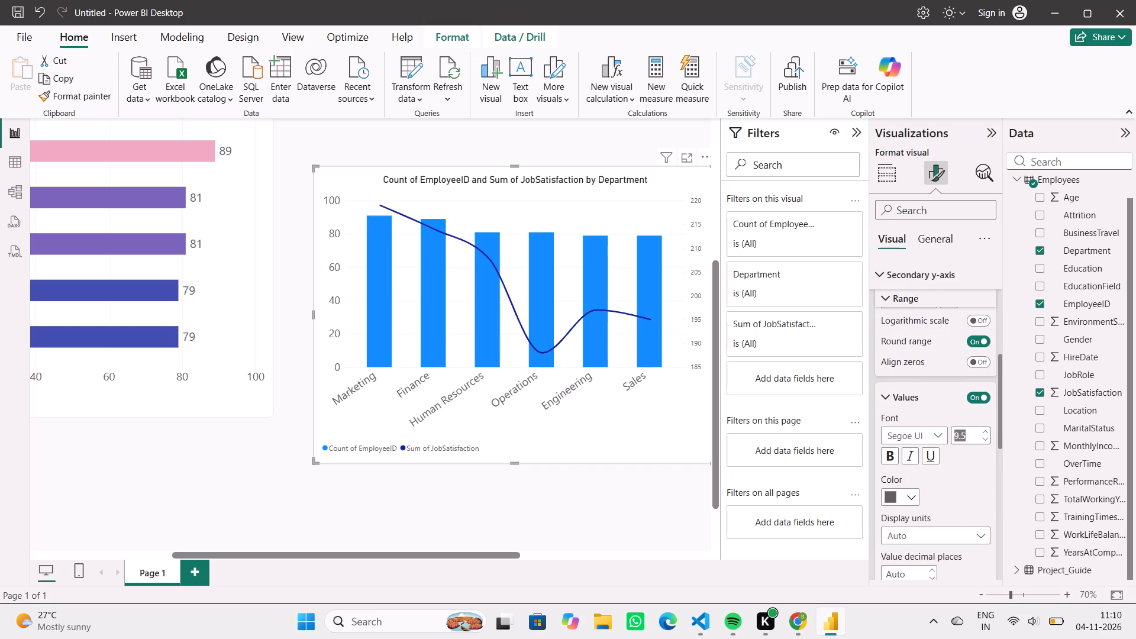
key(BackSpace)
text(10)
key(BackSpace)
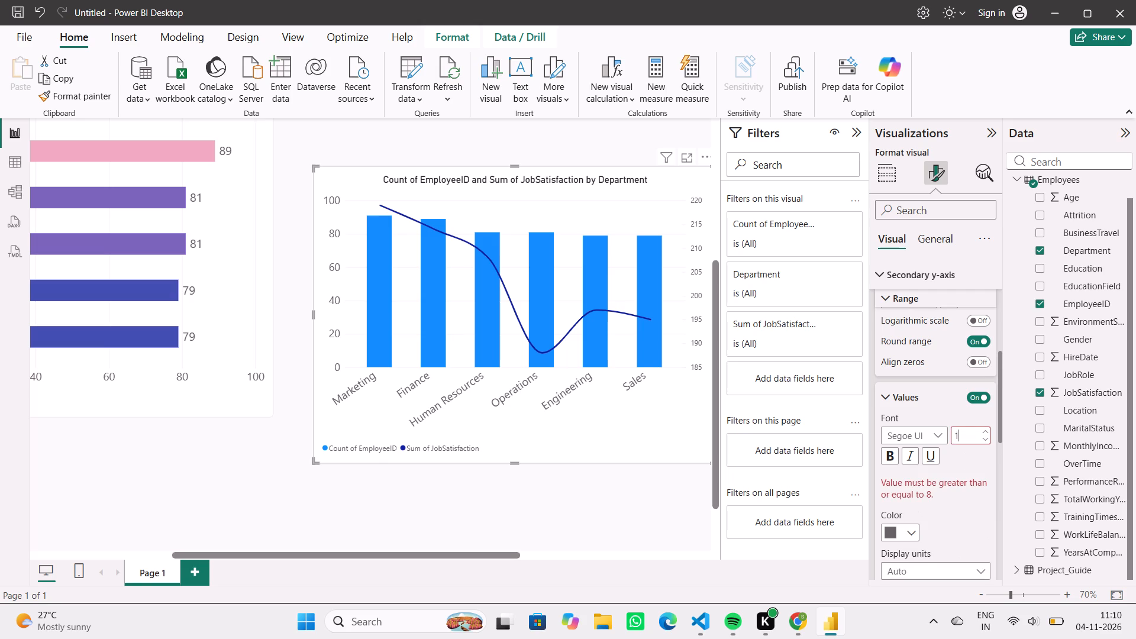
key(5)
click(673, 508)
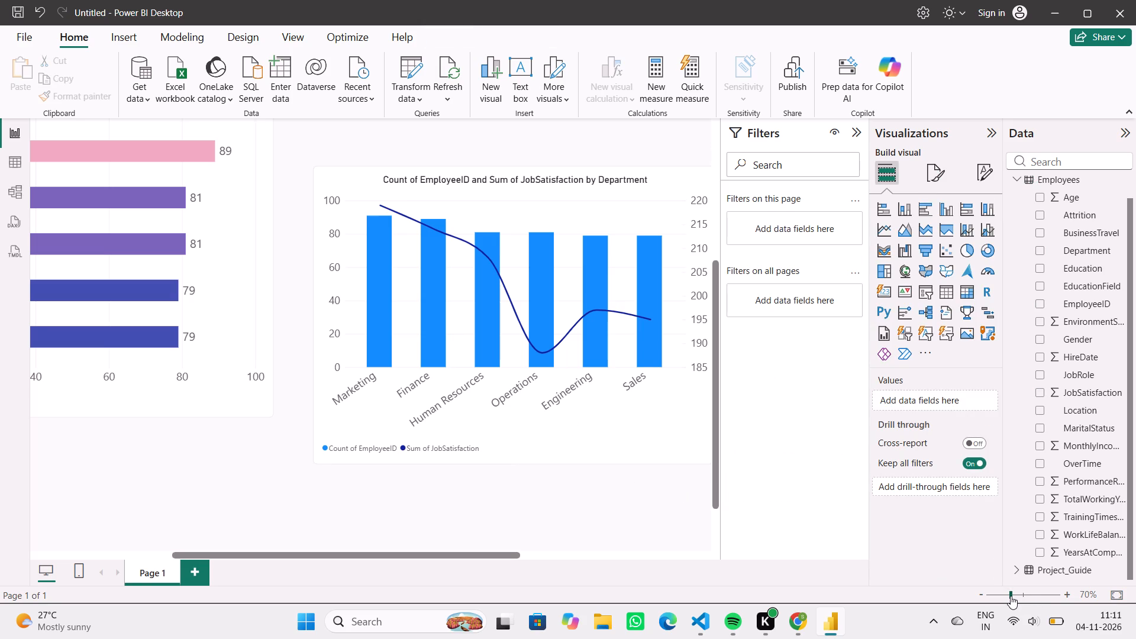
Move the combo chart up and left so it sits directly beneath the Attrition by Gender donut chart.
drag(1011, 596, 999, 596)
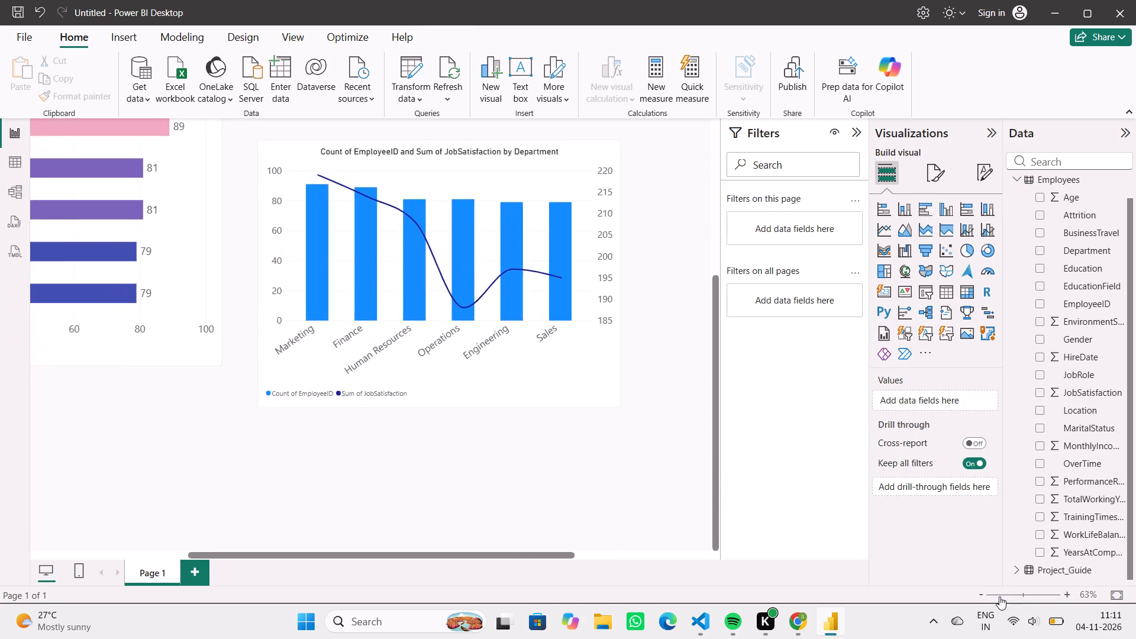
drag(999, 596, 998, 597)
drag(501, 356, 494, 317)
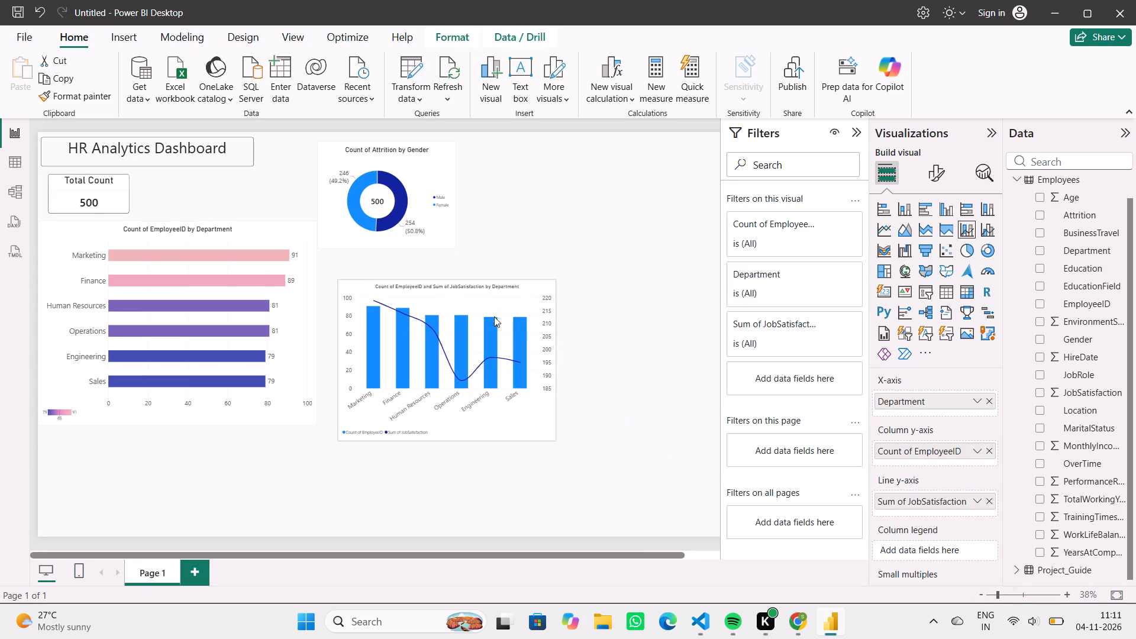
drag(494, 317, 486, 318)
click(649, 455)
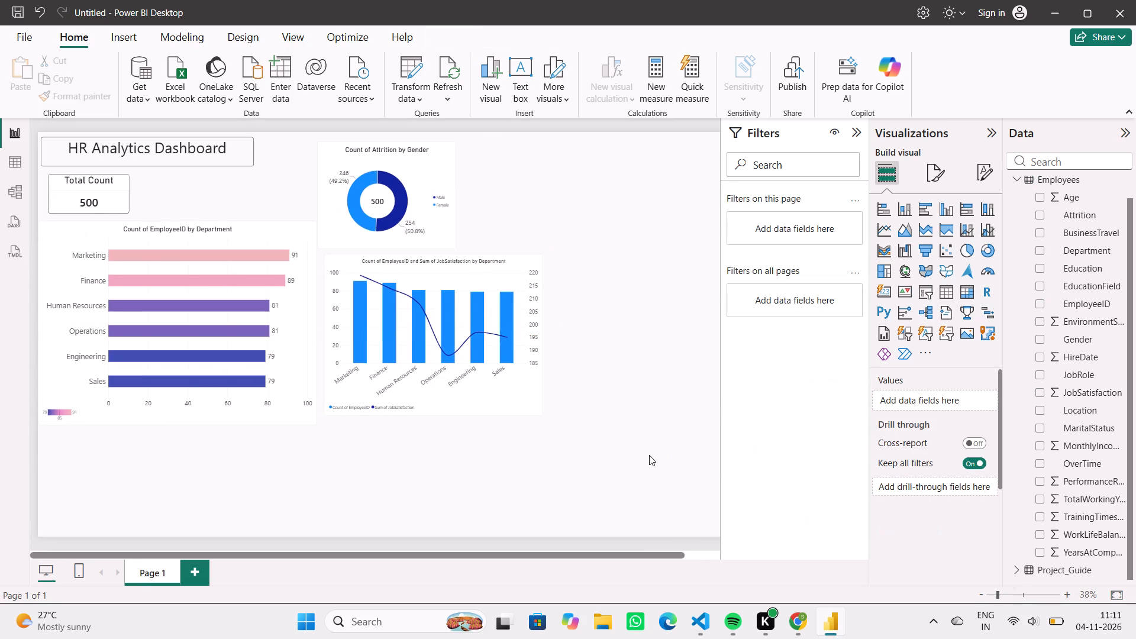
Insert a blank pie chart on the report page.
click(967, 253)
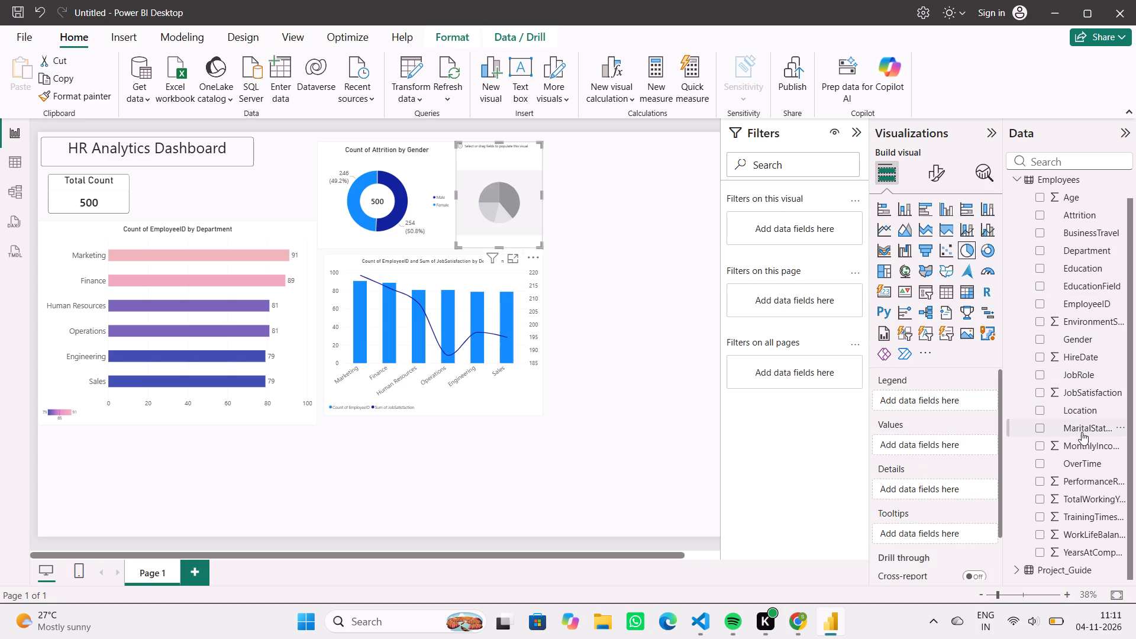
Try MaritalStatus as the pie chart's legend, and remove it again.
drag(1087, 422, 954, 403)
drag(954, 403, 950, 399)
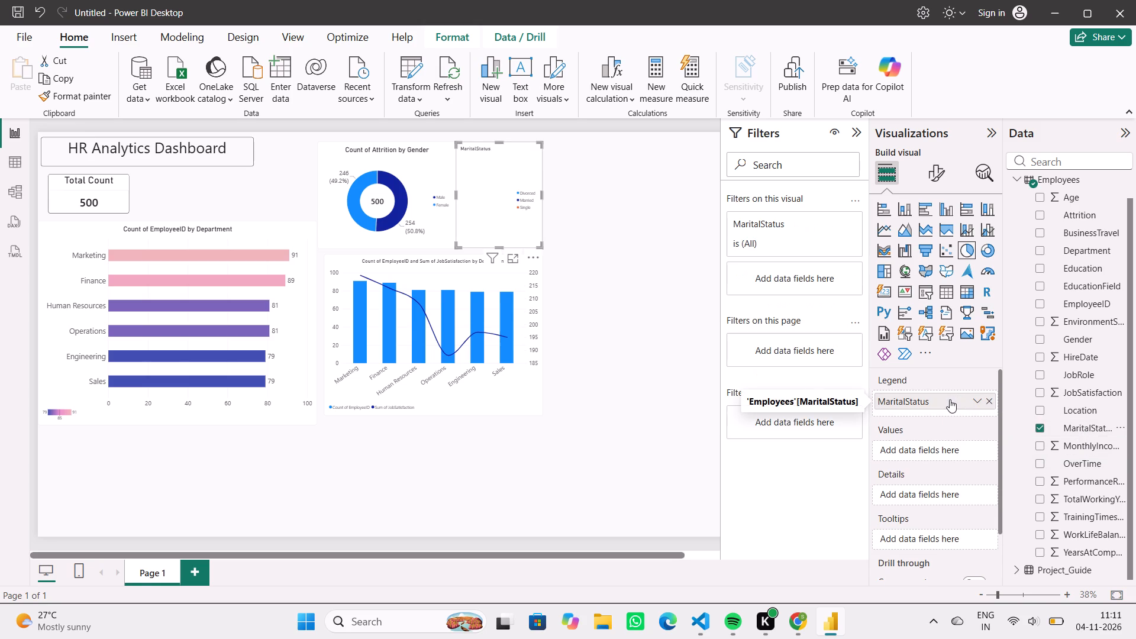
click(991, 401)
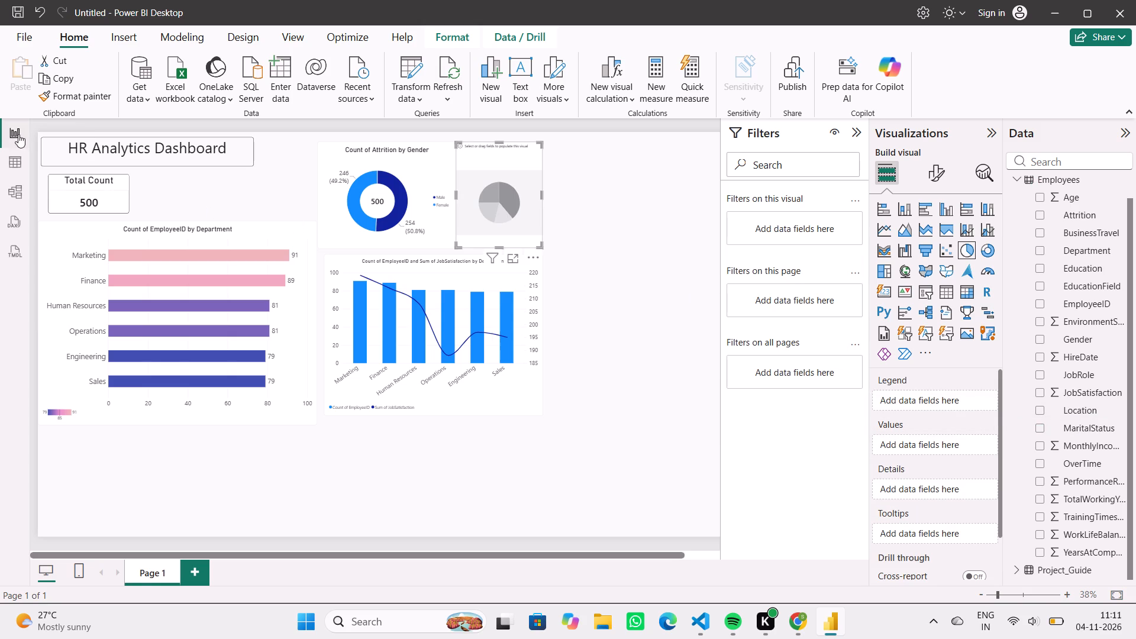
Check the Employees table's columns, and give the pie chart JobRole as legend and the count of EmployeeID as values.
click(15, 159)
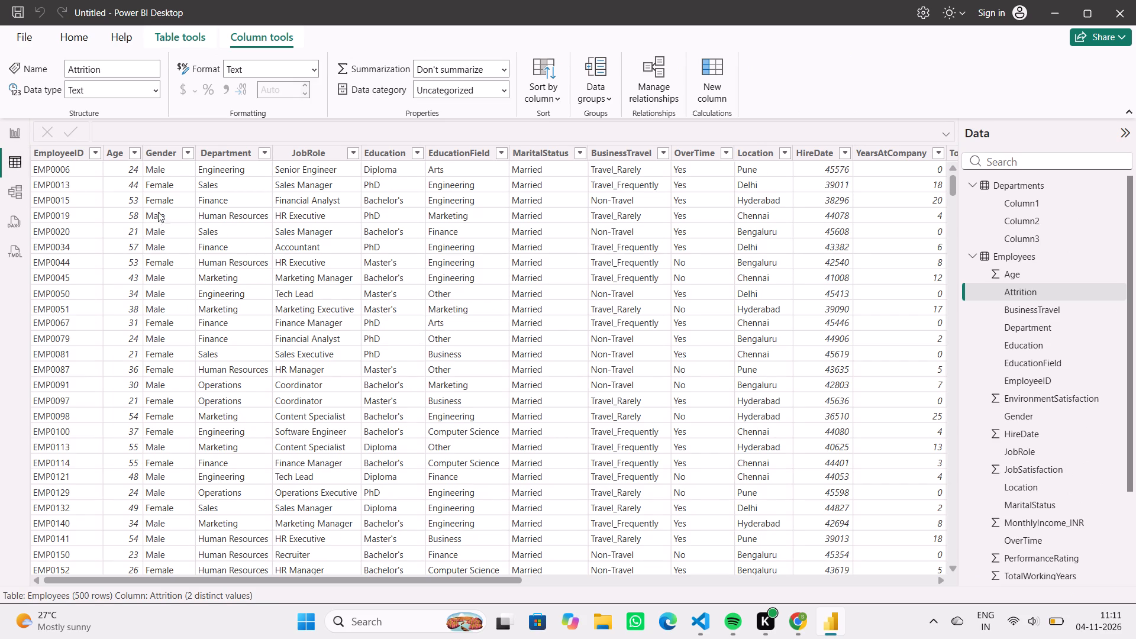
click(18, 135)
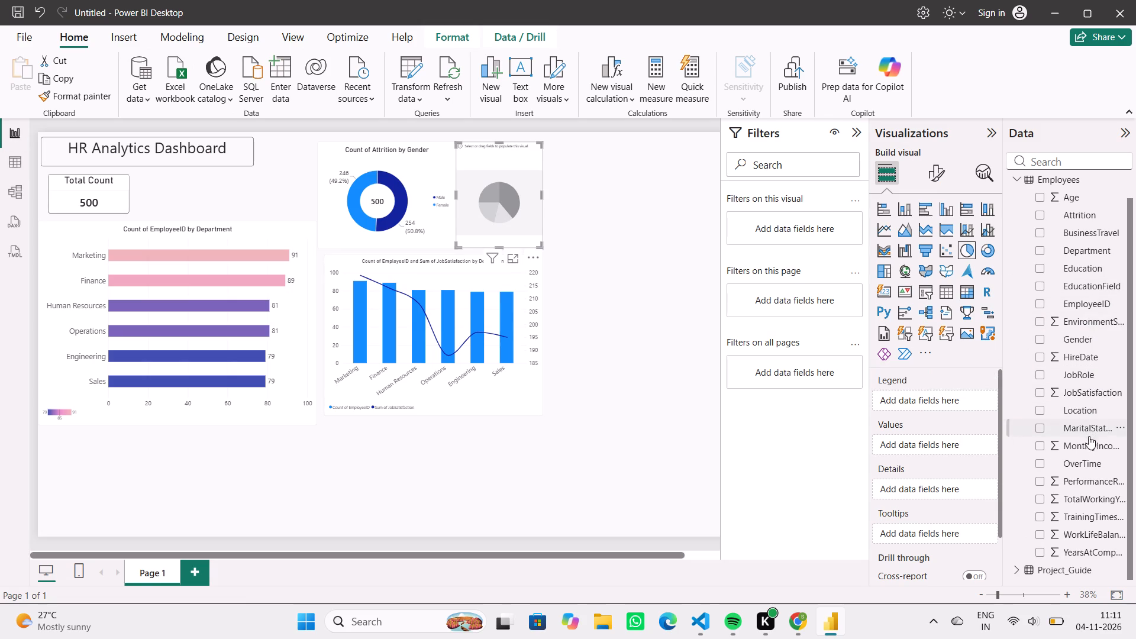
drag(1082, 379, 973, 402)
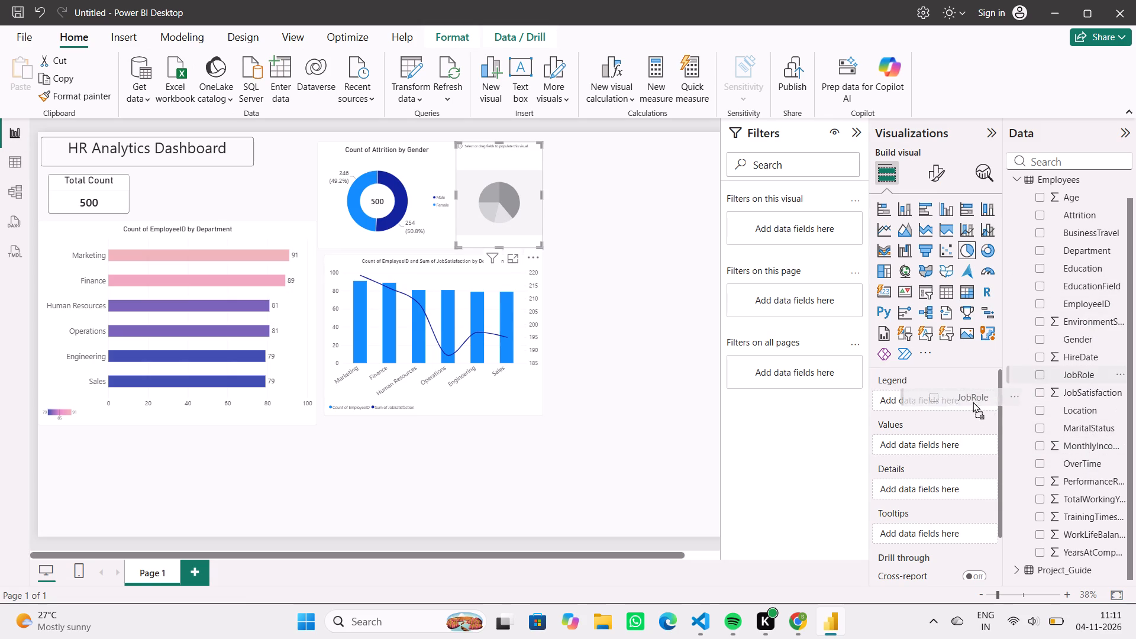
drag(973, 402, 949, 405)
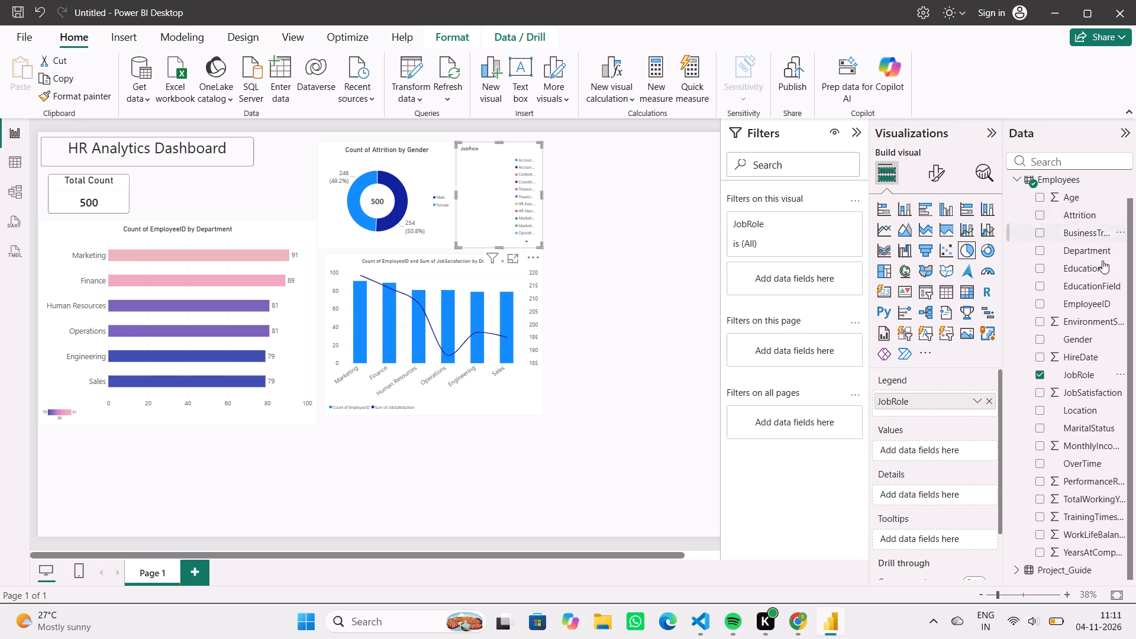
drag(1102, 301, 957, 460)
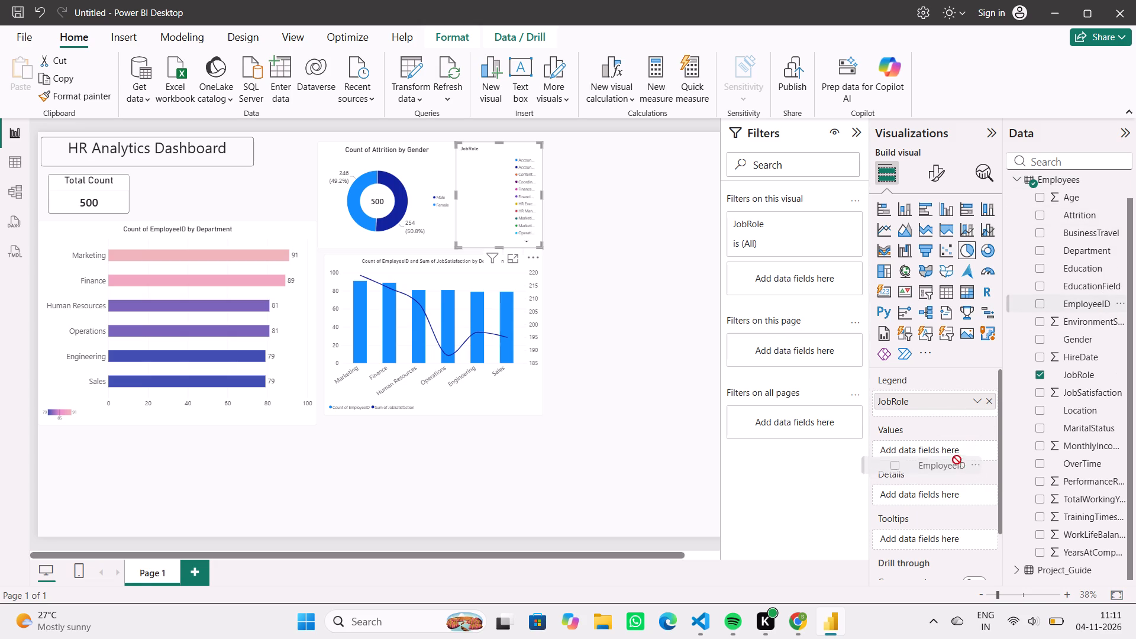
drag(957, 460, 964, 451)
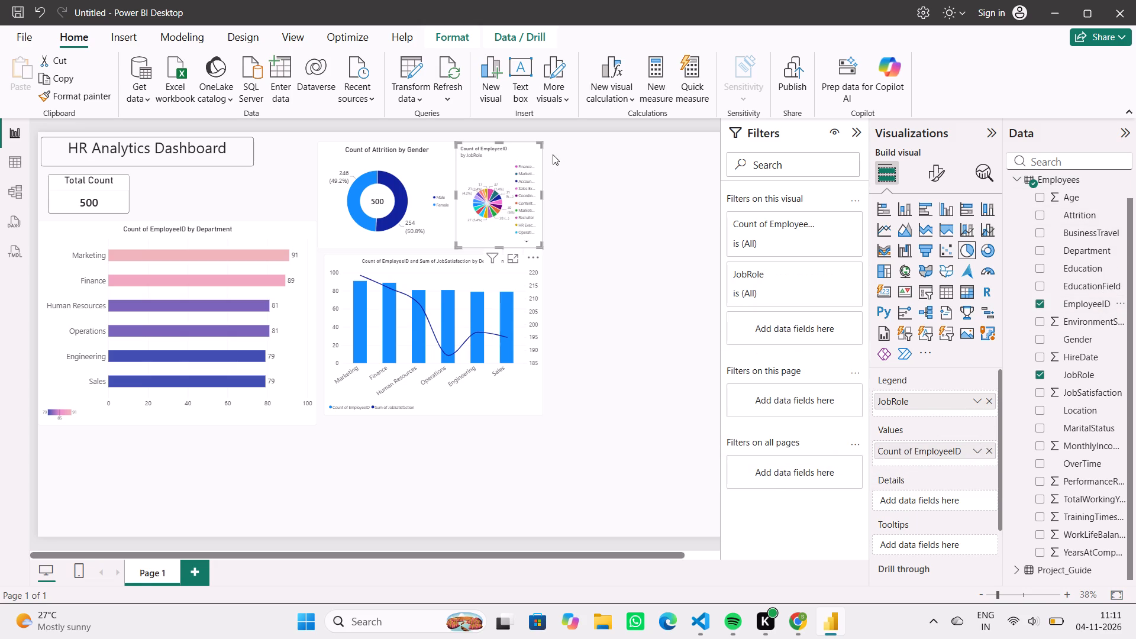
Move the JobRole pie chart into the empty area farther right of the donut chart.
drag(506, 195, 620, 321)
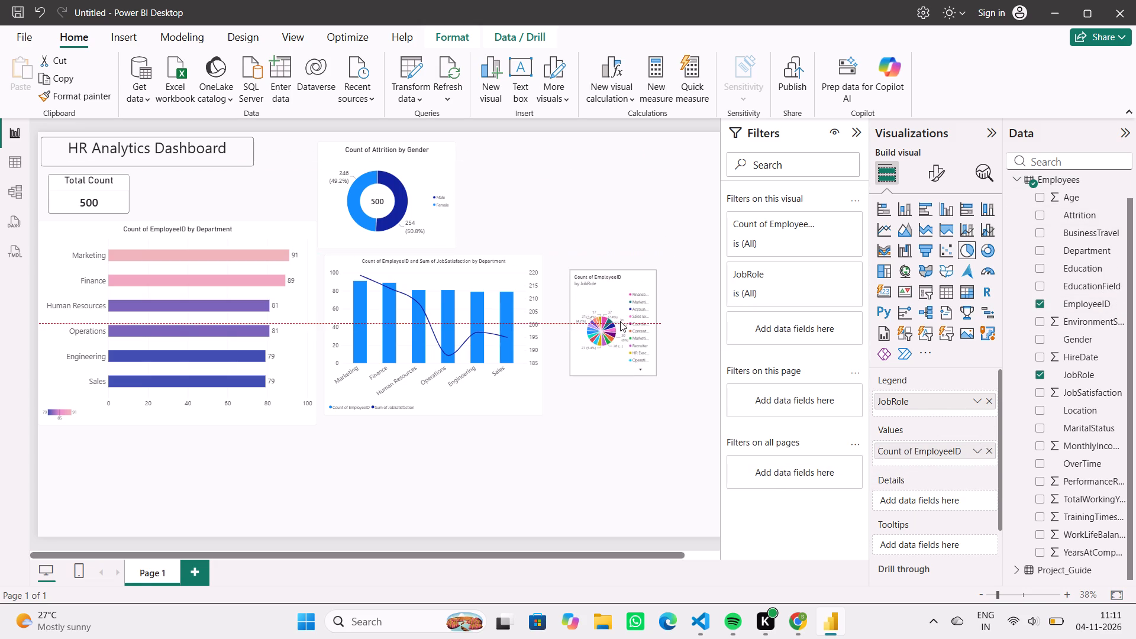
drag(620, 321, 623, 227)
Move the combo chart down near the page's bottom edge, below the donut chart, and narrow it by bringing its right edge inward.
drag(495, 334, 508, 418)
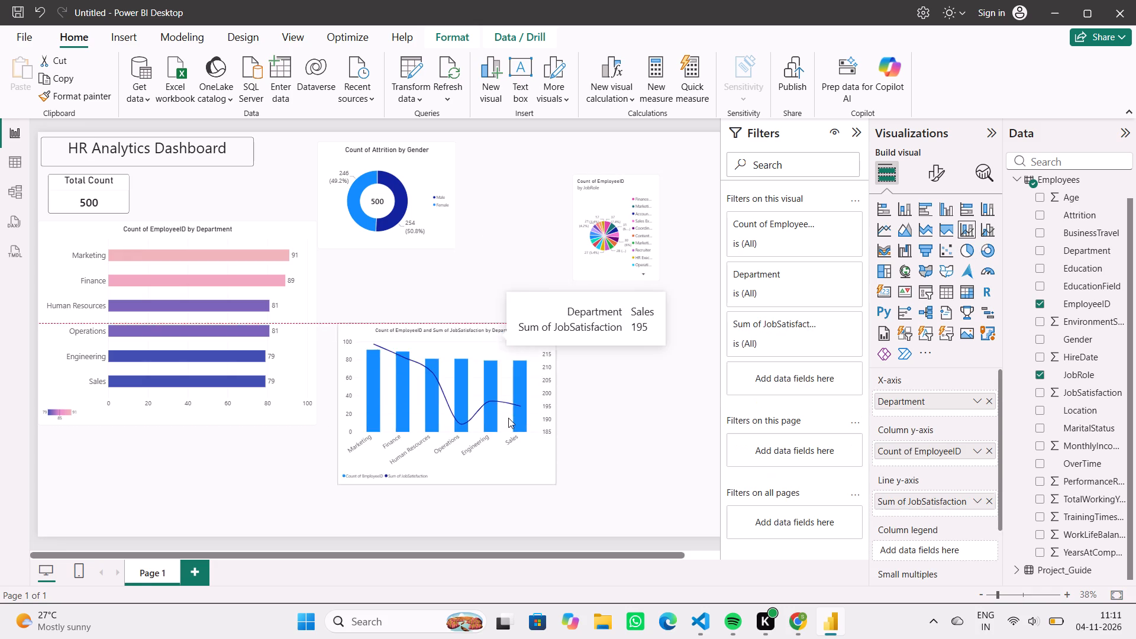
drag(508, 418, 491, 446)
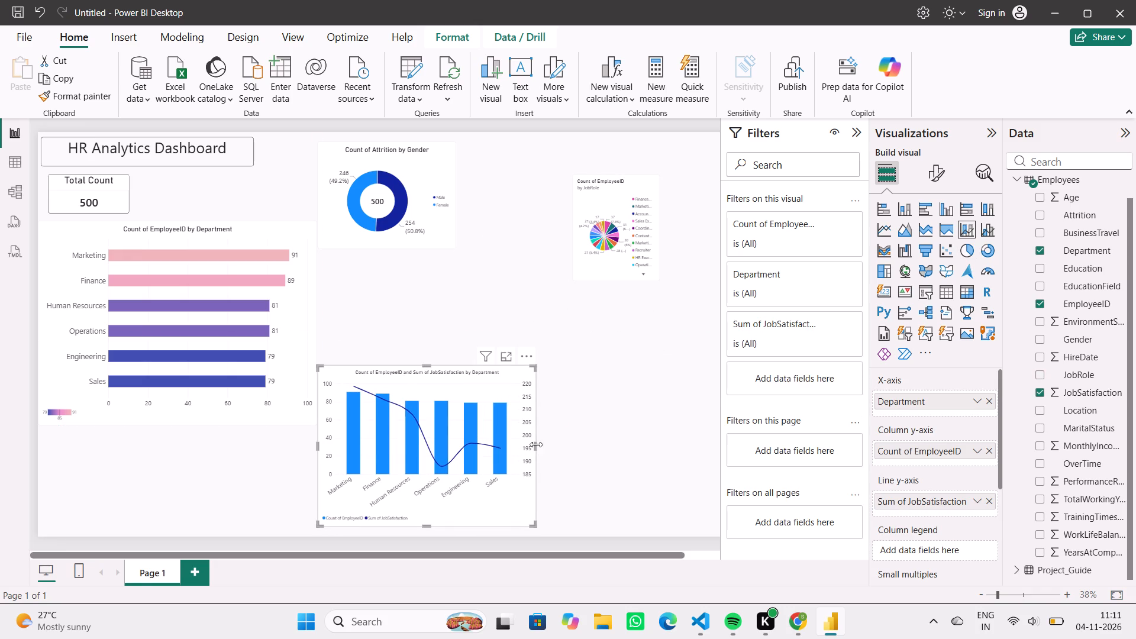
drag(536, 444, 486, 444)
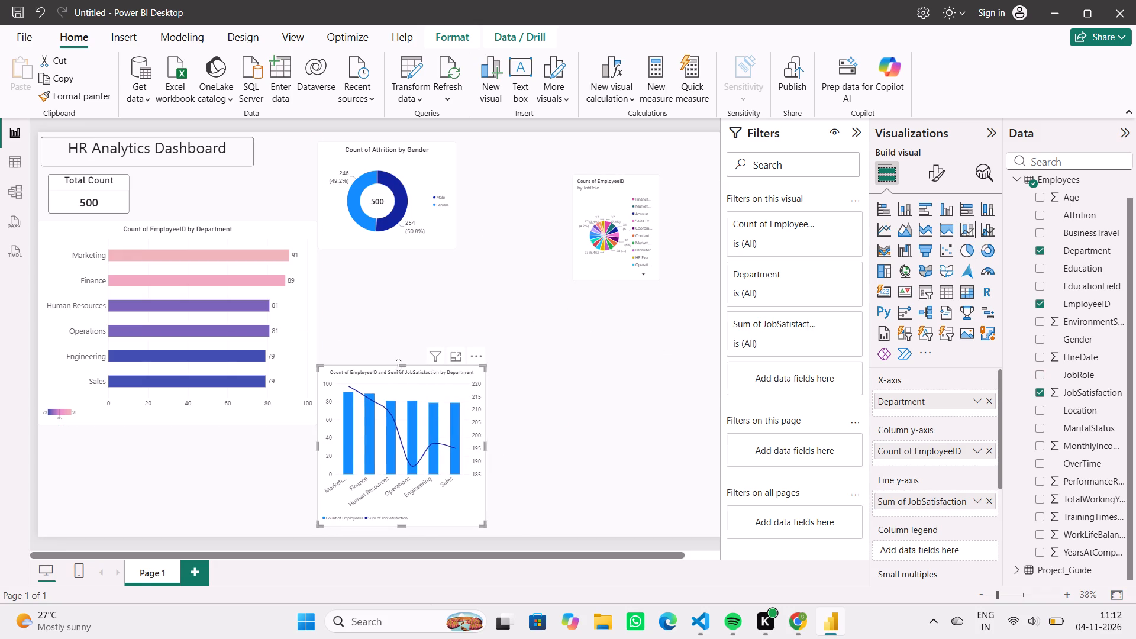
Reduce the combo chart's height and move it into the page's lower-left area, below the department bar chart.
drag(399, 364, 402, 394)
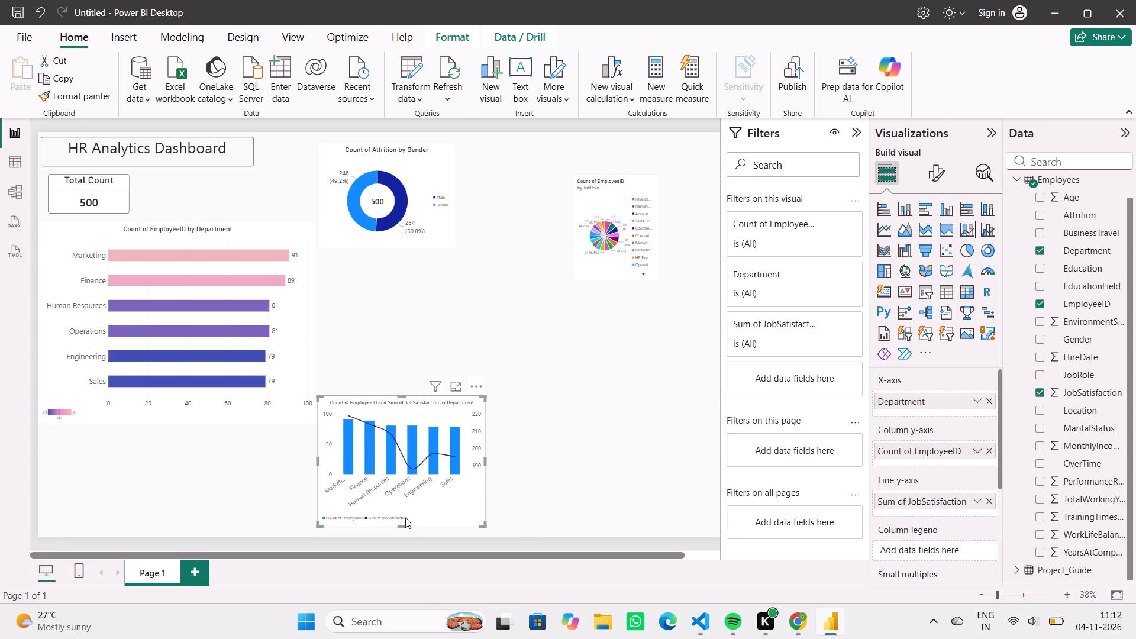
drag(404, 525, 401, 502)
drag(412, 461, 336, 498)
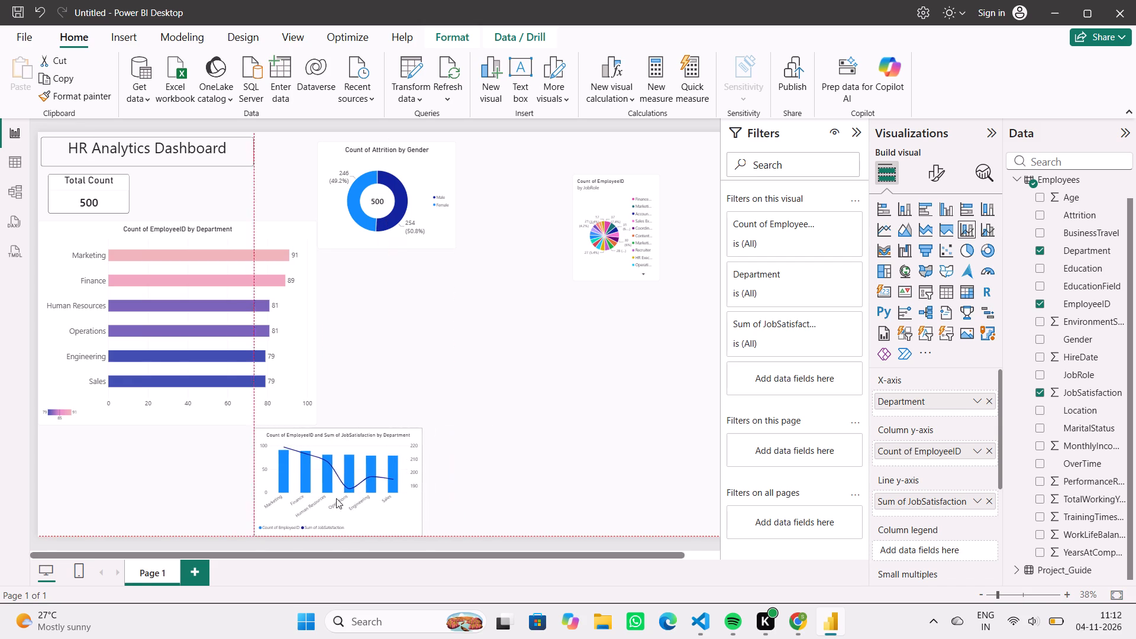
drag(336, 498, 149, 501)
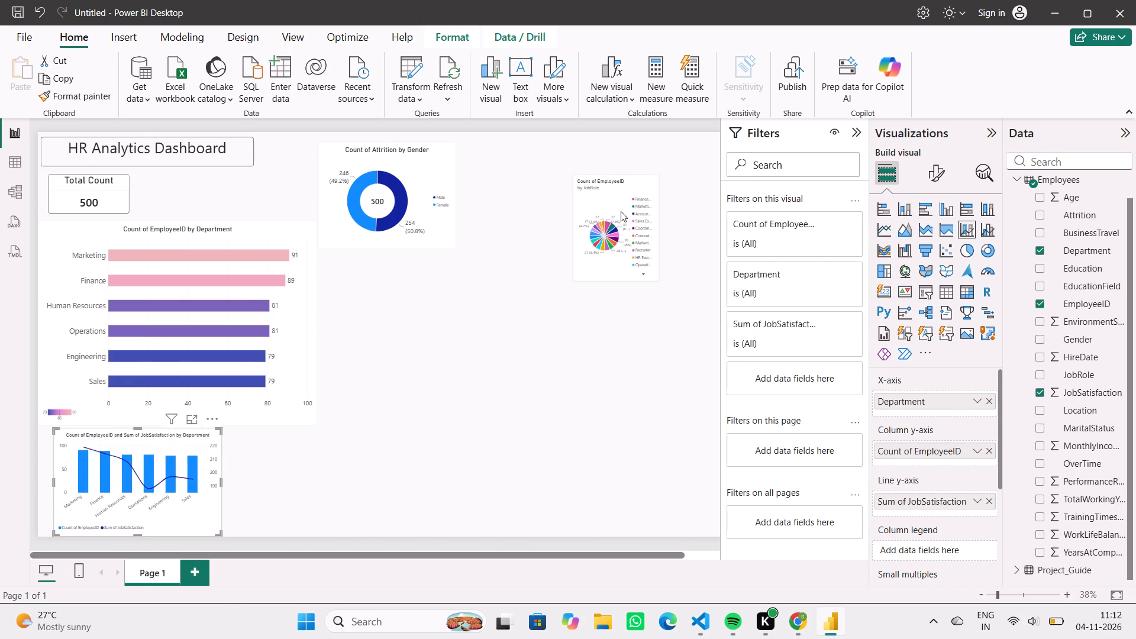
Move the JobRole pie chart below the gender donut chart and enlarge it in width and height.
drag(621, 211, 414, 315)
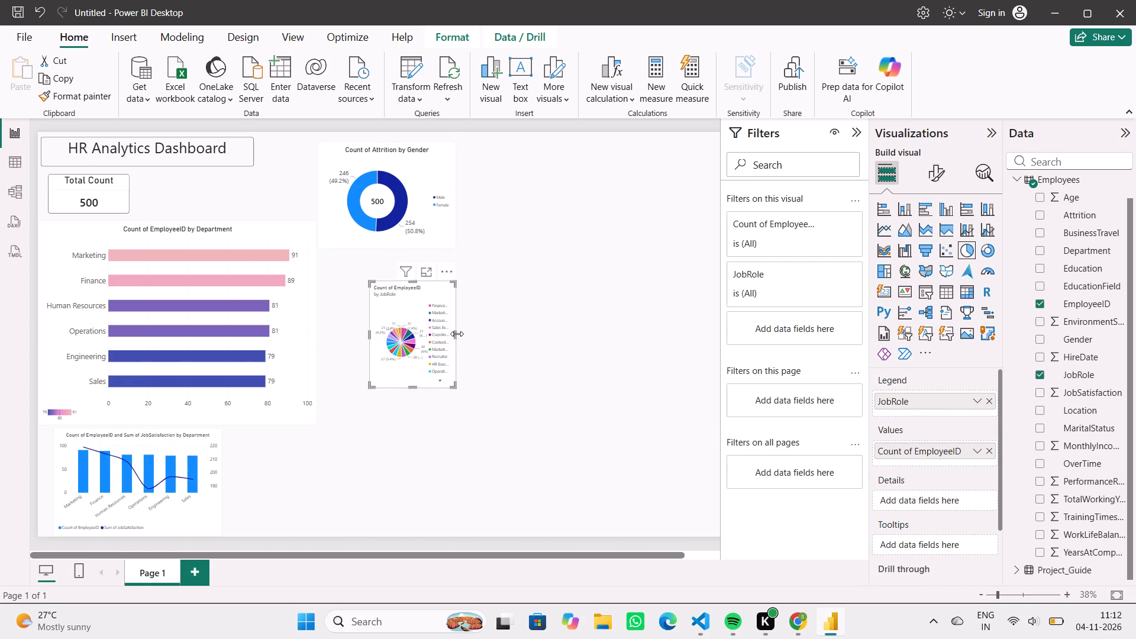
drag(457, 334, 613, 327)
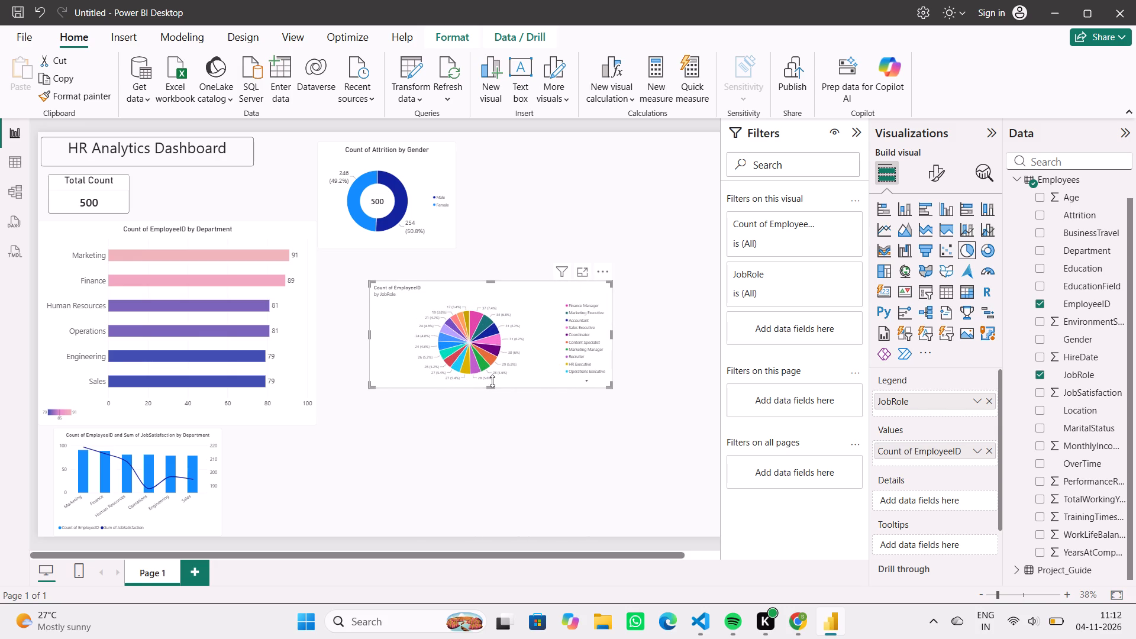
drag(493, 386, 486, 458)
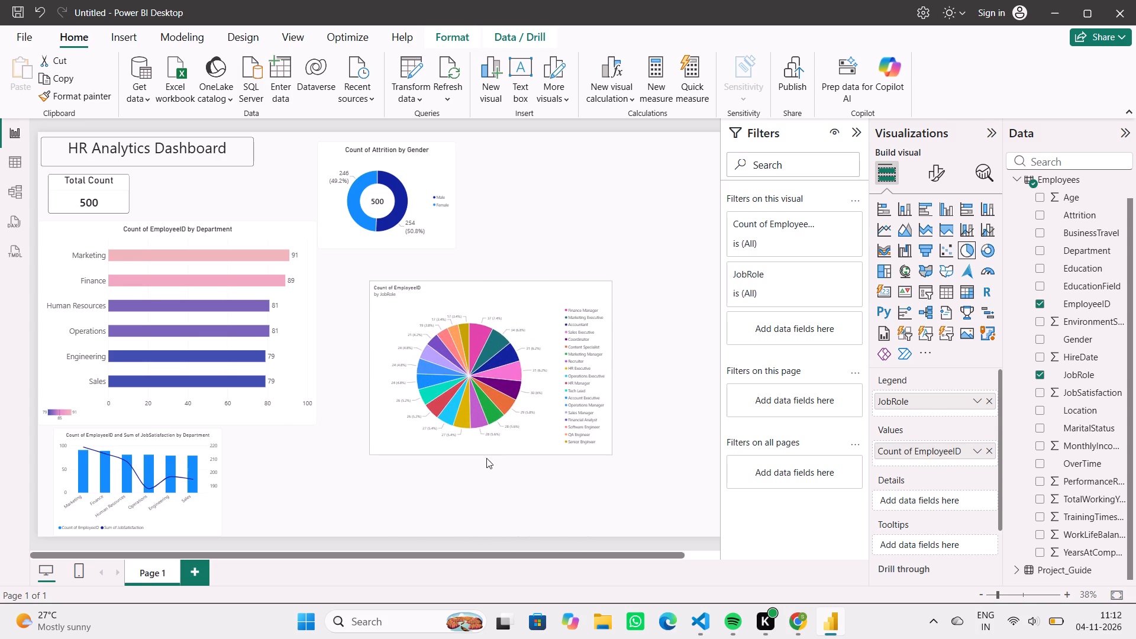
drag(486, 458, 483, 464)
drag(492, 399, 455, 379)
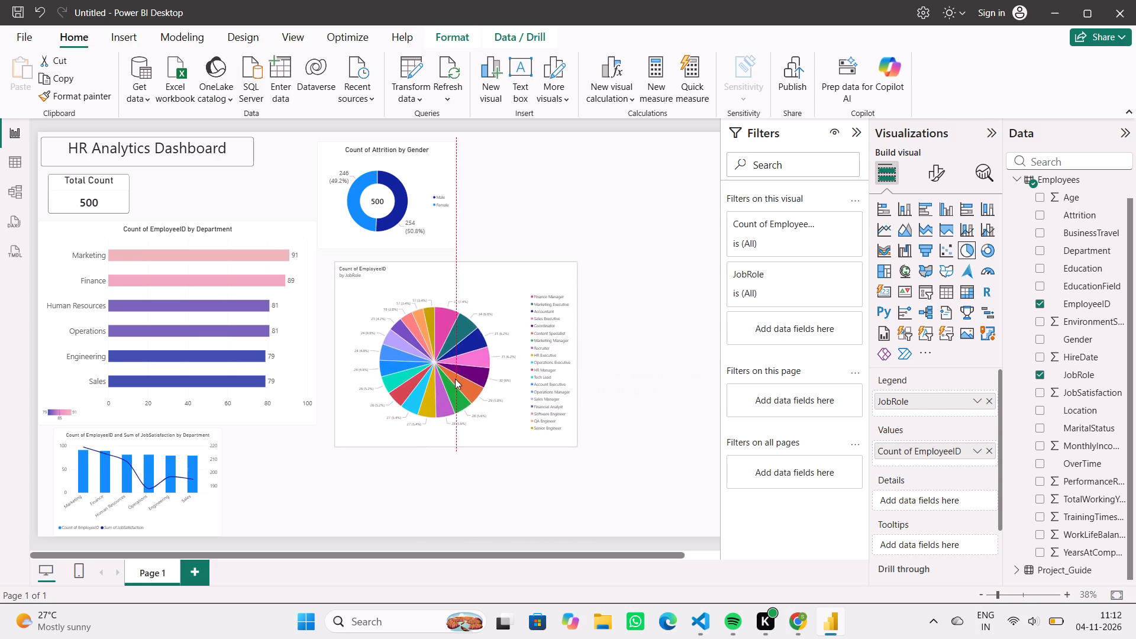
drag(455, 379, 448, 372)
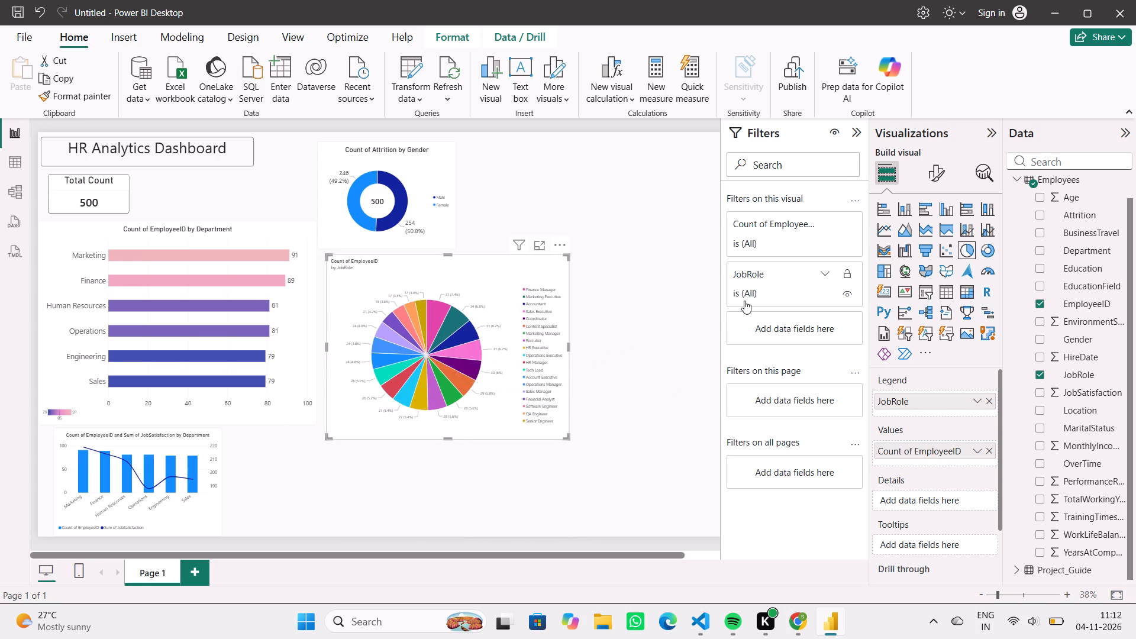
Format the pie chart's title: turn off the subtitle, centre the title, and set its font size to 20.
click(940, 179)
click(934, 237)
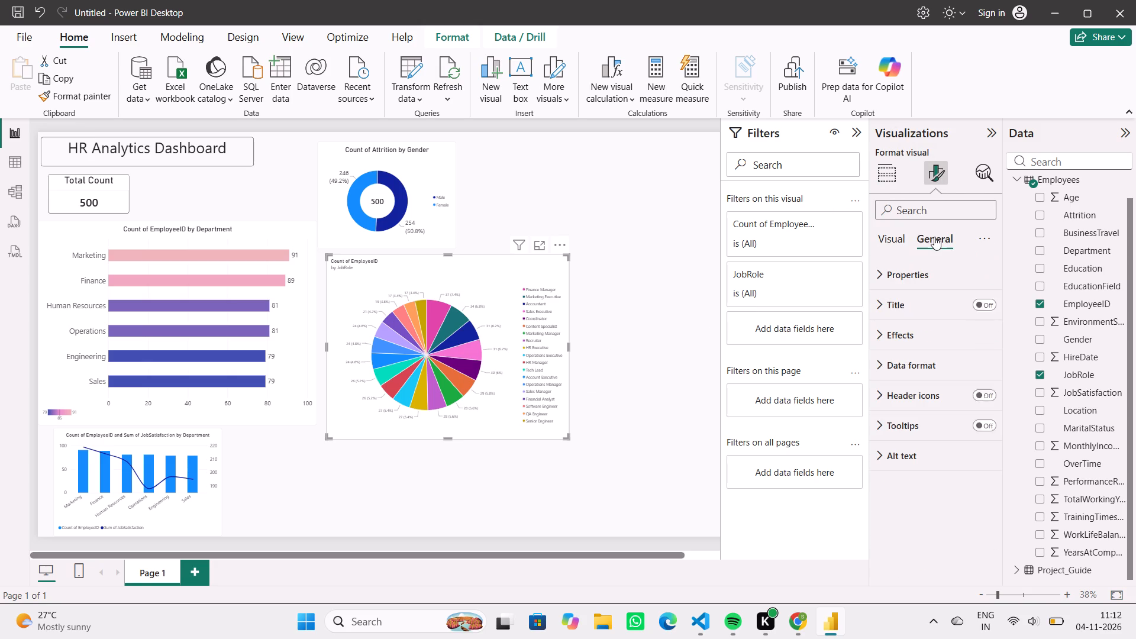
click(932, 308)
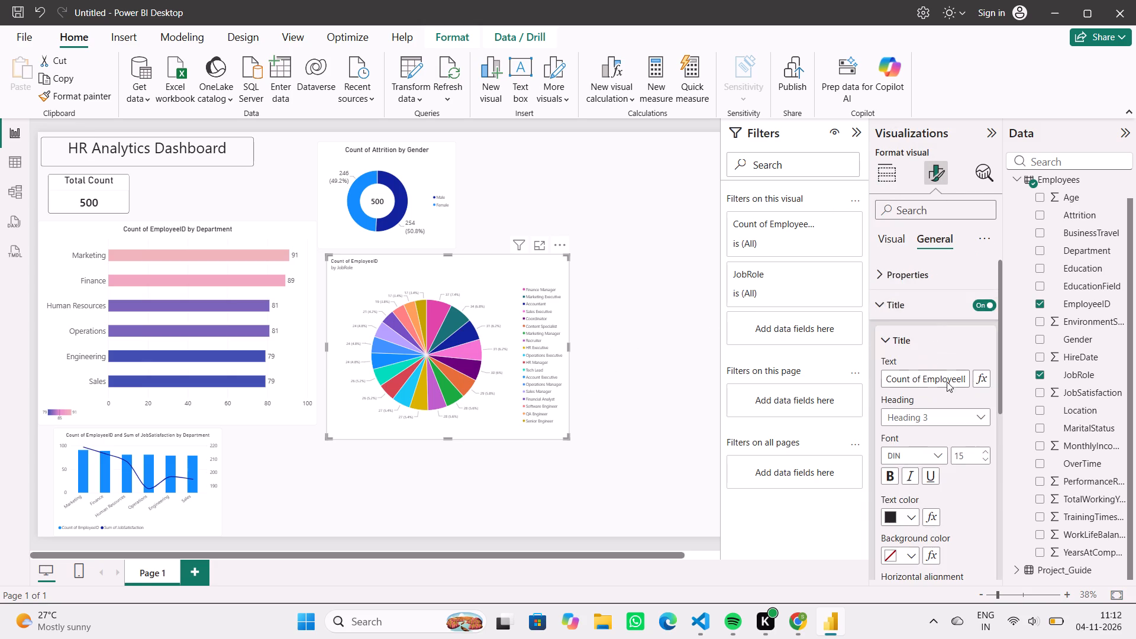
scroll(960, 464, down, 3)
click(982, 453)
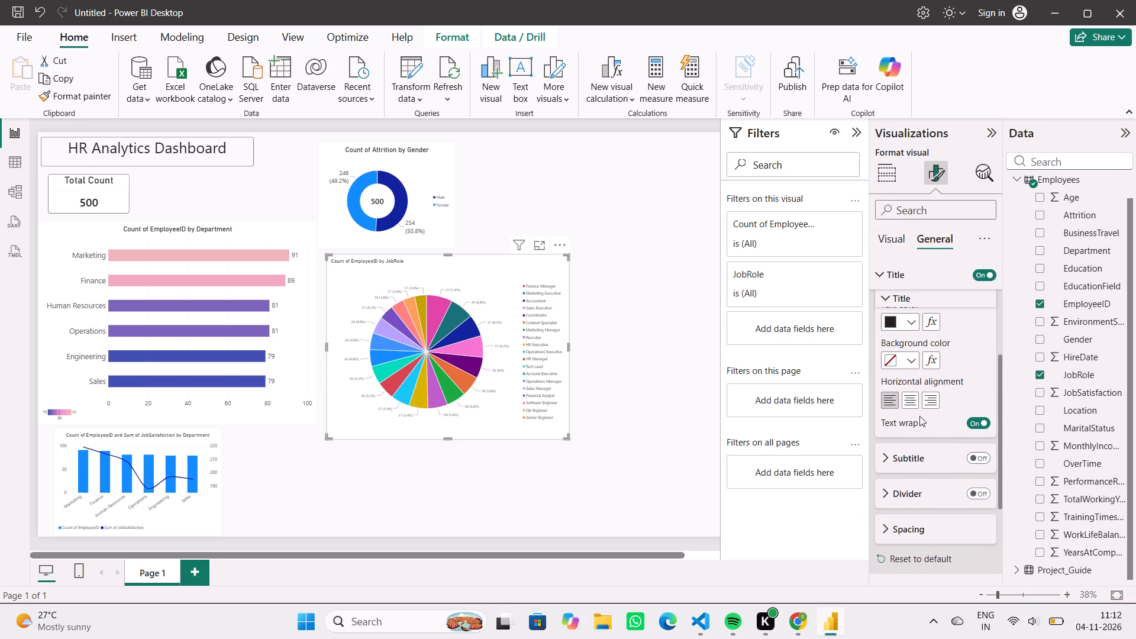
click(910, 404)
scroll(910, 404, up, 2)
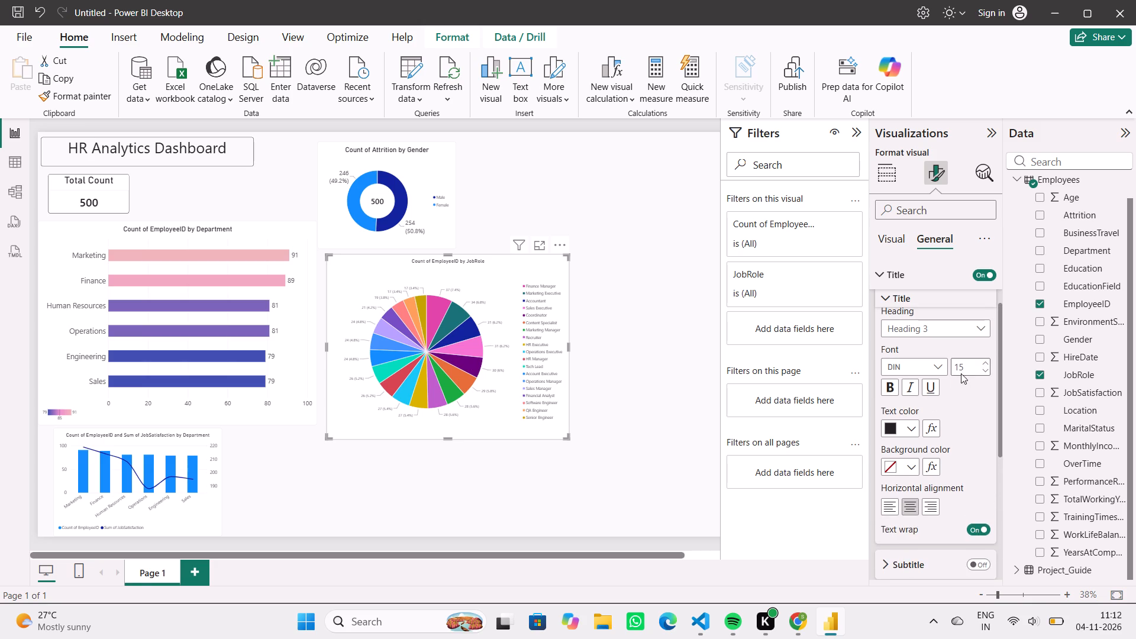
click(970, 367)
key(BackSpace)
text(20)
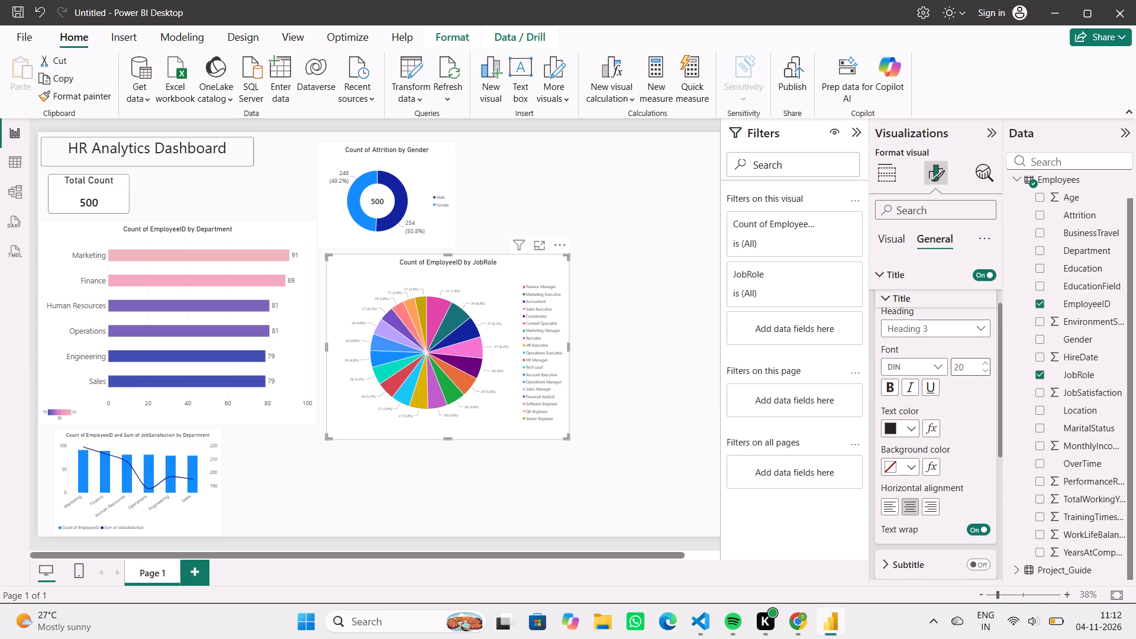
click(887, 295)
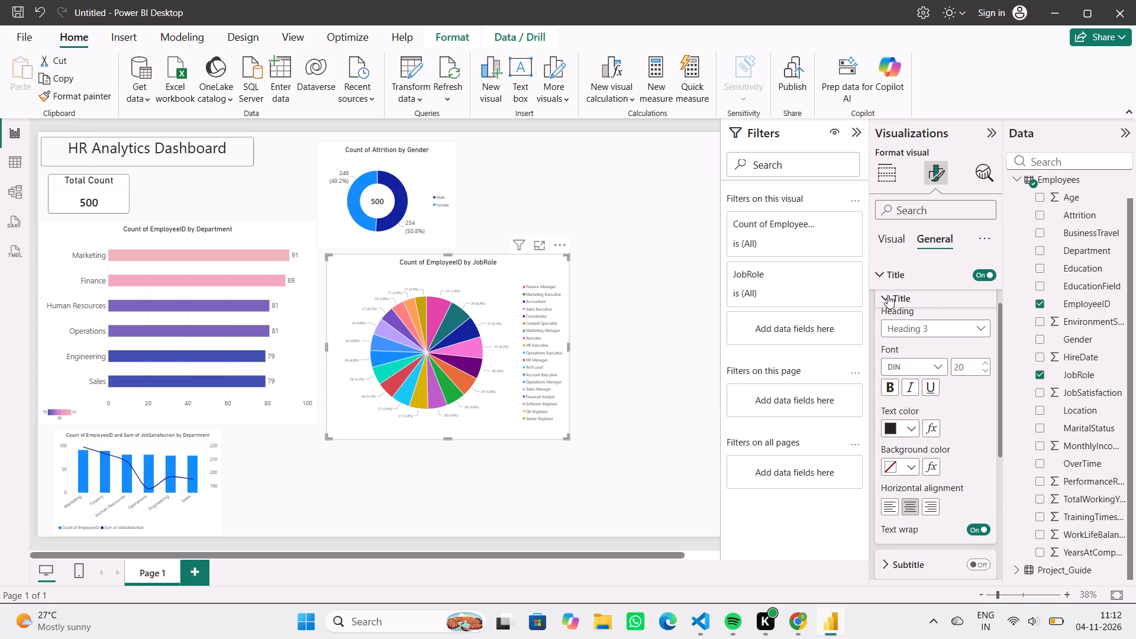
click(879, 276)
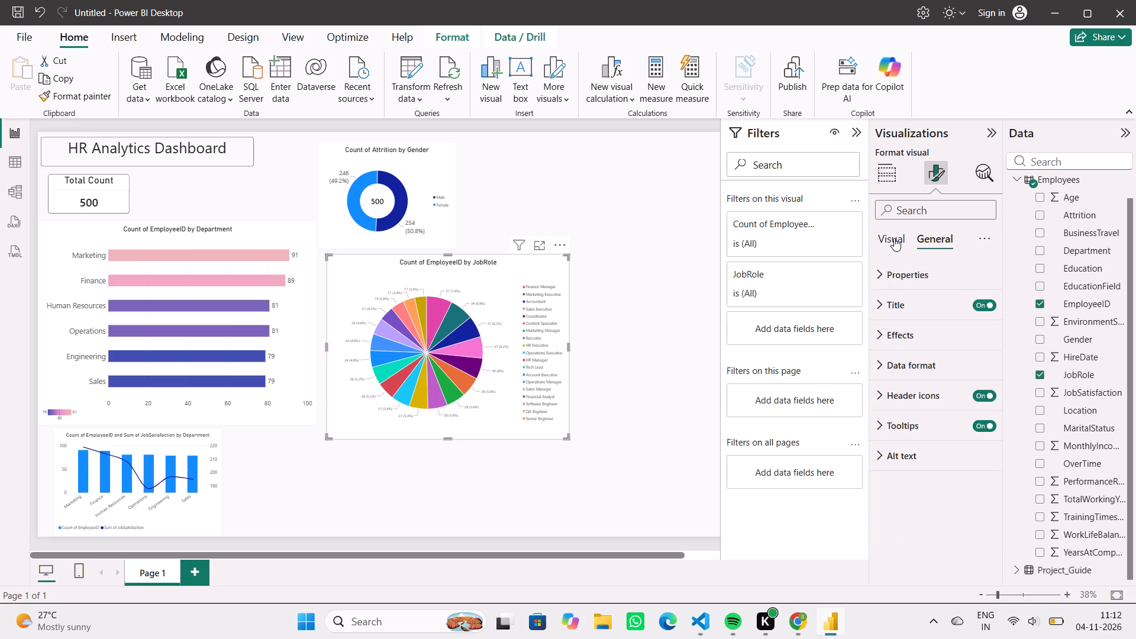
click(894, 238)
click(795, 631)
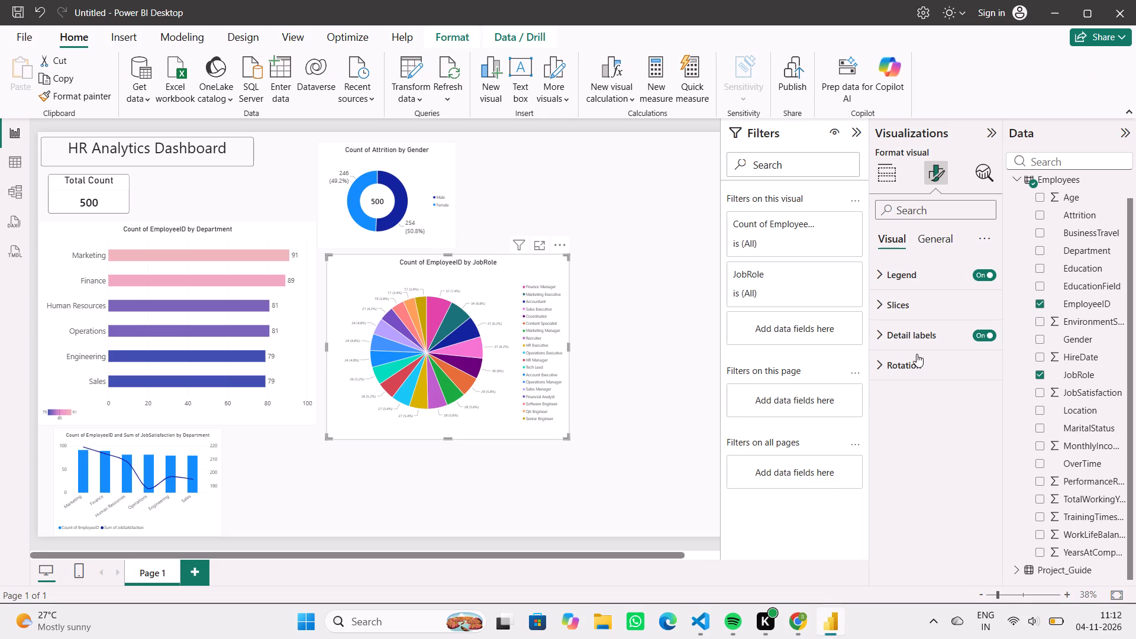
click(924, 297)
scroll(912, 304, down, 1)
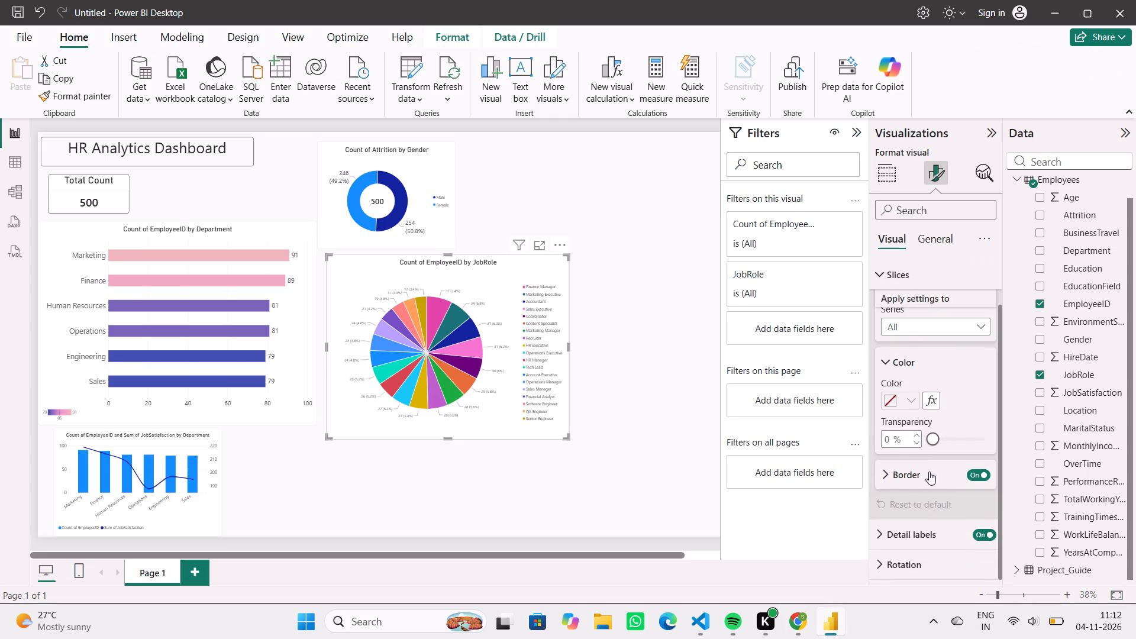
click(930, 475)
scroll(930, 475, down, 1)
click(907, 479)
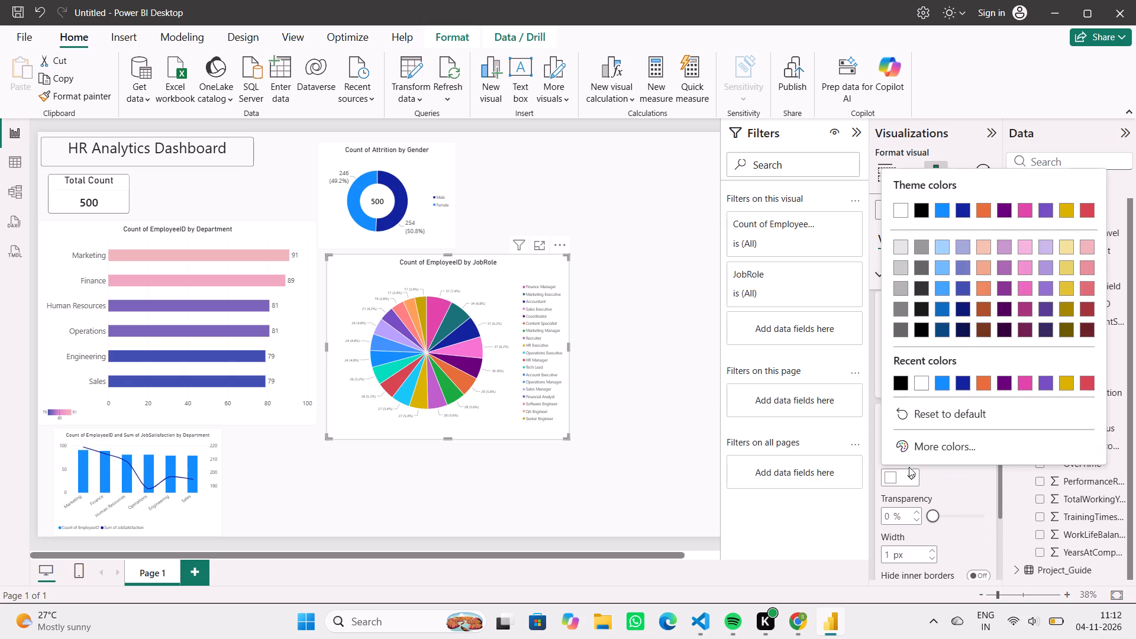
click(905, 388)
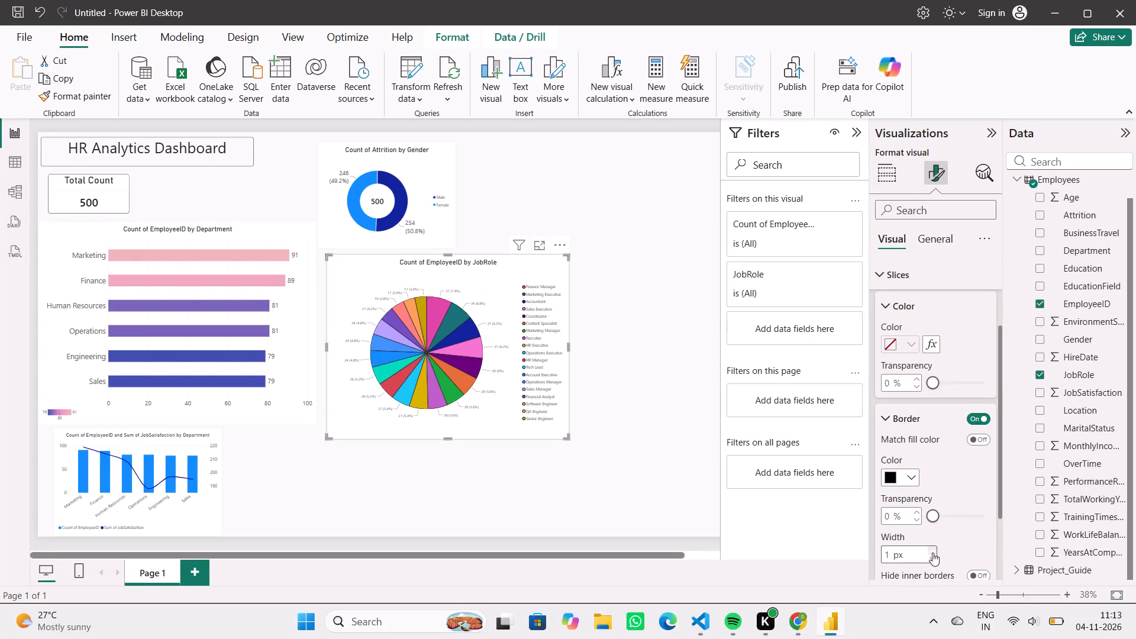
drag(931, 515, 948, 512)
drag(948, 512, 960, 511)
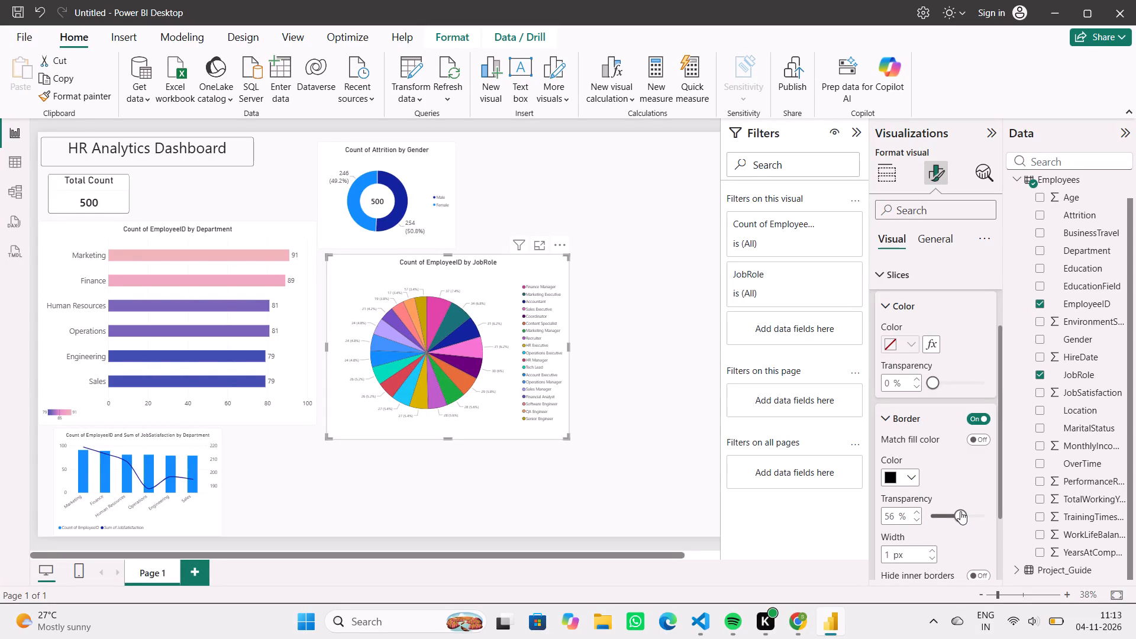
click(885, 427)
click(880, 302)
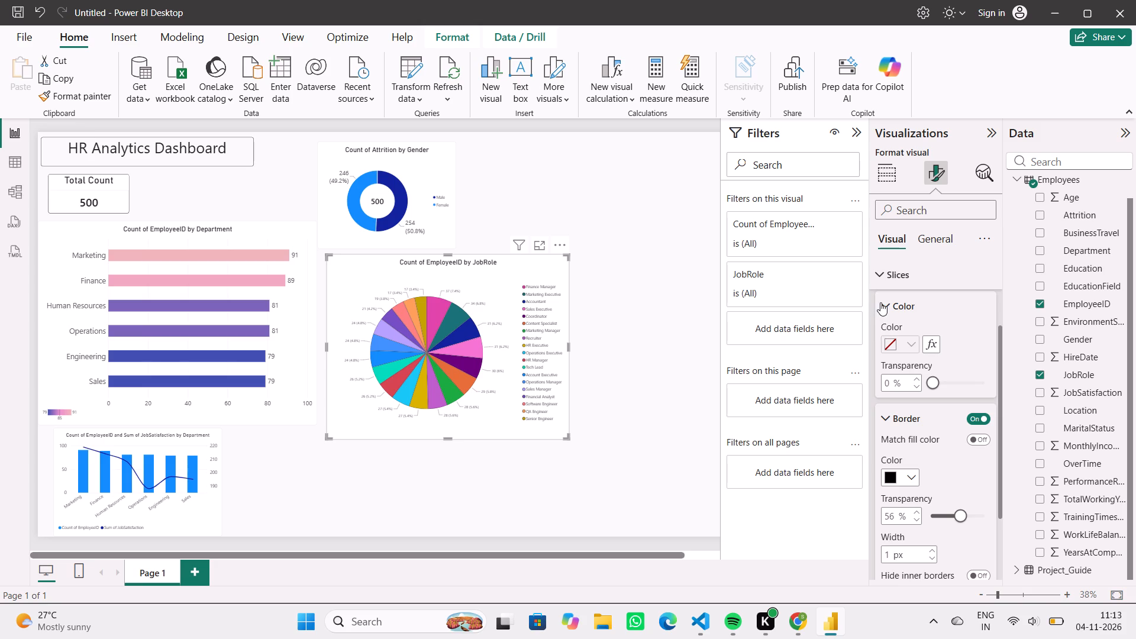
scroll(880, 302, up, 2)
click(880, 306)
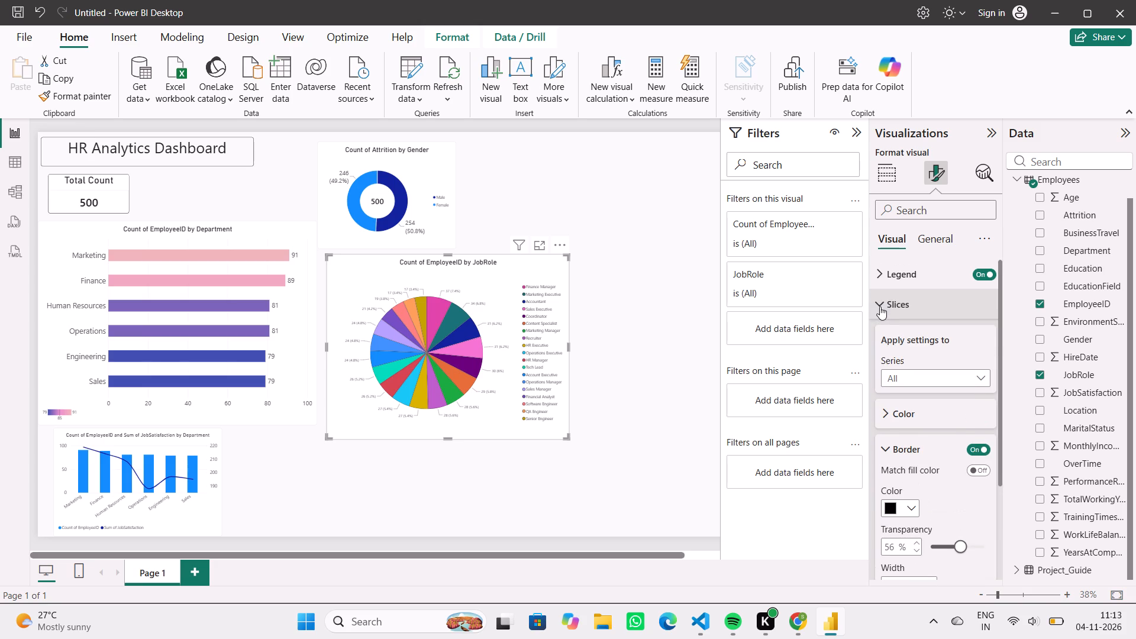
Set the font size of the pie chart's detail label values to 15.
click(908, 279)
scroll(924, 380, down, 1)
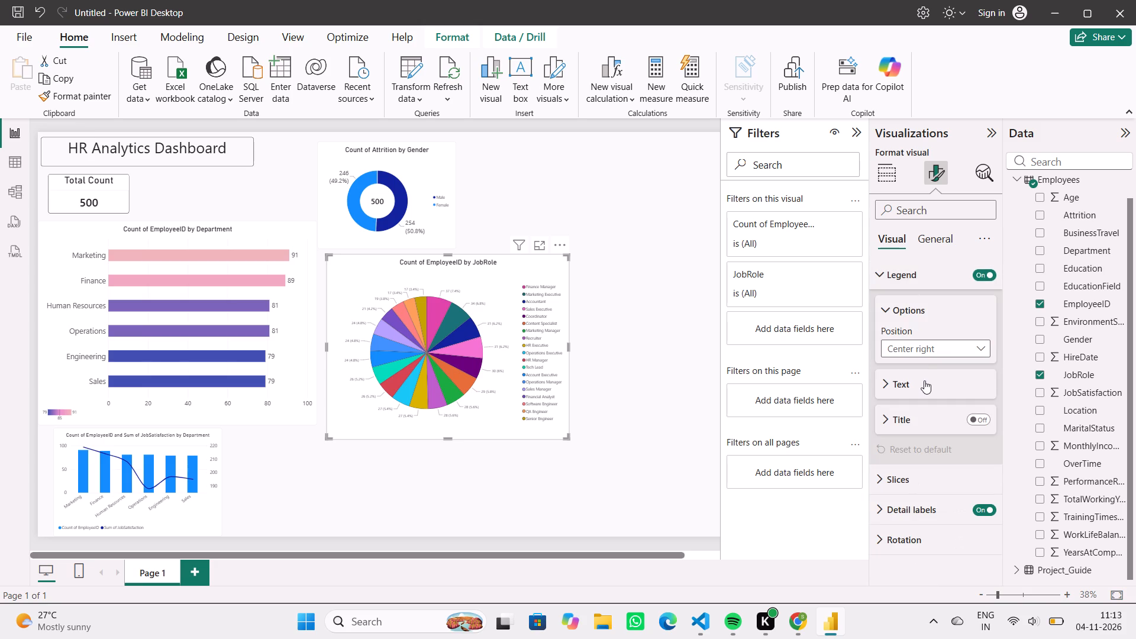
scroll(924, 380, down, 1)
click(901, 508)
scroll(901, 508, down, 2)
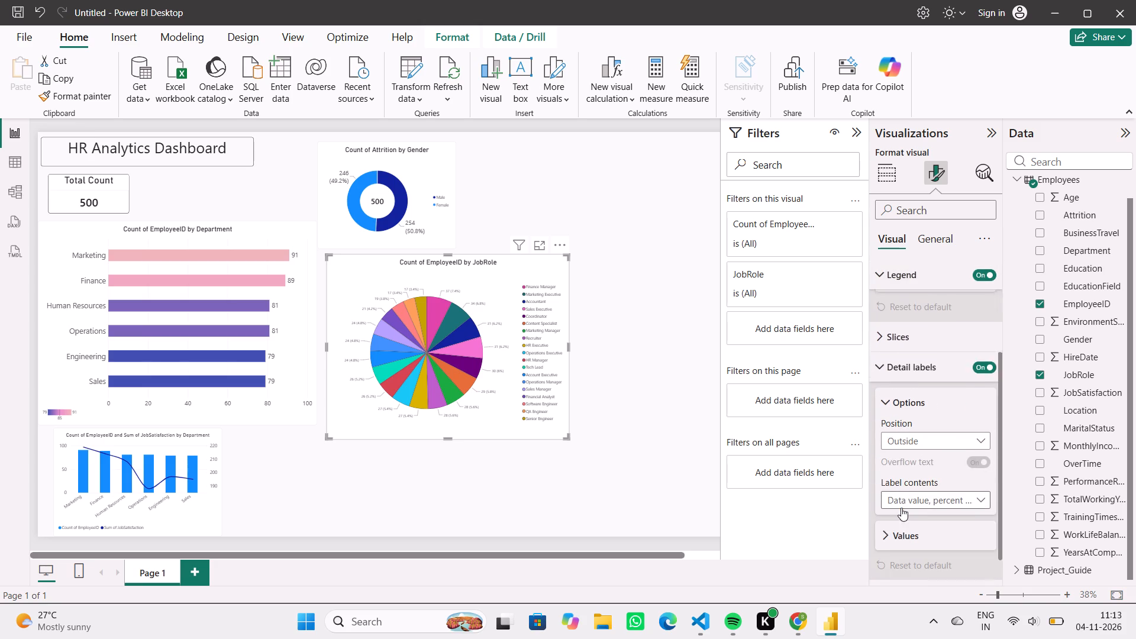
scroll(901, 508, down, 2)
click(901, 508)
scroll(901, 508, down, 2)
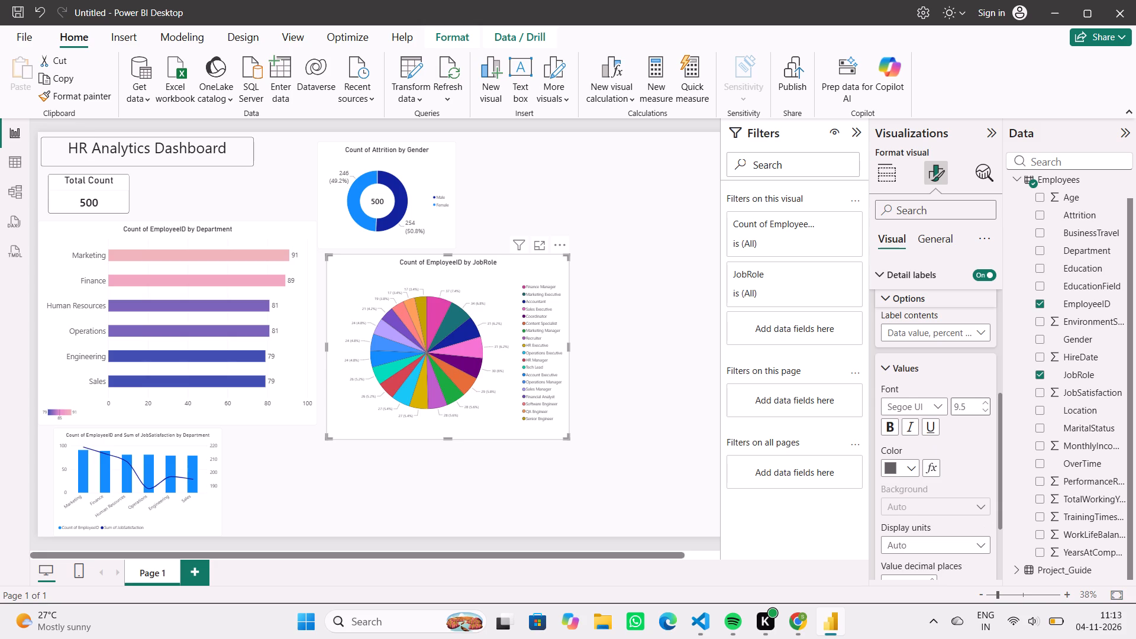
click(967, 405)
key(BackSpace)
text(15)
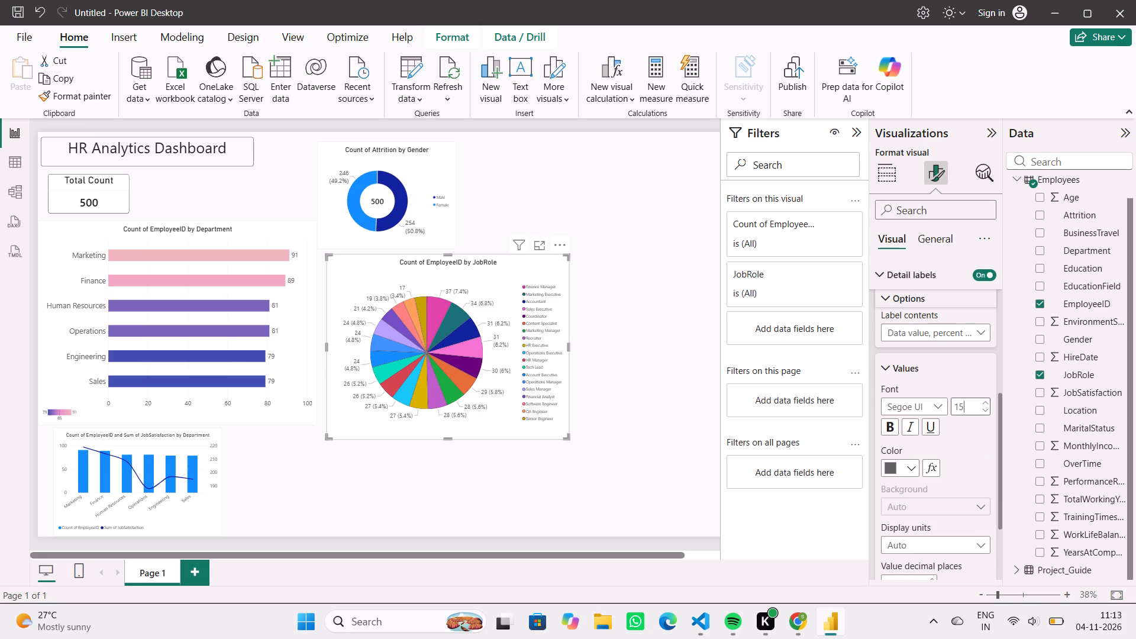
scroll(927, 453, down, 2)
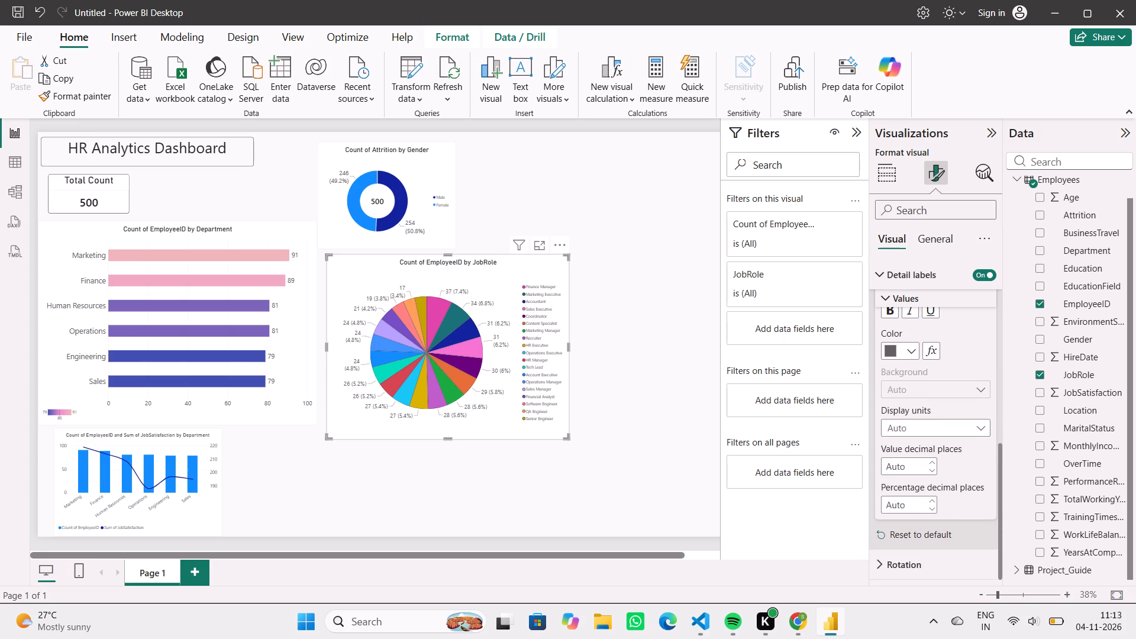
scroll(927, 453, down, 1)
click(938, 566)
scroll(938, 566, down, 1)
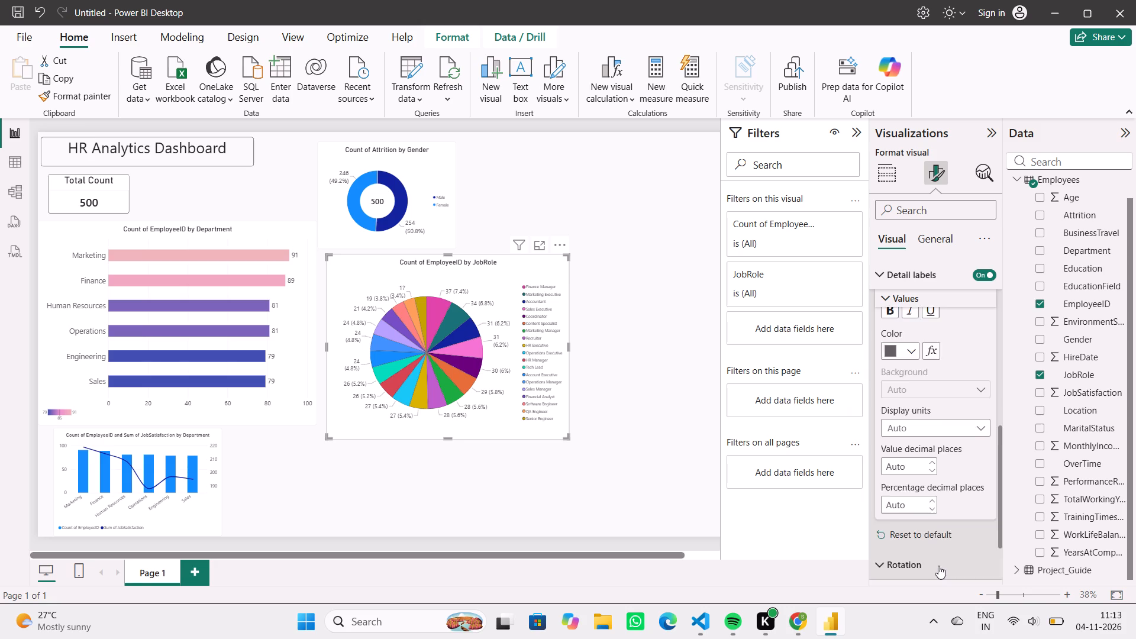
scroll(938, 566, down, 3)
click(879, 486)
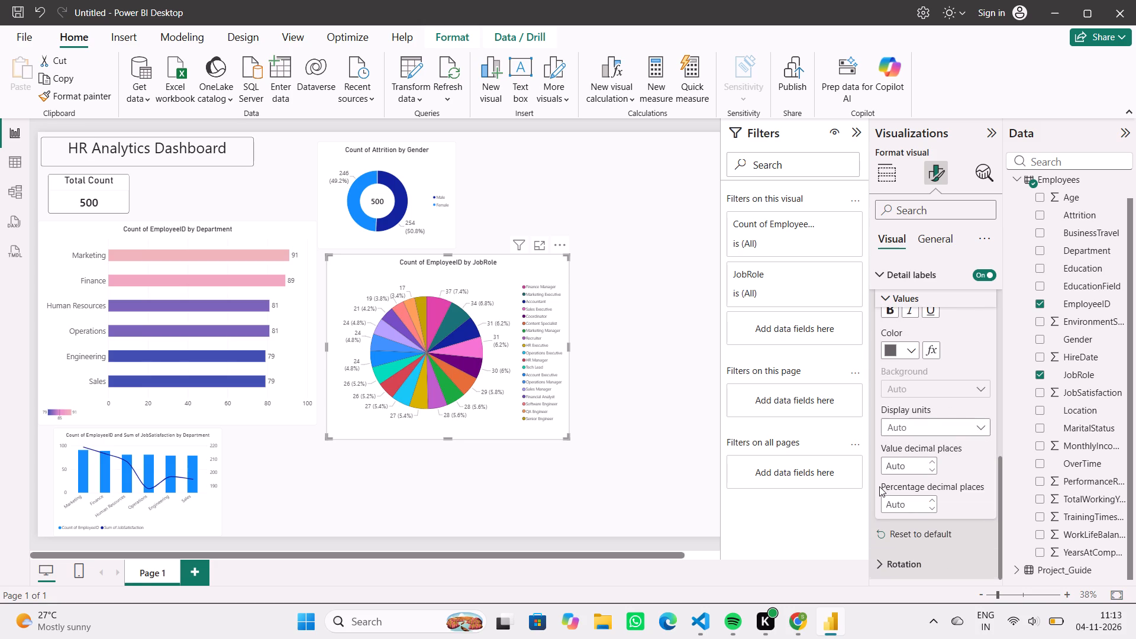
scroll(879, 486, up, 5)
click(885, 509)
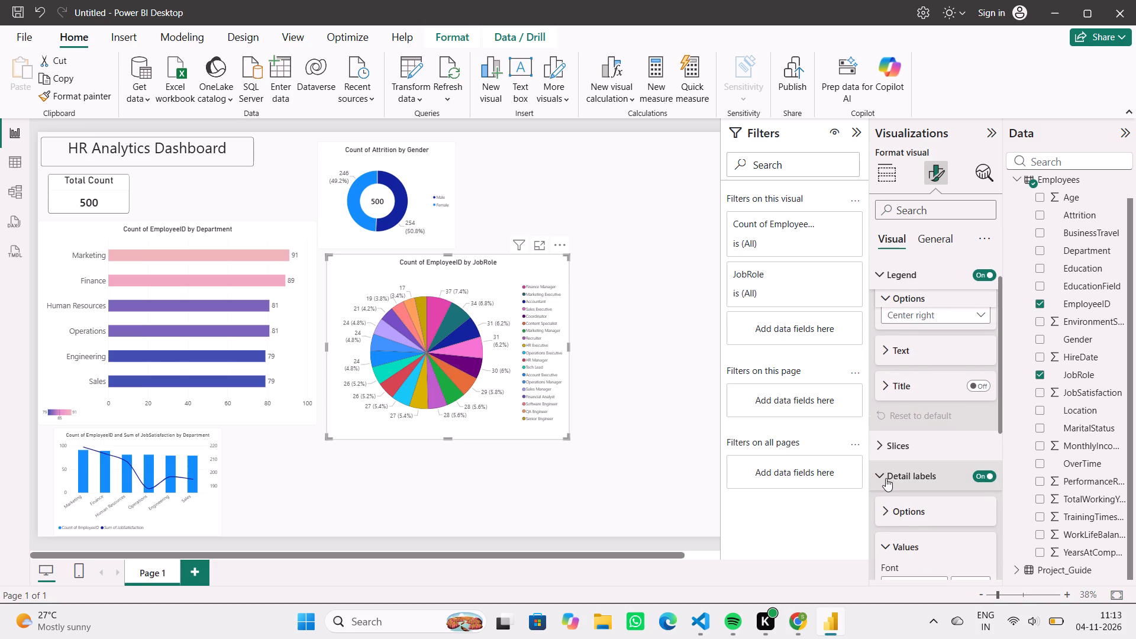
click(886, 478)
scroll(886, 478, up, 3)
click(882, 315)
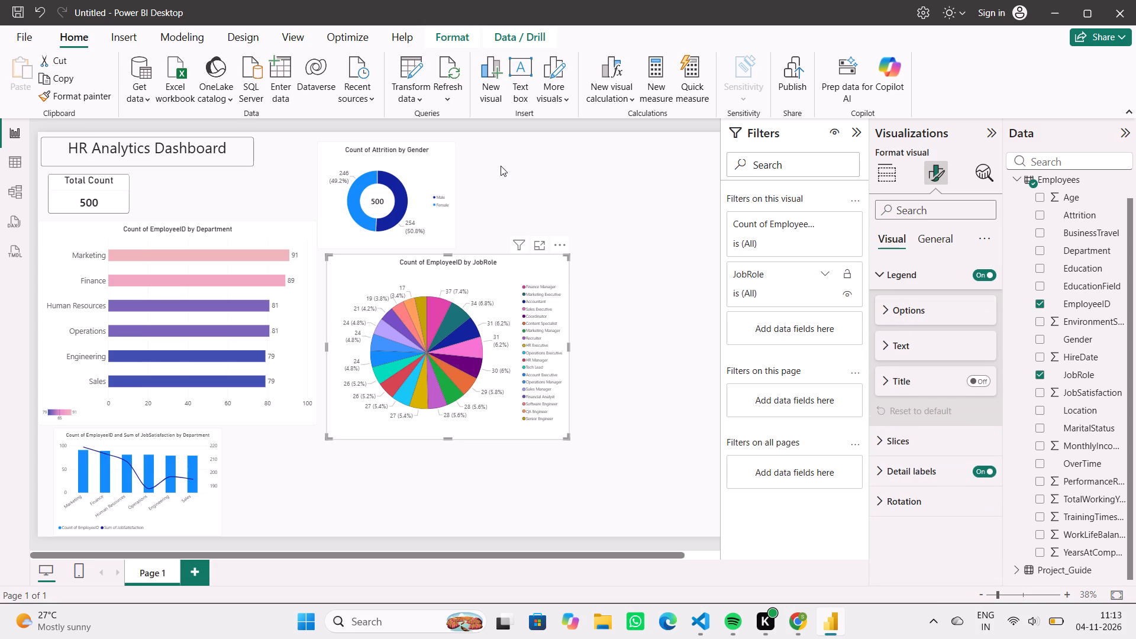
Remove the Count of Attrition by Gender donut chart from the report page.
click(395, 172)
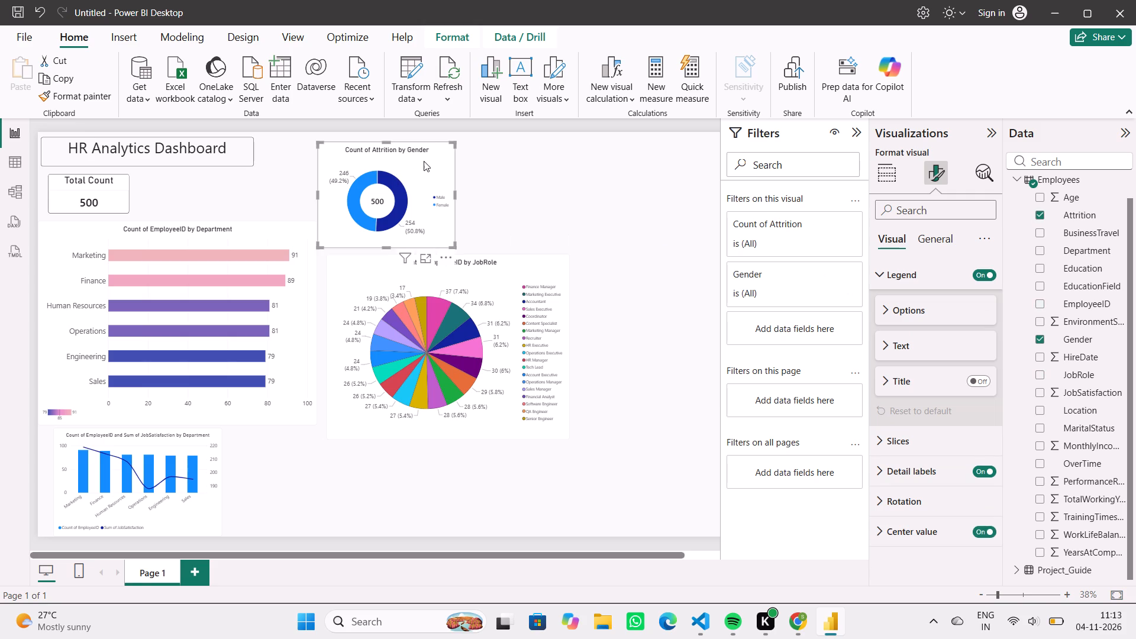
click(440, 163)
click(445, 256)
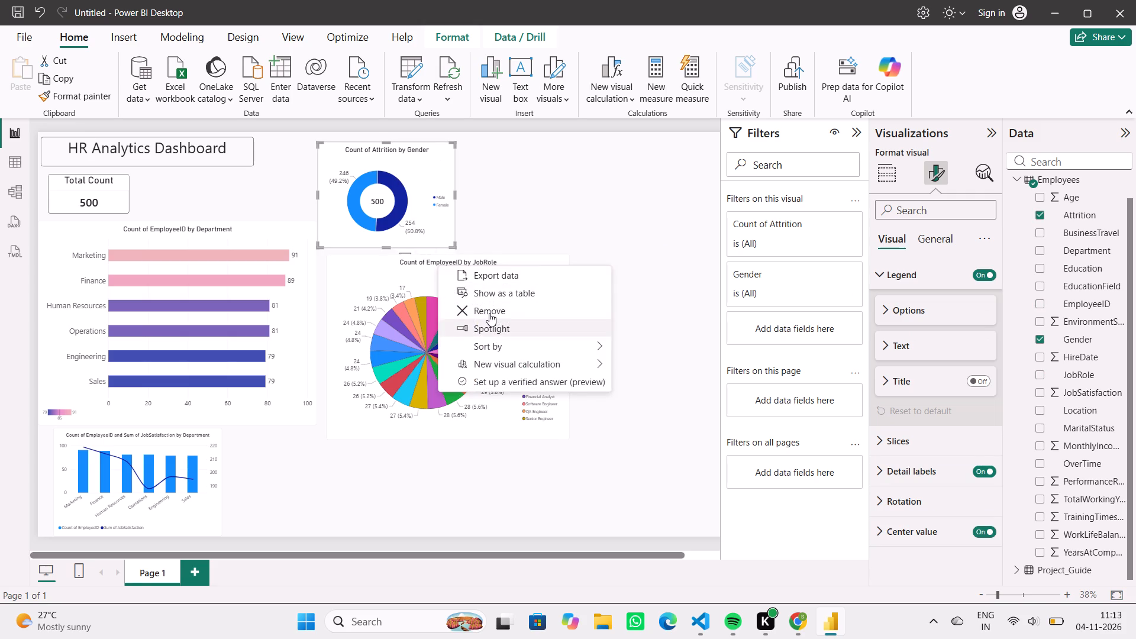
click(490, 310)
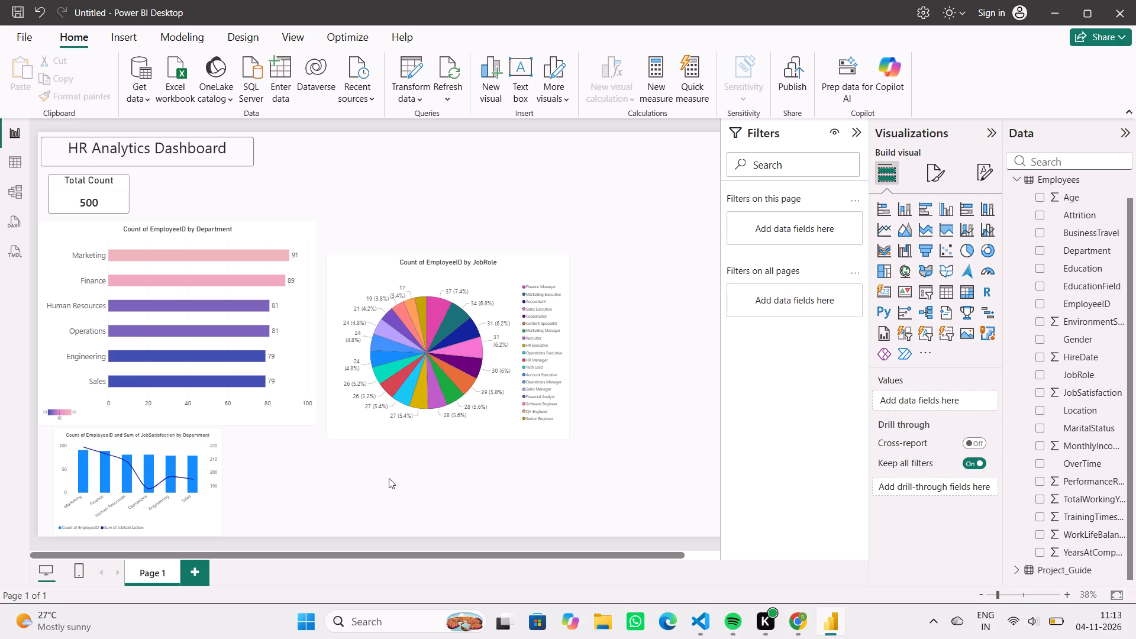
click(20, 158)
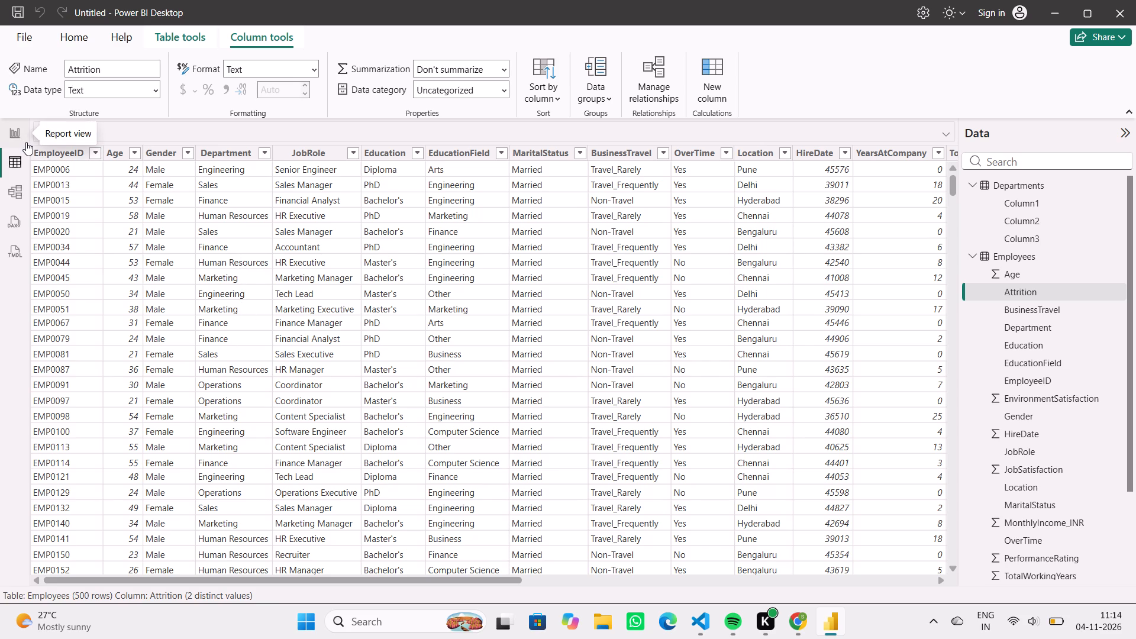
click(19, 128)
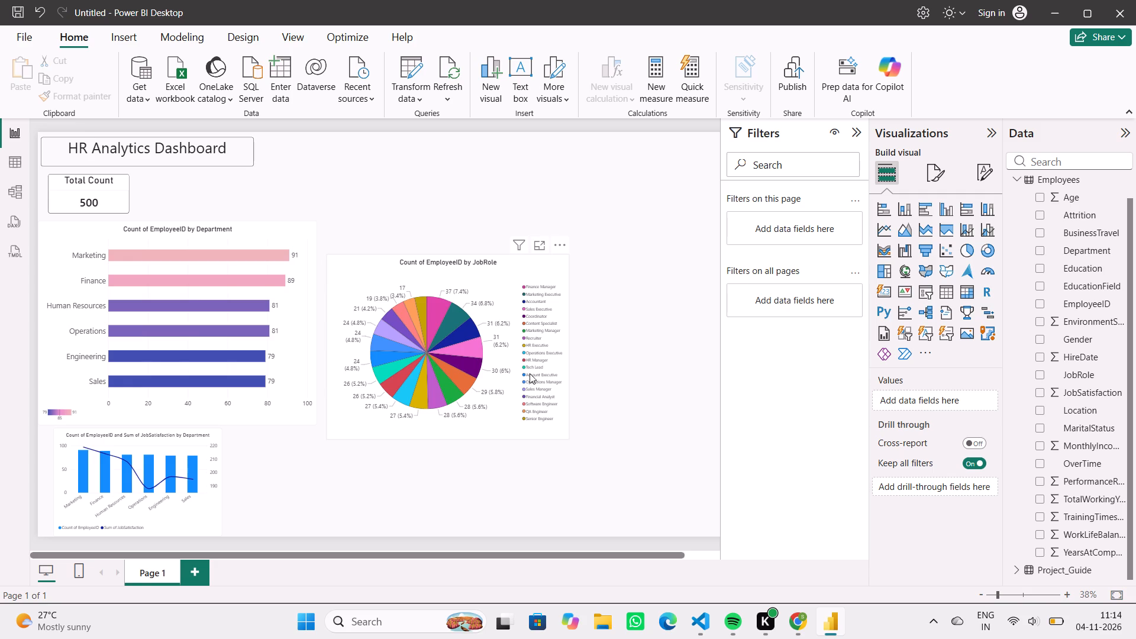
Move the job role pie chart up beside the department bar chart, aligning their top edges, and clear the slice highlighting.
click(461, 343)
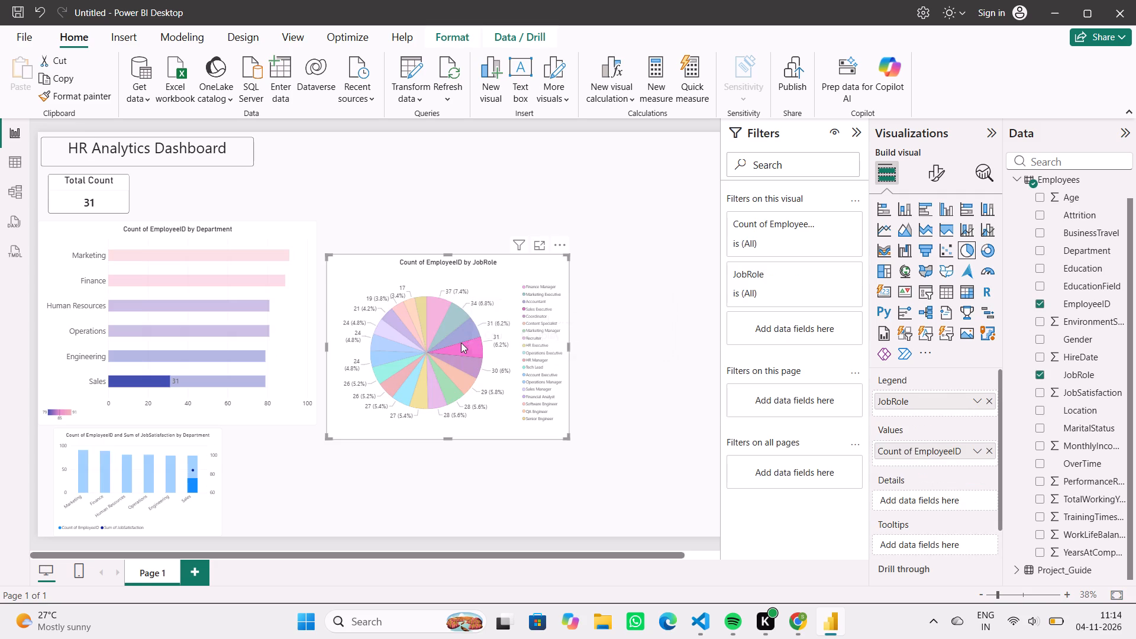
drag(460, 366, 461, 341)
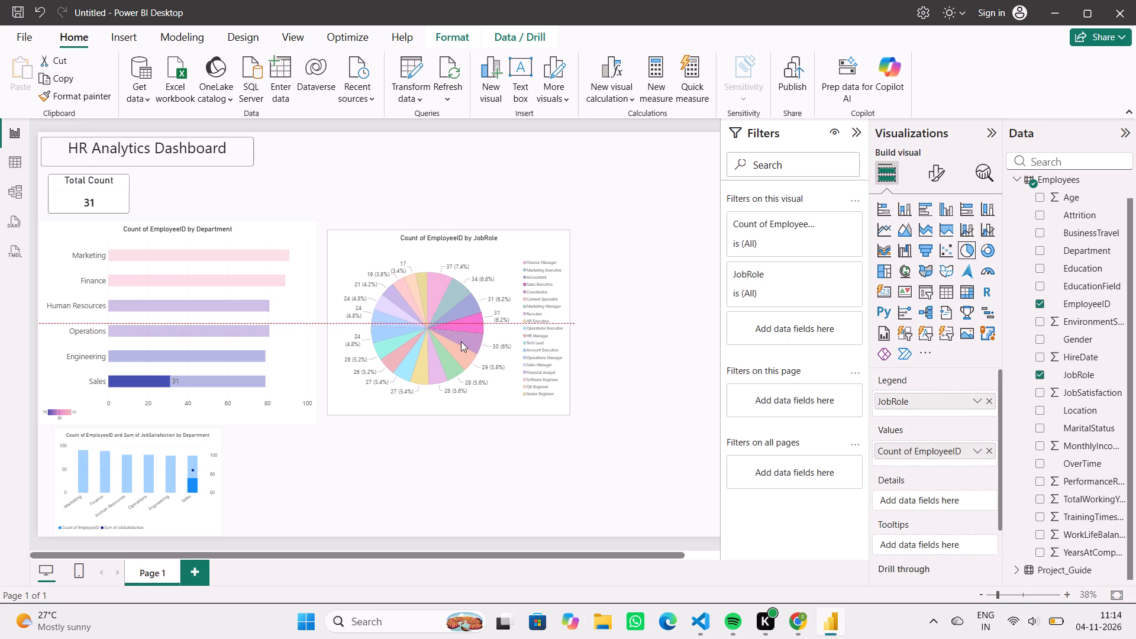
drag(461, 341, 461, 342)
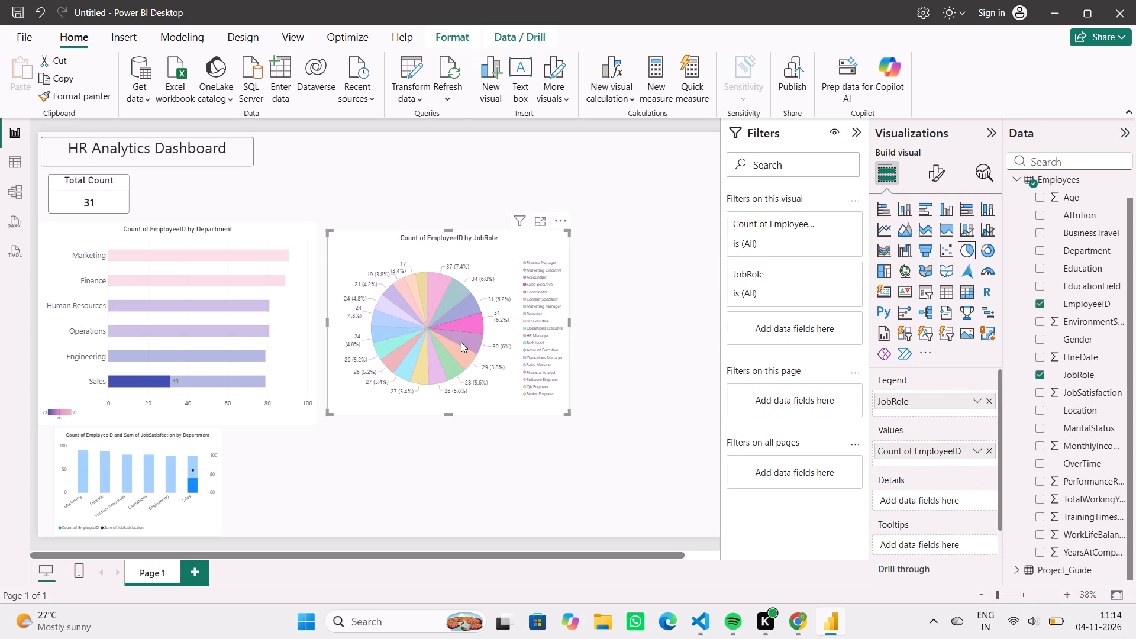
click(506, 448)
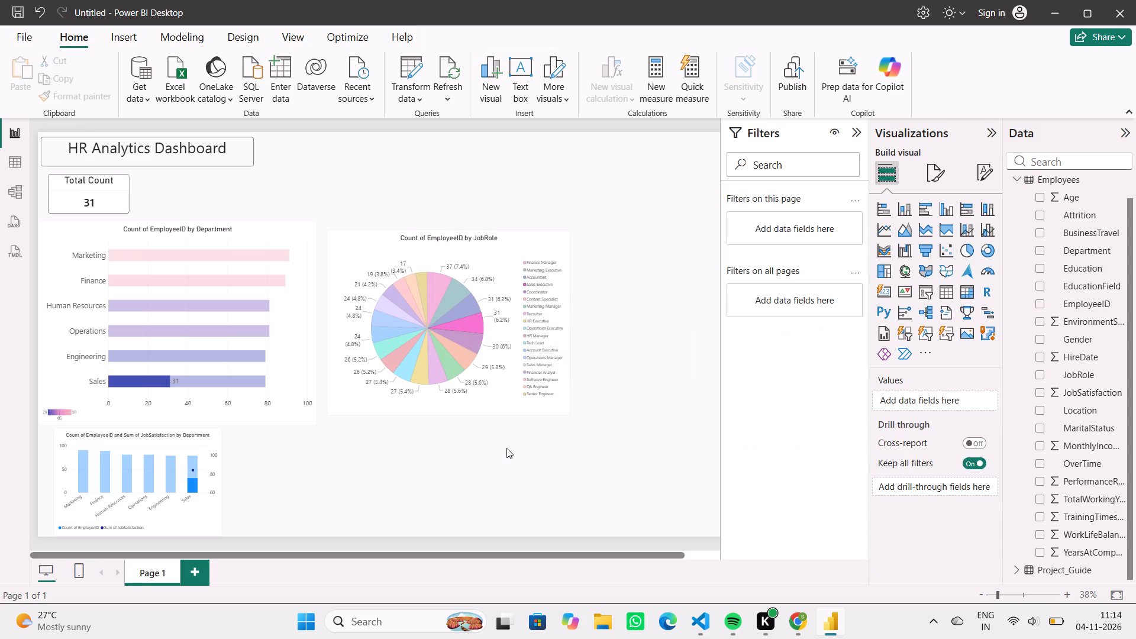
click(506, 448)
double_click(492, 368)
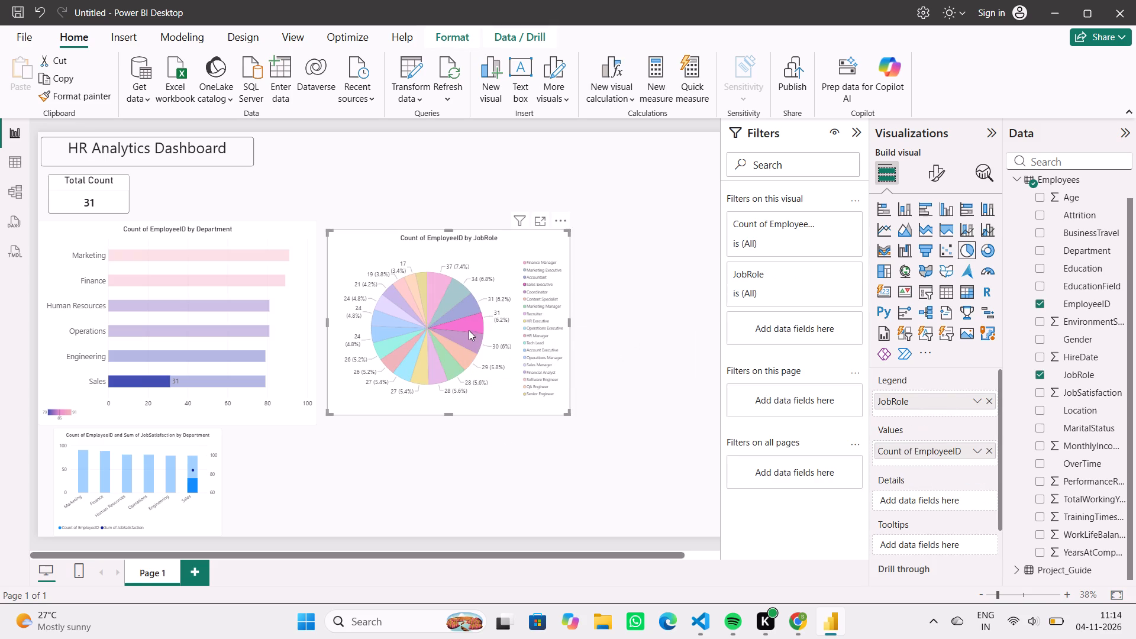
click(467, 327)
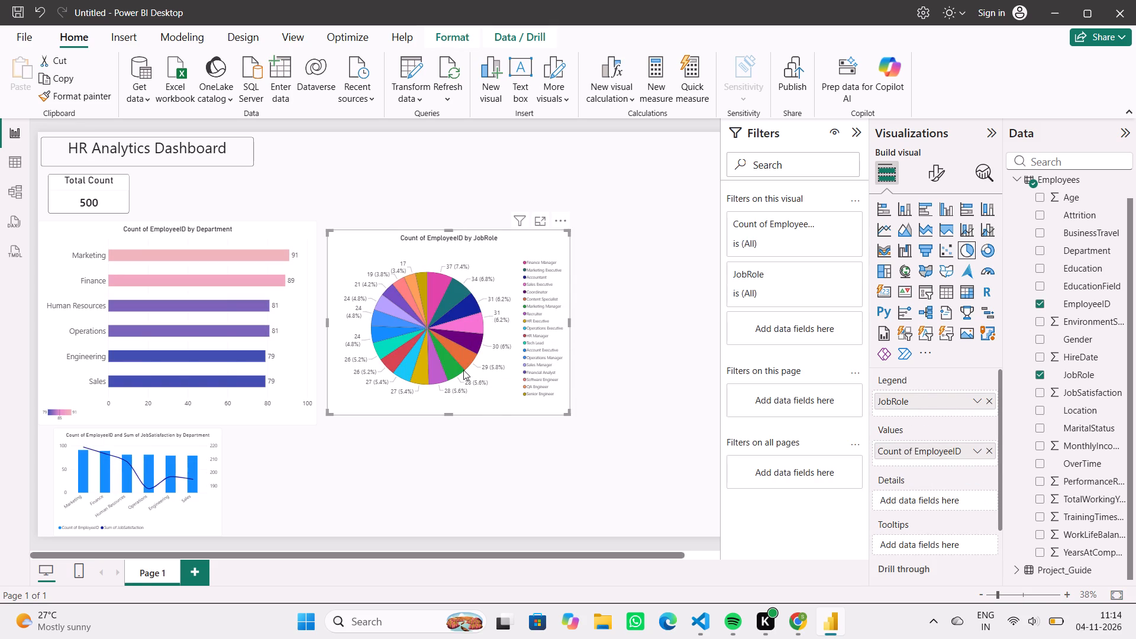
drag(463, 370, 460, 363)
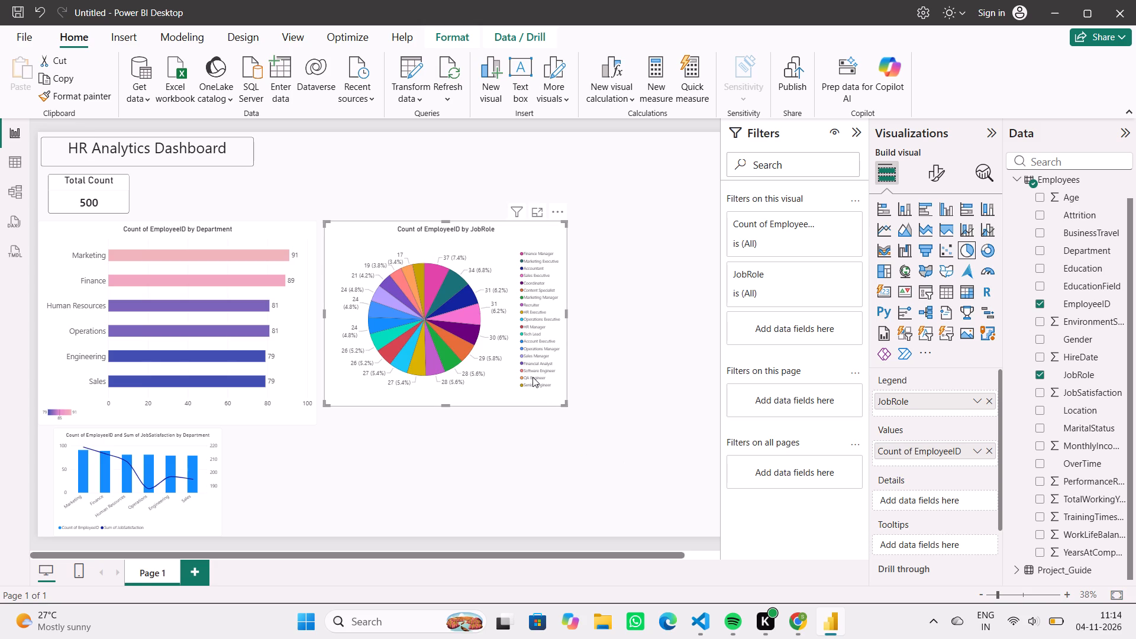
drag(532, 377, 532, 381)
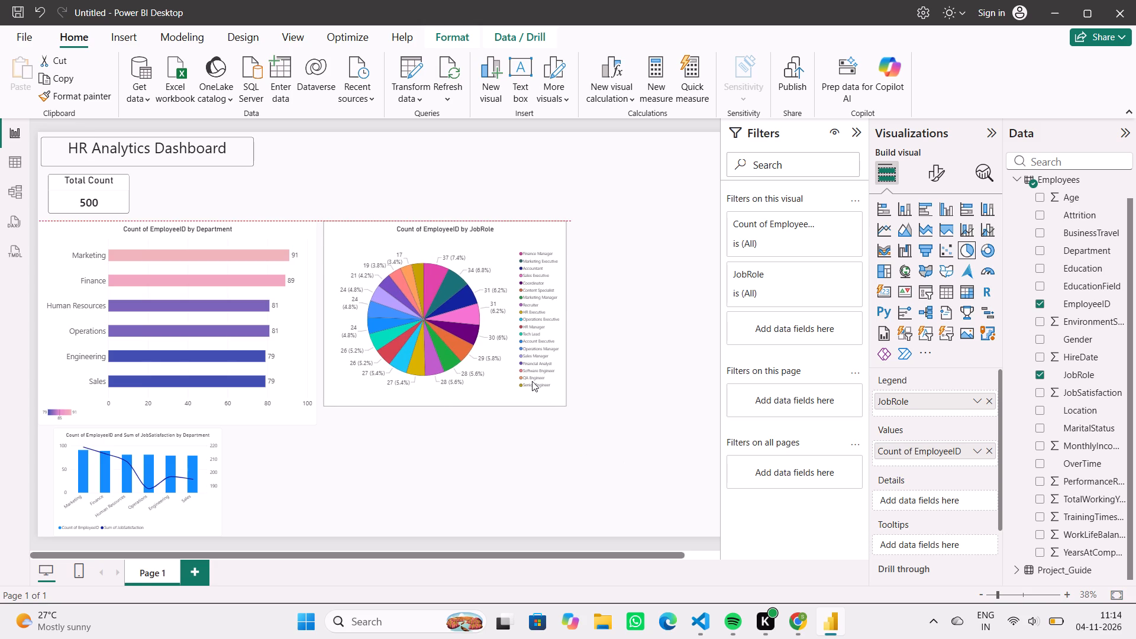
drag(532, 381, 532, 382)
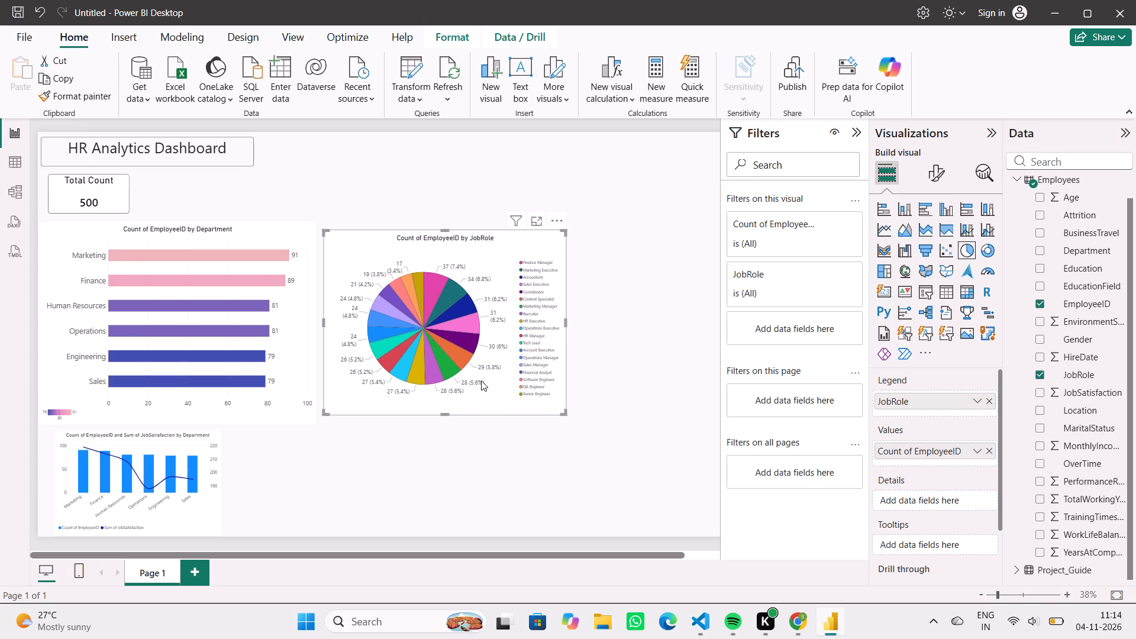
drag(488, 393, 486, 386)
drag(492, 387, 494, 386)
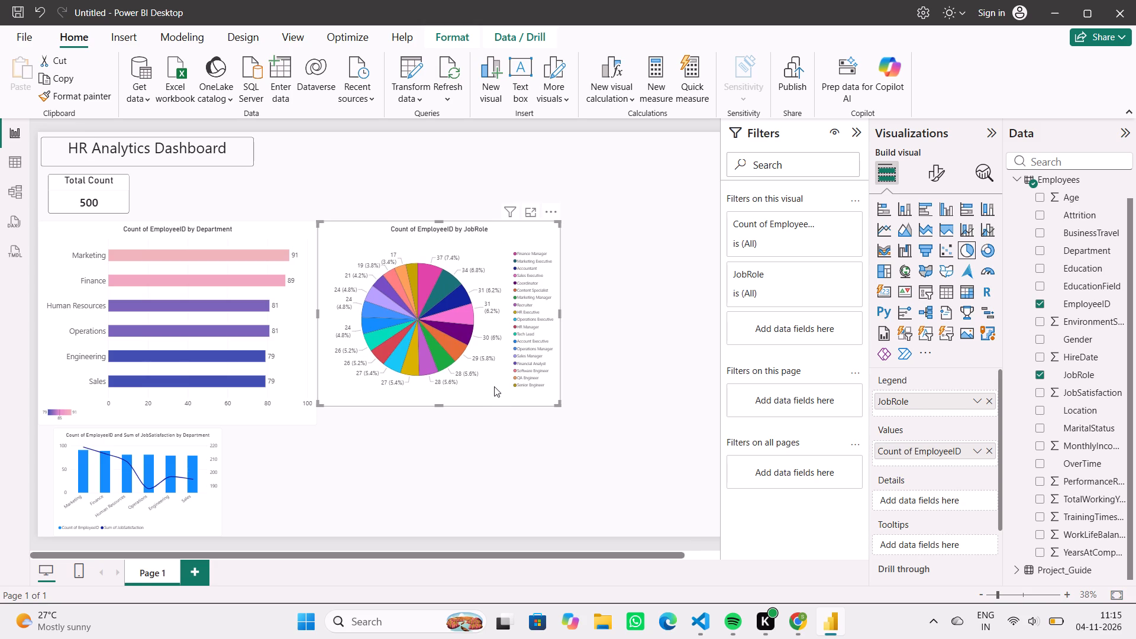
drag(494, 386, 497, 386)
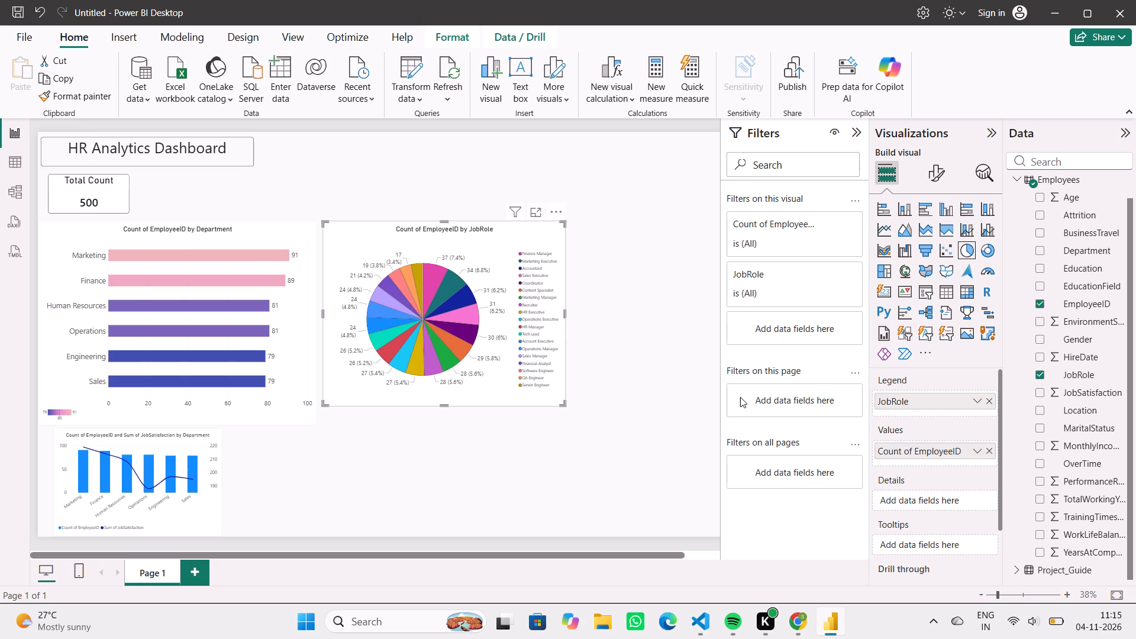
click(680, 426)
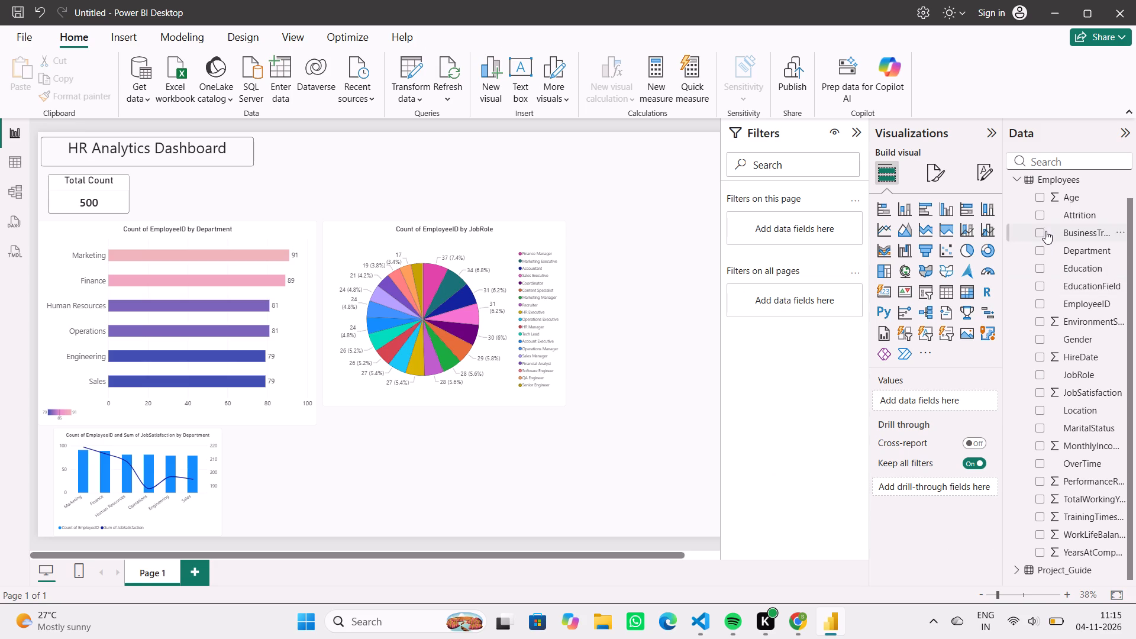
Examine the Employees table's columns and rows in Table view, then return to the report page.
click(7, 156)
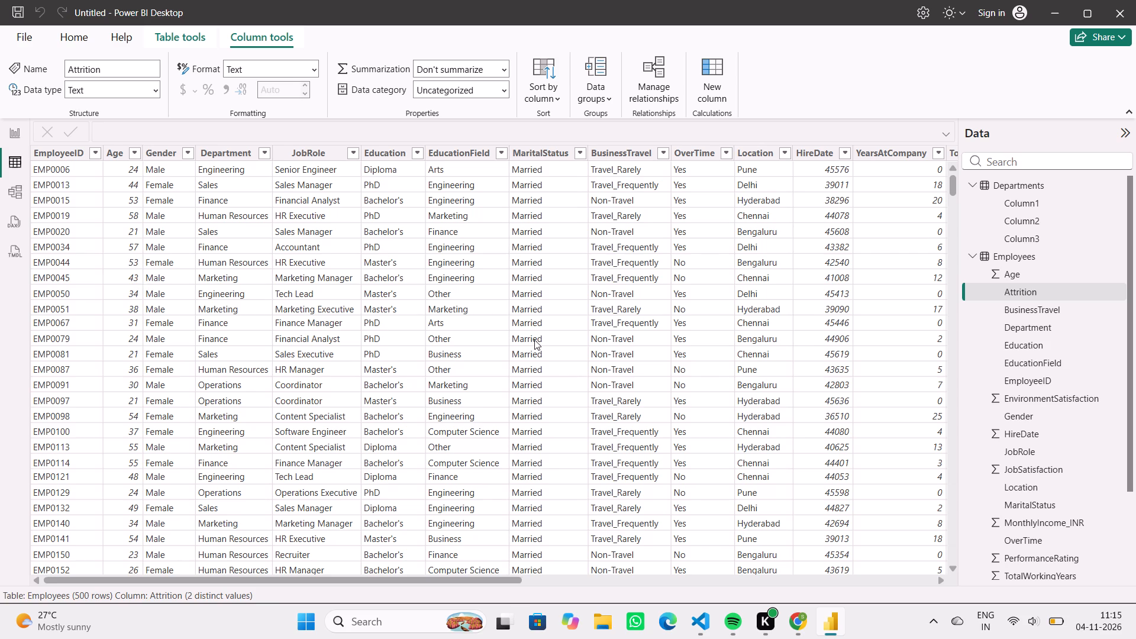
scroll(534, 340, left, 7)
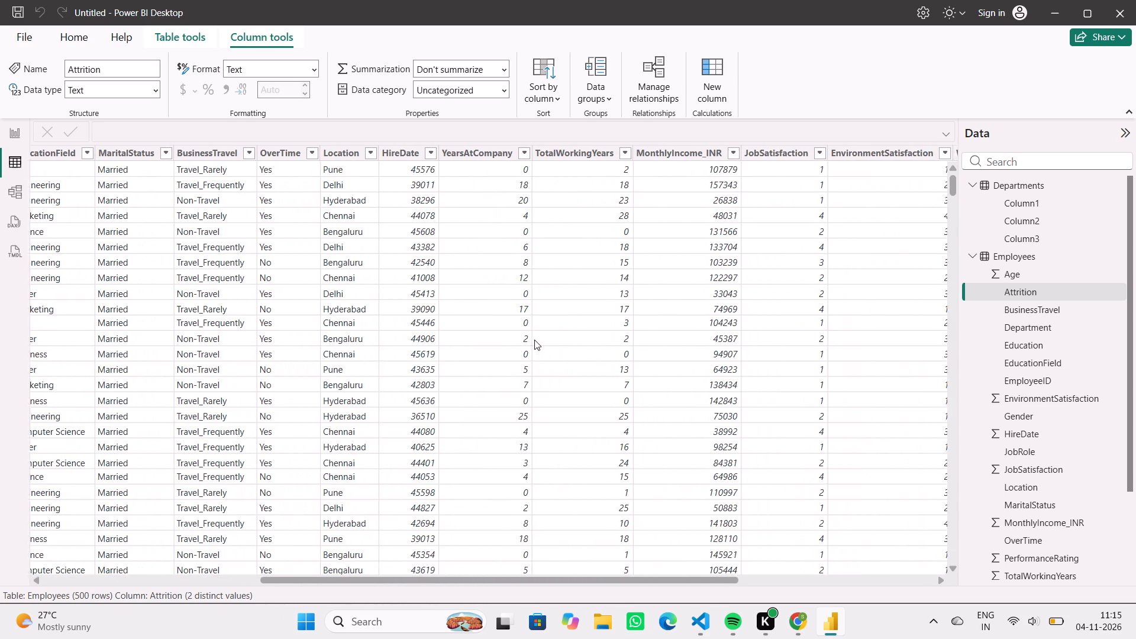
scroll(534, 340, left, 3)
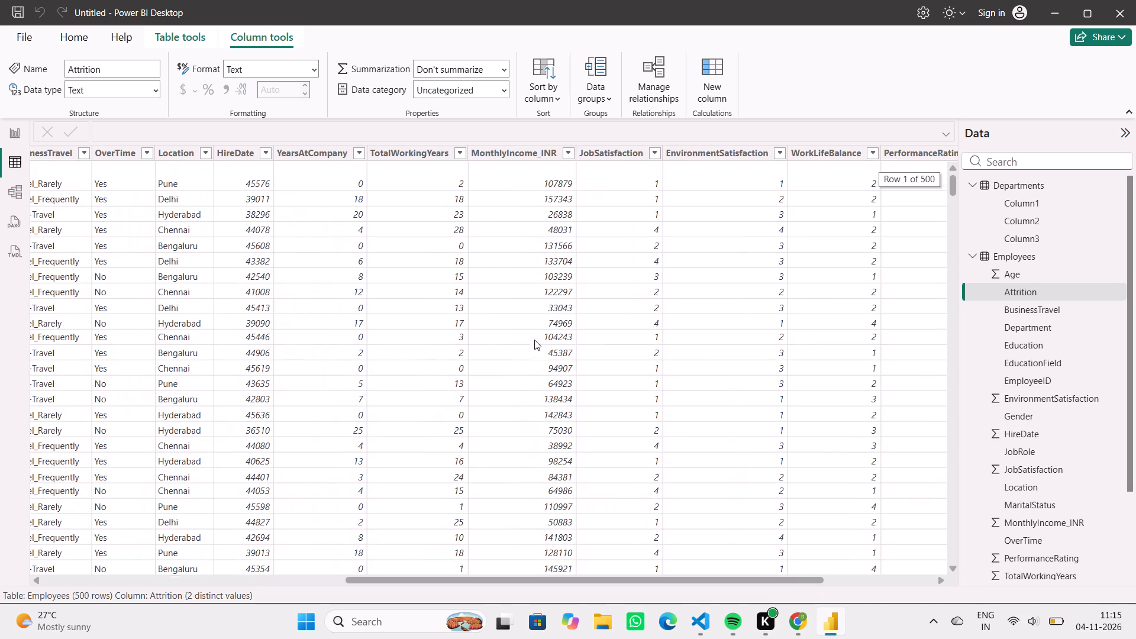
scroll(536, 241, up, 2)
scroll(536, 241, down, 3)
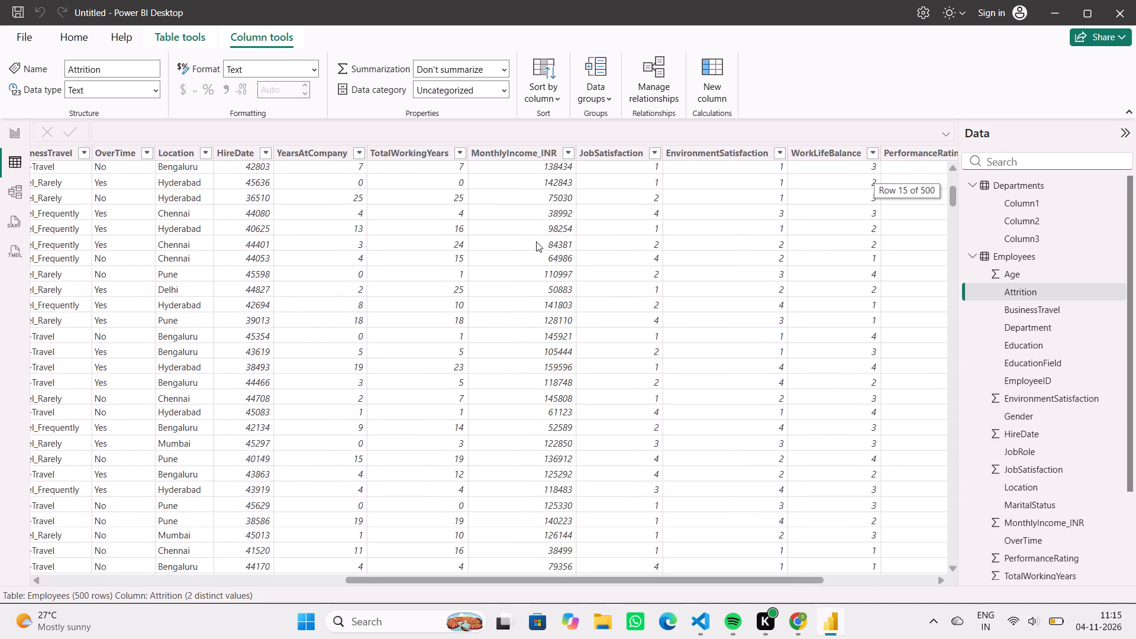
scroll(536, 241, down, 7)
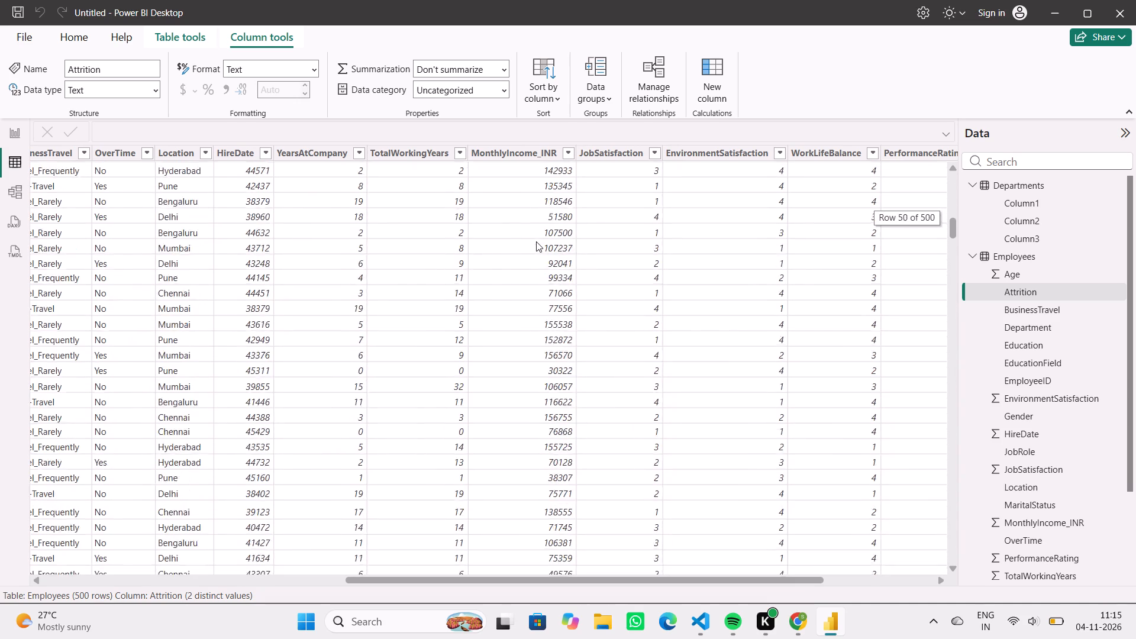
scroll(536, 241, down, 2)
scroll(536, 241, up, 14)
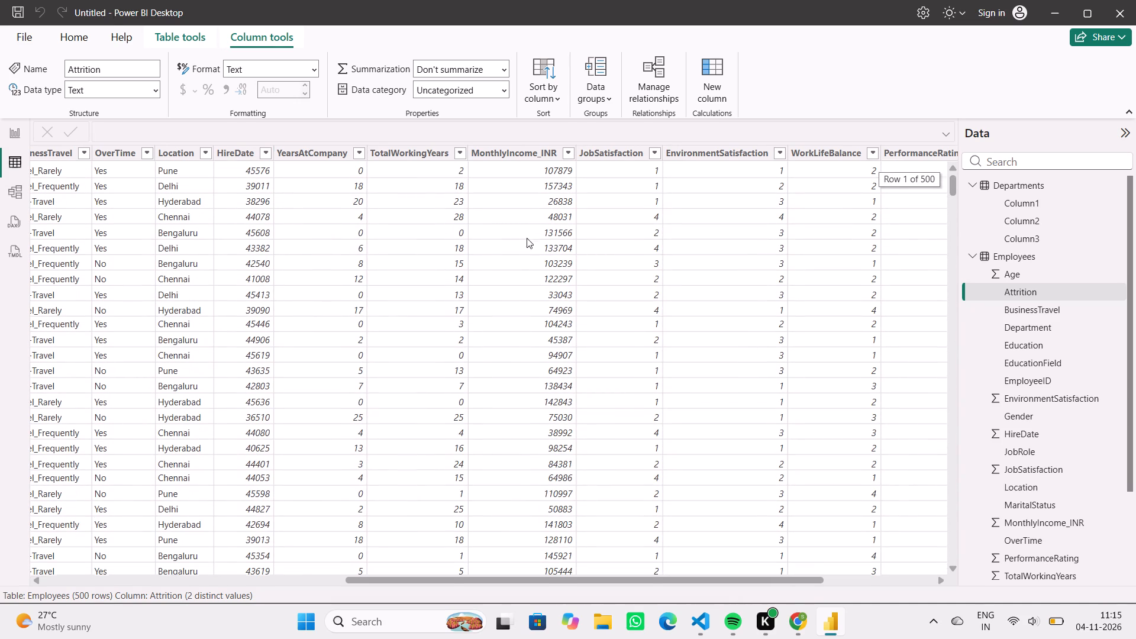
click(18, 132)
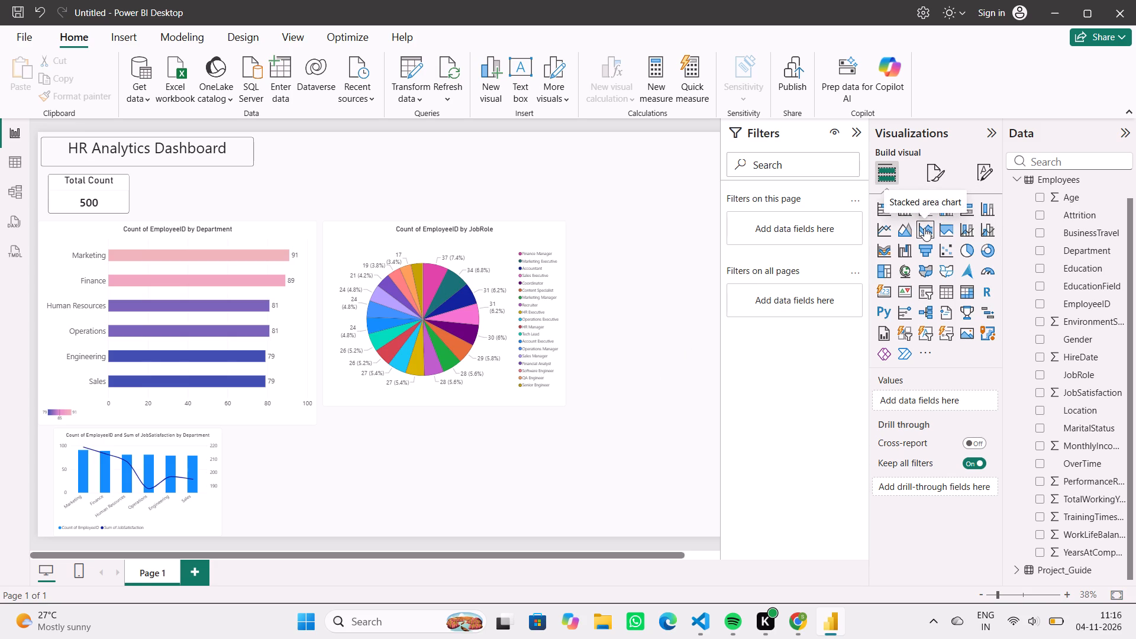
Insert an empty Map visual on the report page.
click(909, 266)
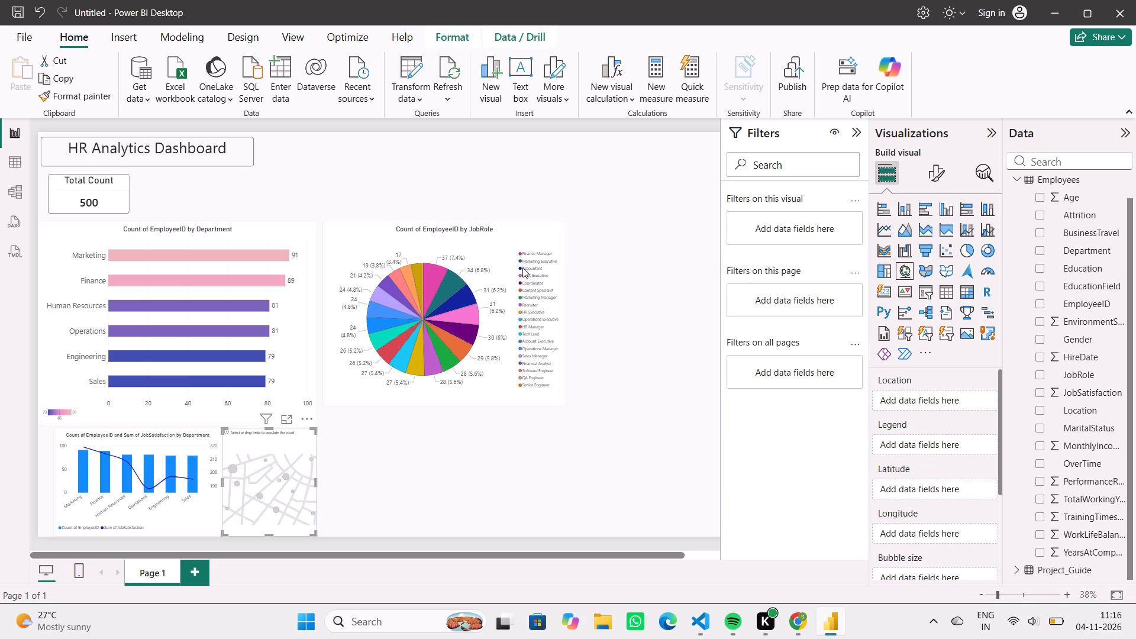
Move the job role pie chart up near the top of the page, with its left edge against the department bar chart.
drag(427, 348, 421, 283)
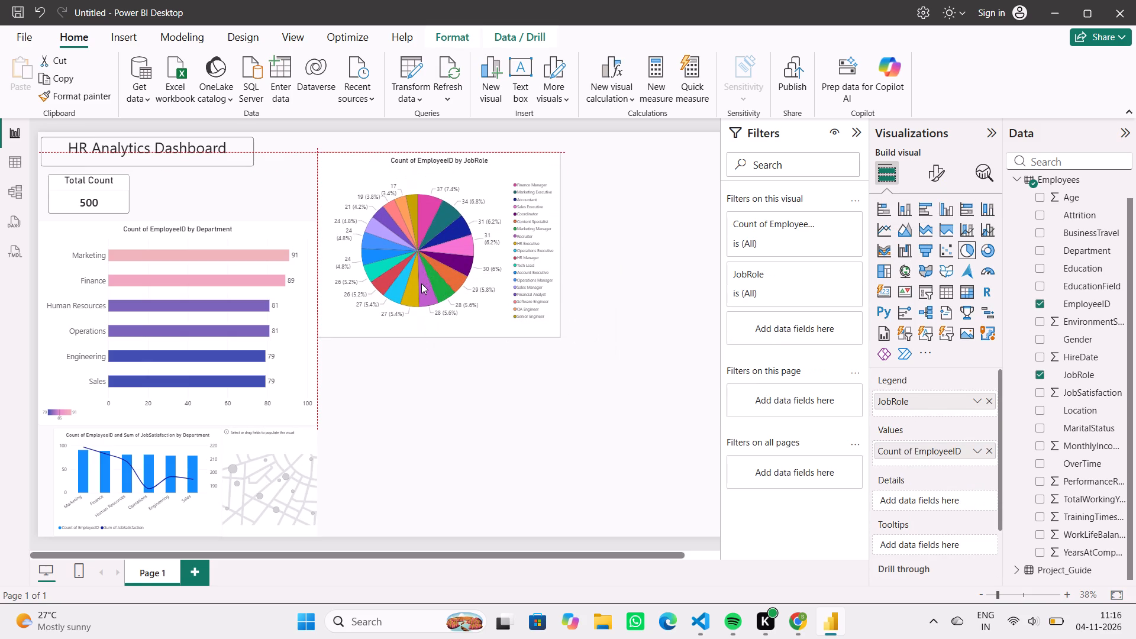
drag(421, 283, 421, 282)
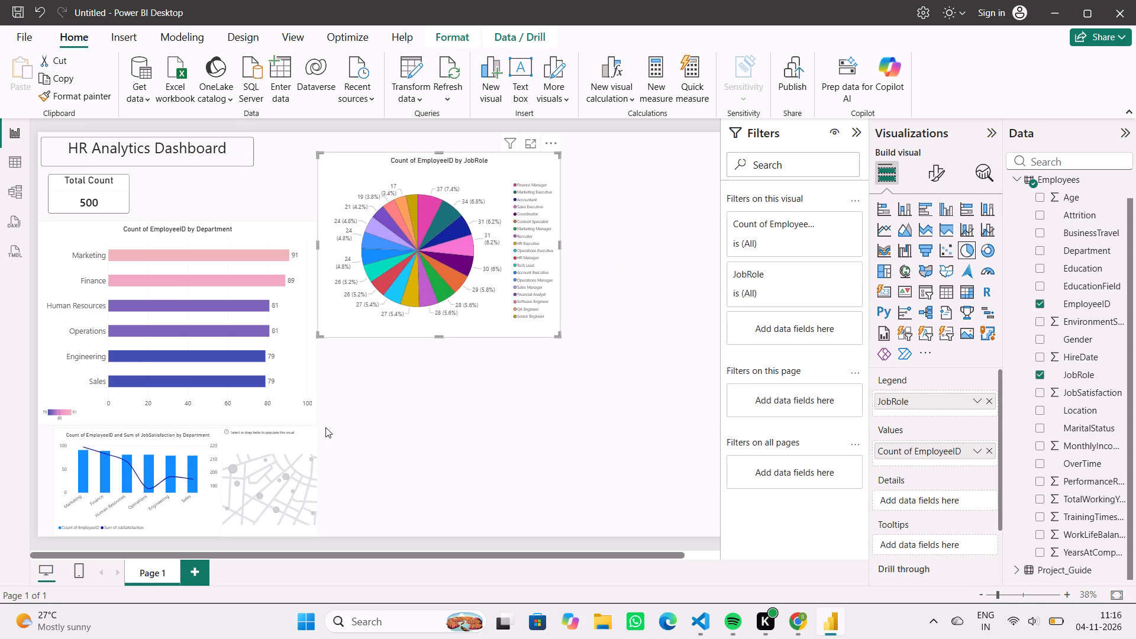
Move the empty map below the job role pie chart and enlarge it in width and height.
drag(290, 461, 461, 406)
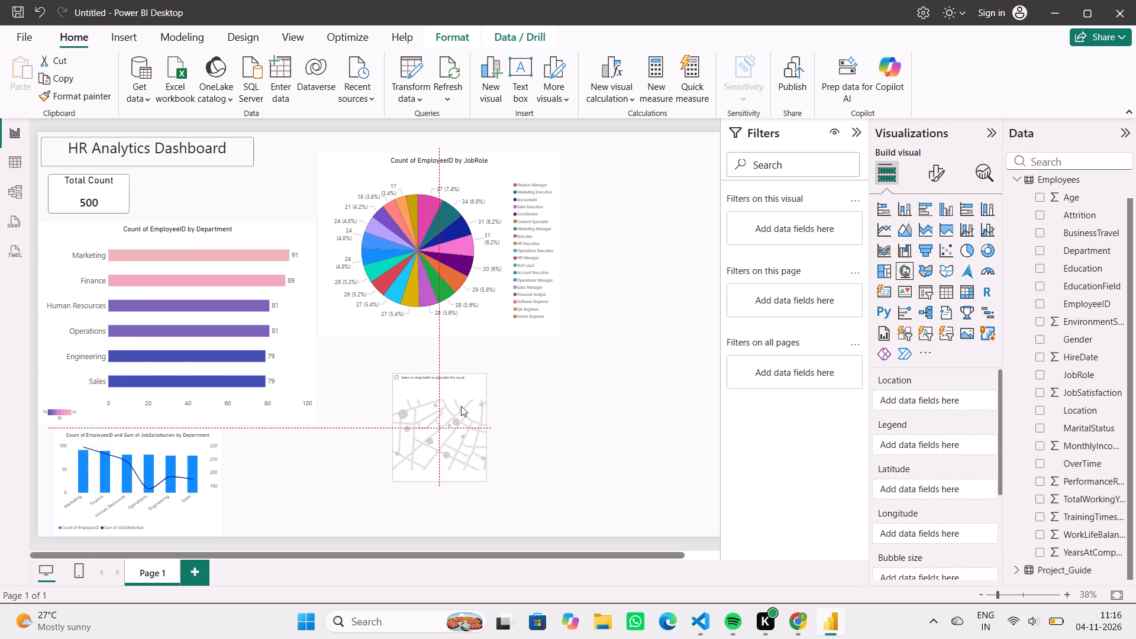
drag(461, 406, 464, 400)
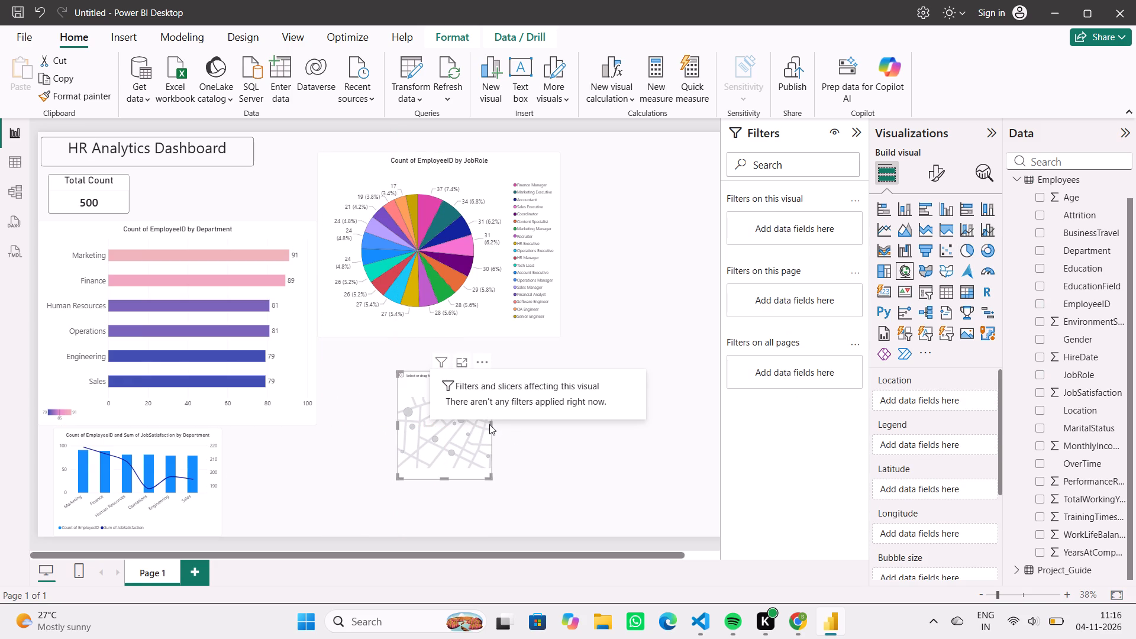
drag(490, 424, 592, 430)
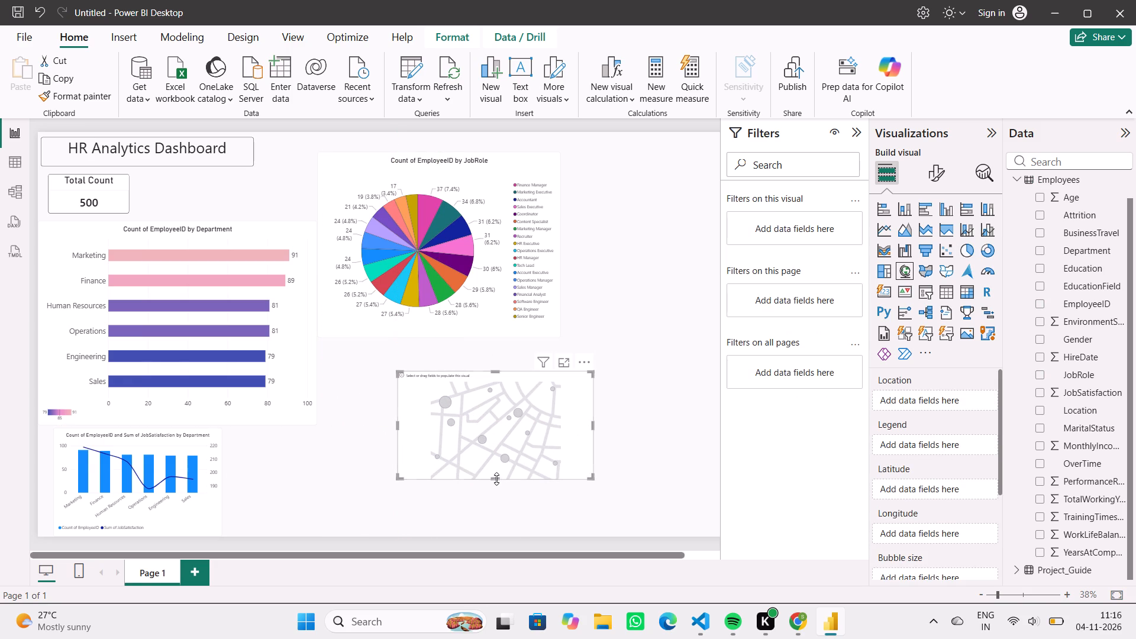
drag(496, 479, 498, 530)
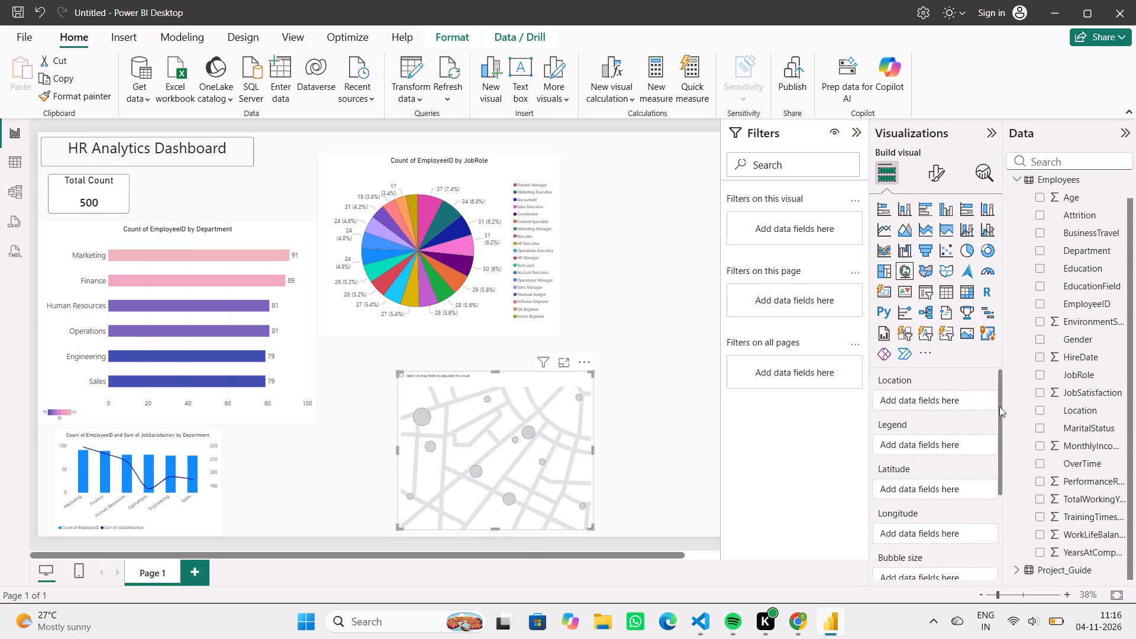
Assign the Location field from the Employees table as the map's location.
drag(1085, 412, 958, 400)
click(989, 398)
Assign the Location field from the Employees table as the map's location.
drag(1073, 407, 966, 392)
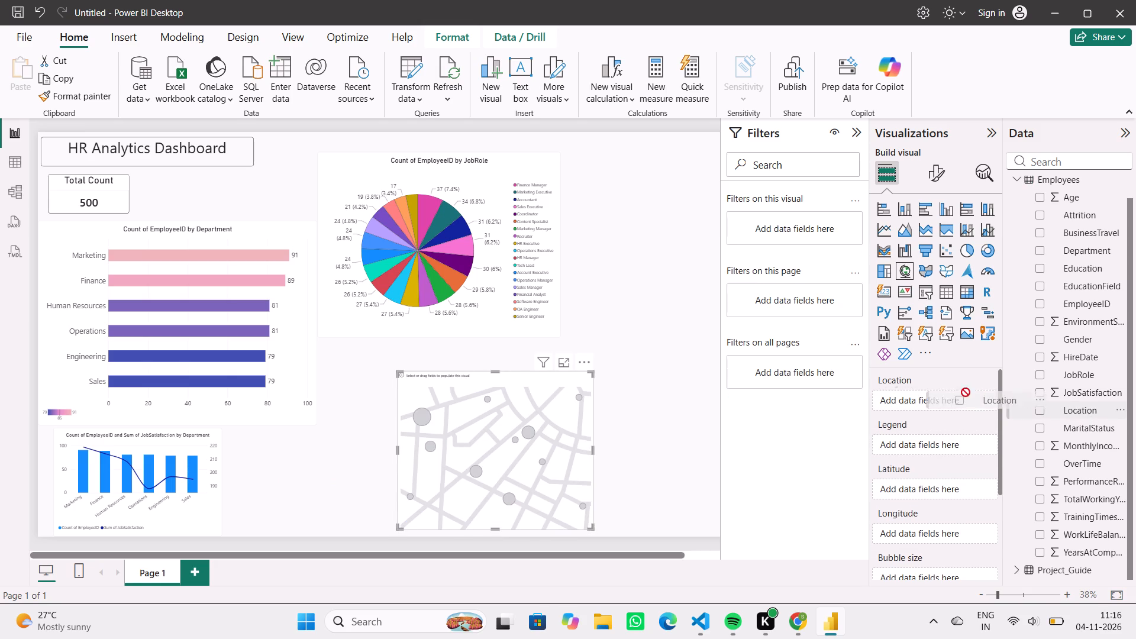
drag(966, 392, 936, 396)
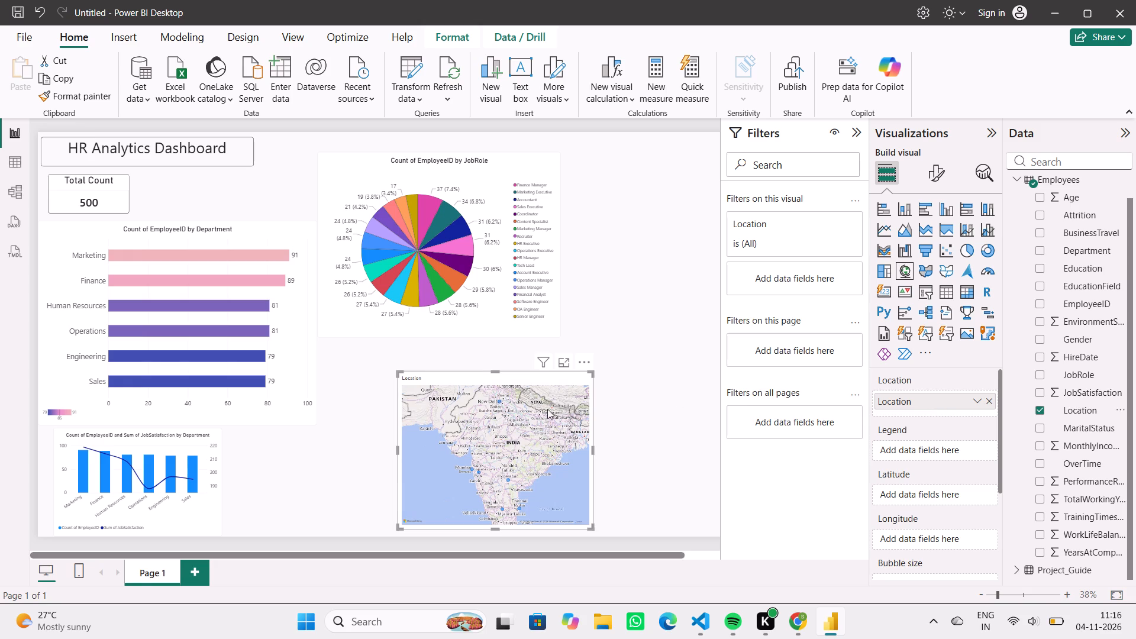
Reduce the job role pie chart's height and width, and move it up to the top of the page.
click(485, 269)
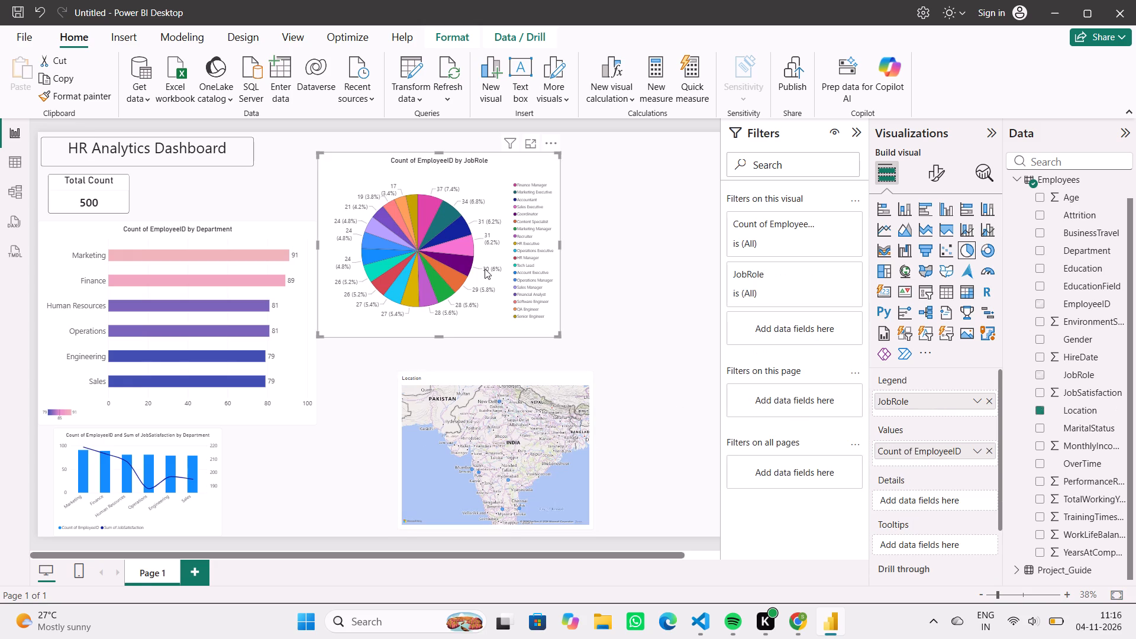
drag(438, 335, 438, 330)
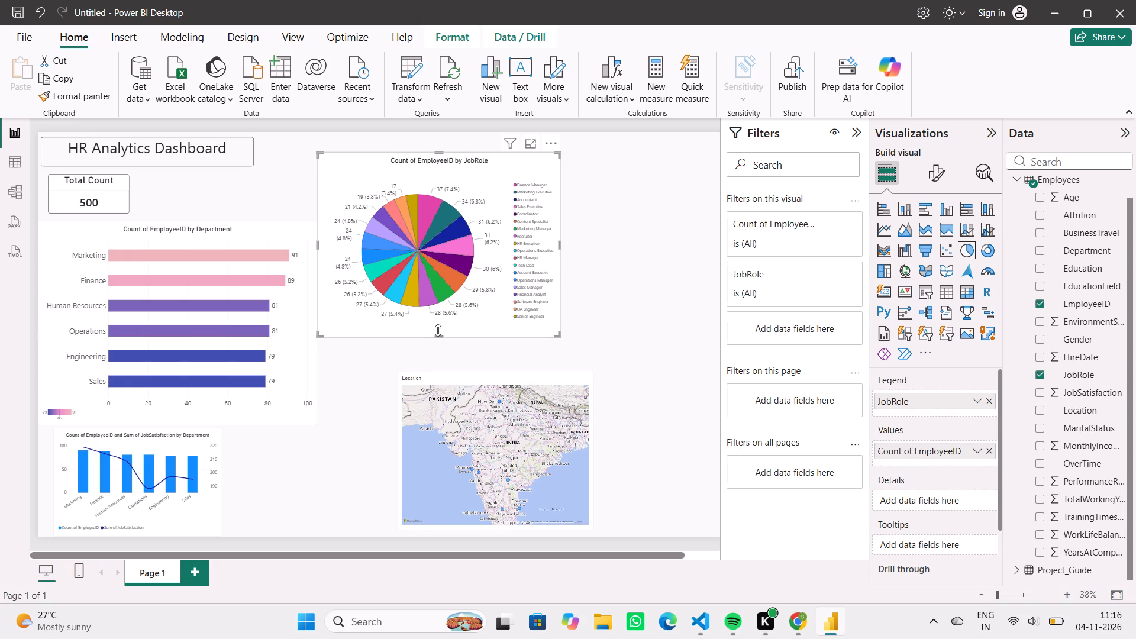
drag(438, 330, 432, 288)
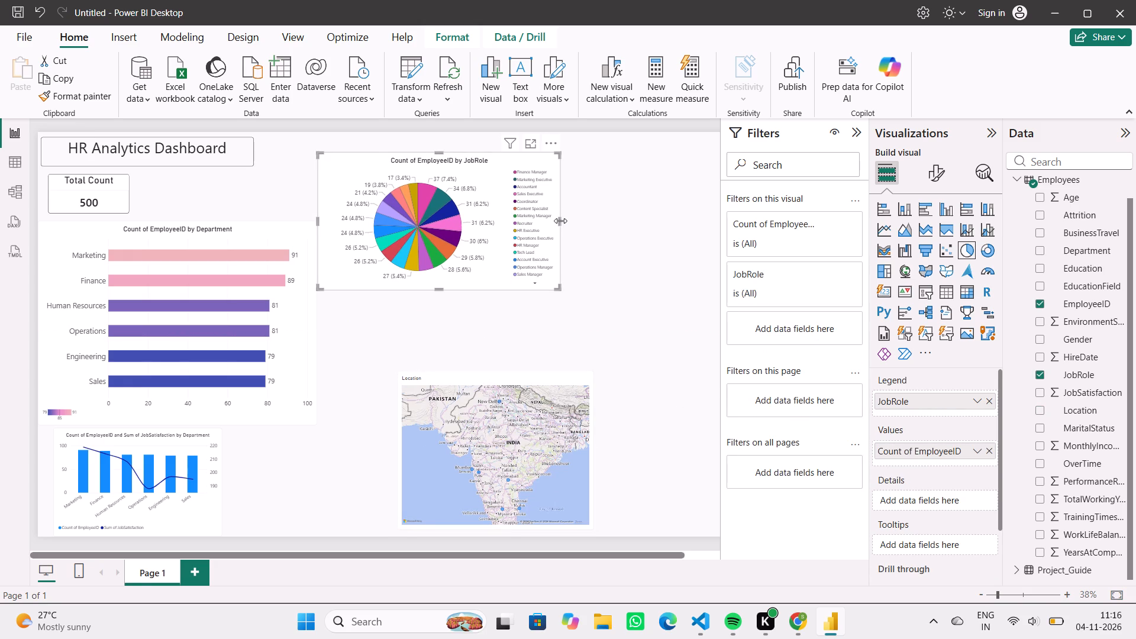
drag(560, 221, 532, 221)
drag(464, 276, 464, 260)
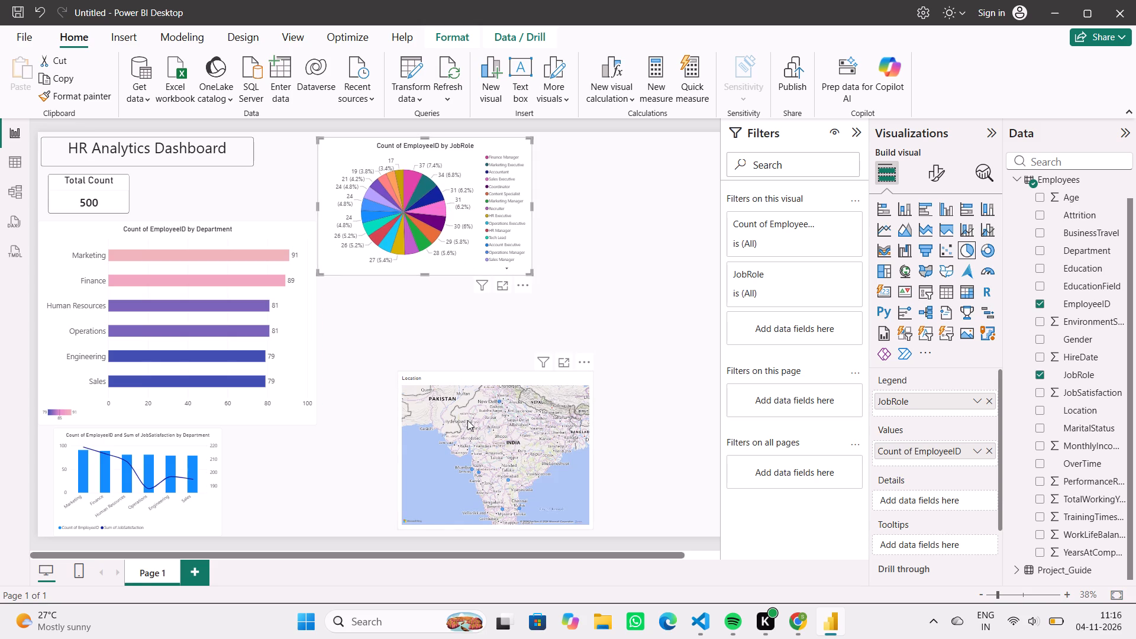
Extend the map's top edge up to the bottom of the job role pie chart, keeping India framed inside it.
click(468, 431)
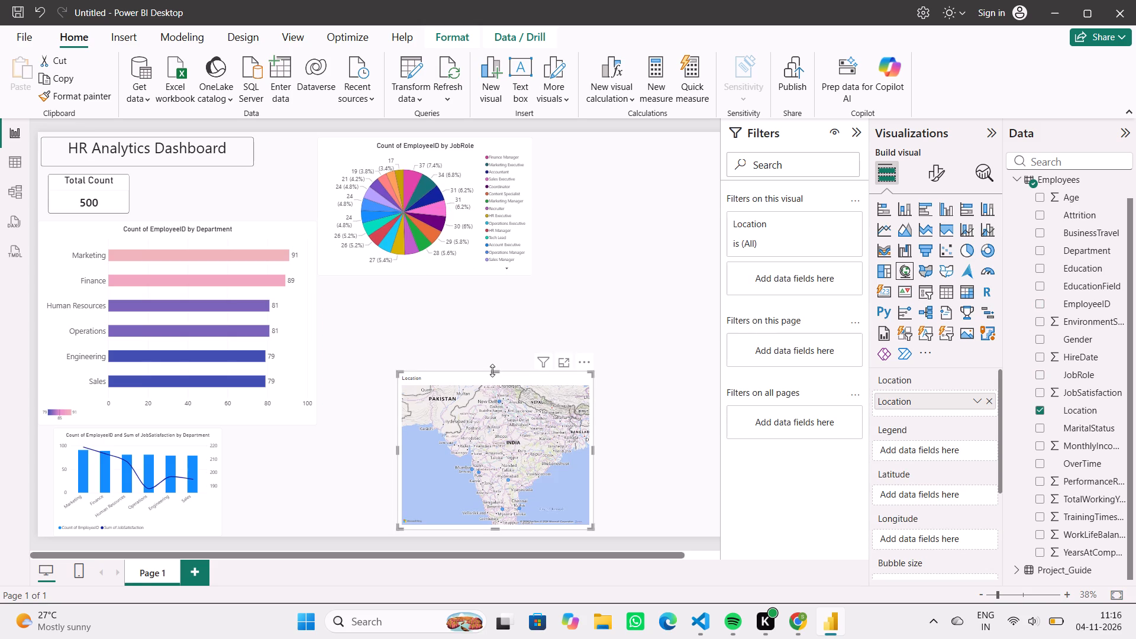
drag(492, 370, 488, 295)
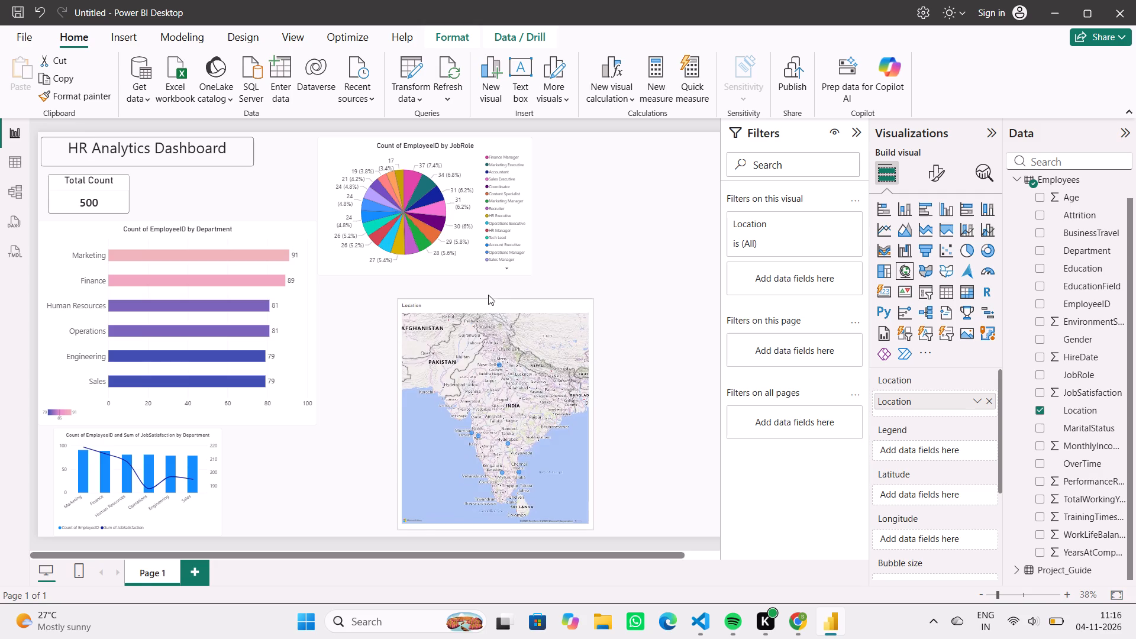
drag(488, 295, 486, 279)
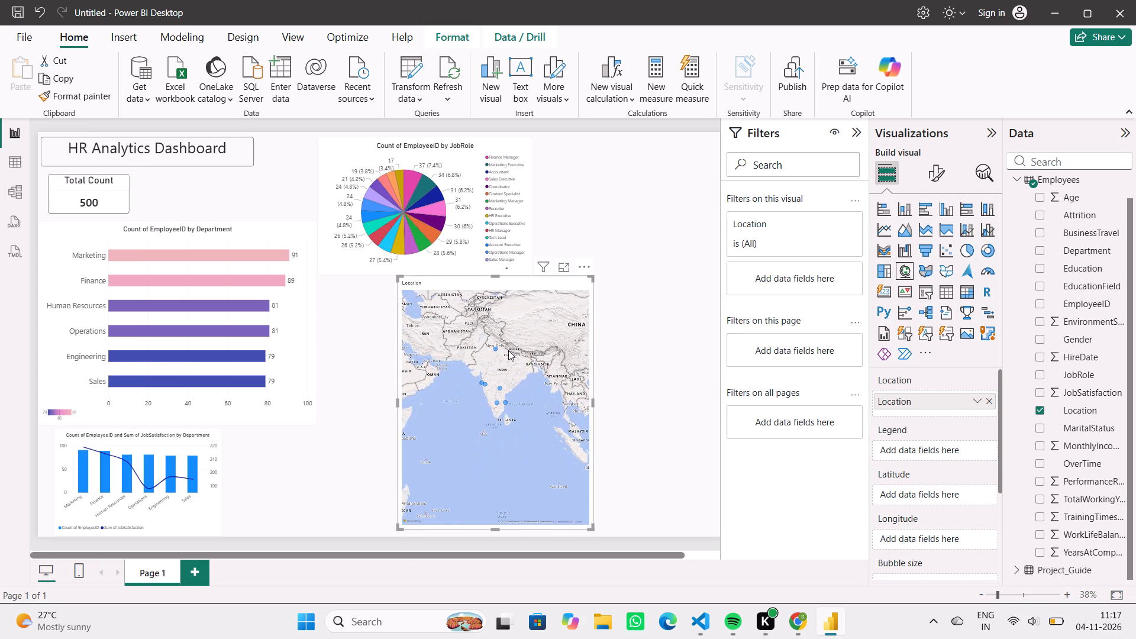
click(508, 350)
drag(508, 350, 499, 415)
drag(499, 415, 506, 379)
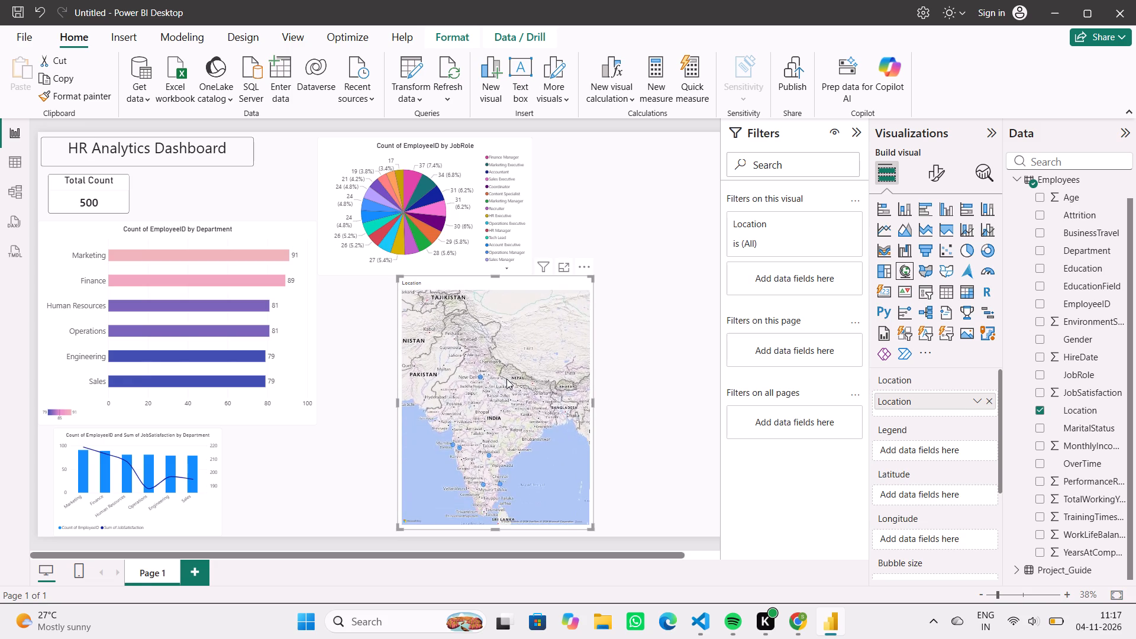
drag(506, 379, 506, 367)
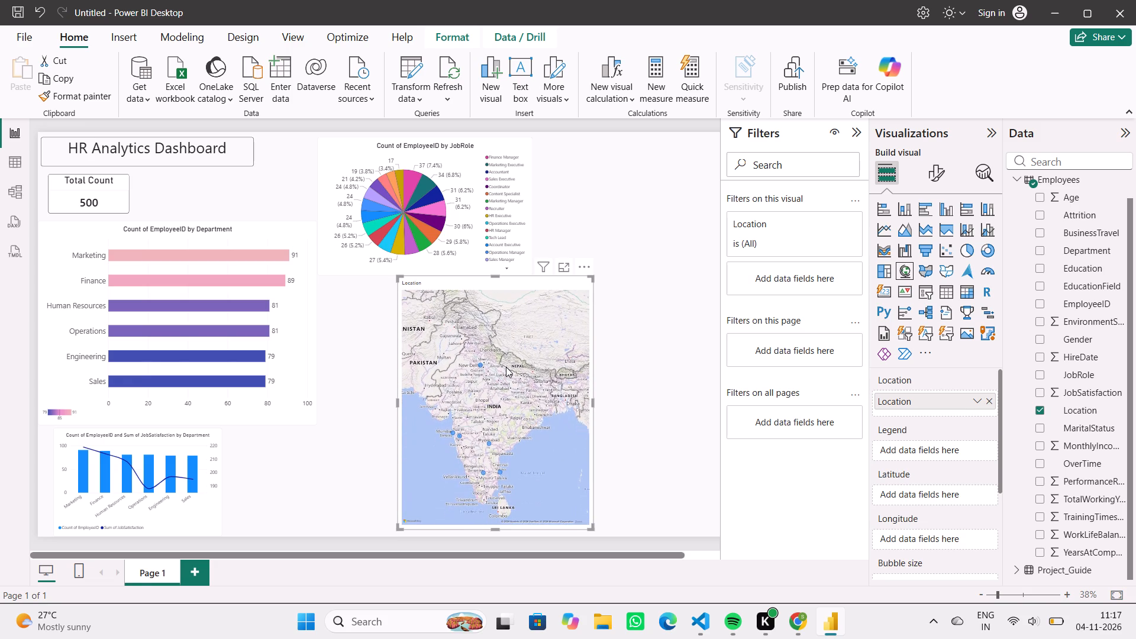
Set the map's title font size to 30 and centre the title horizontally.
click(940, 182)
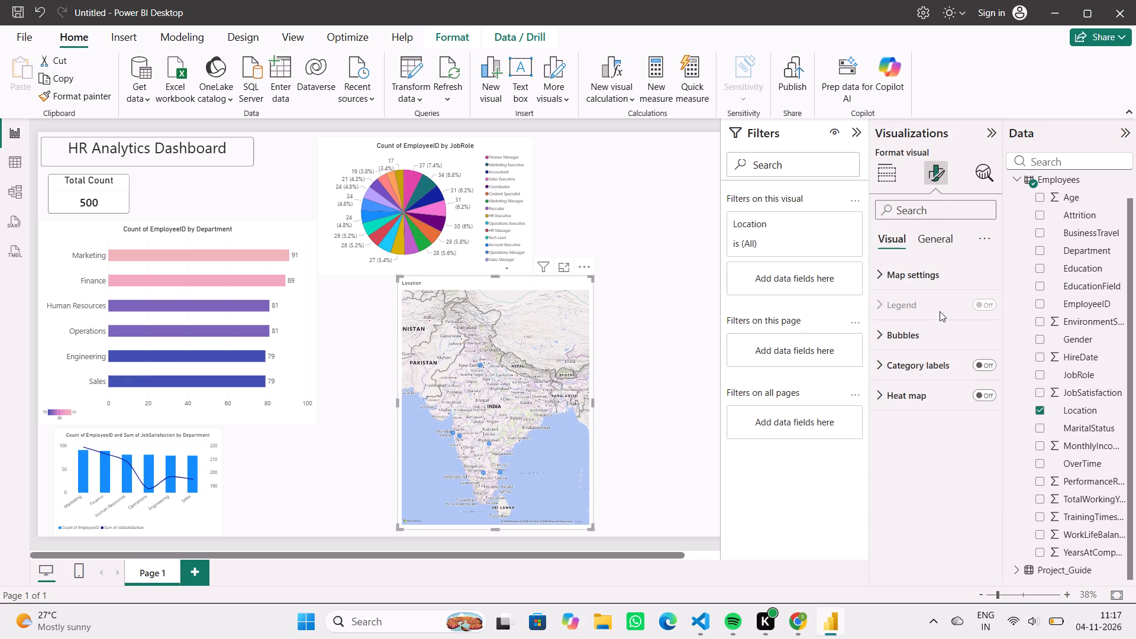
click(932, 246)
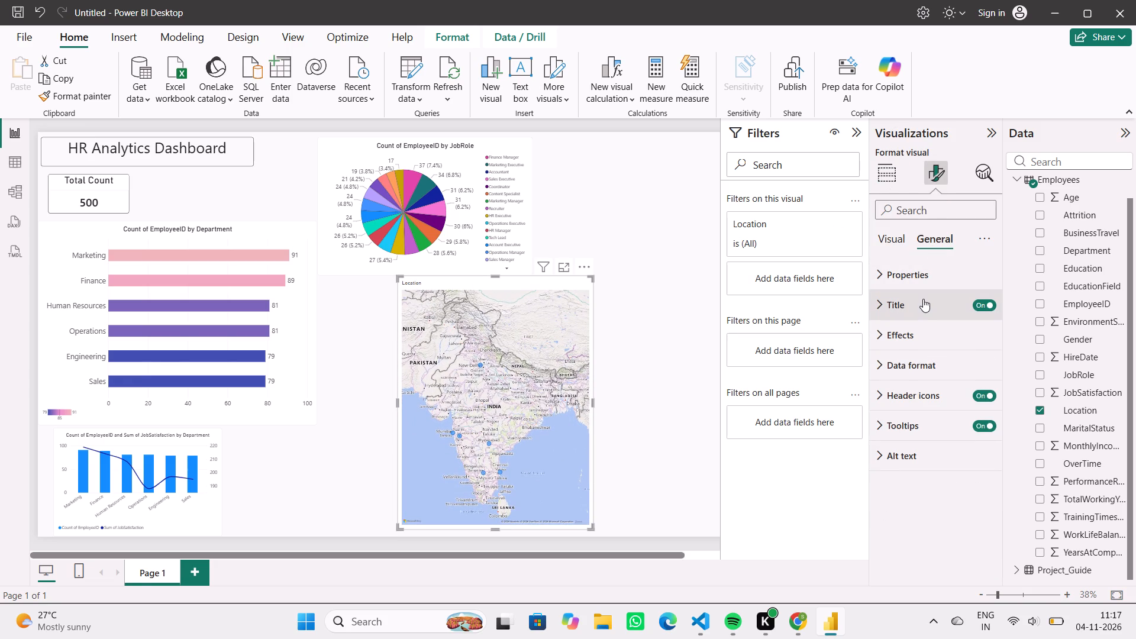
click(923, 299)
click(967, 453)
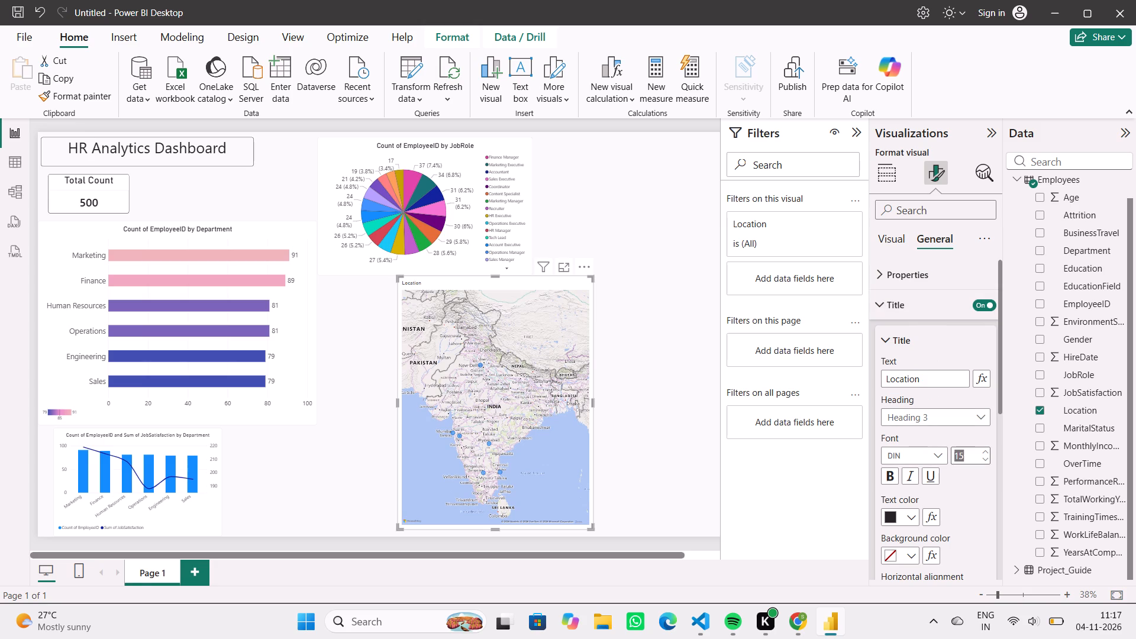
key(BackSpace)
text(30)
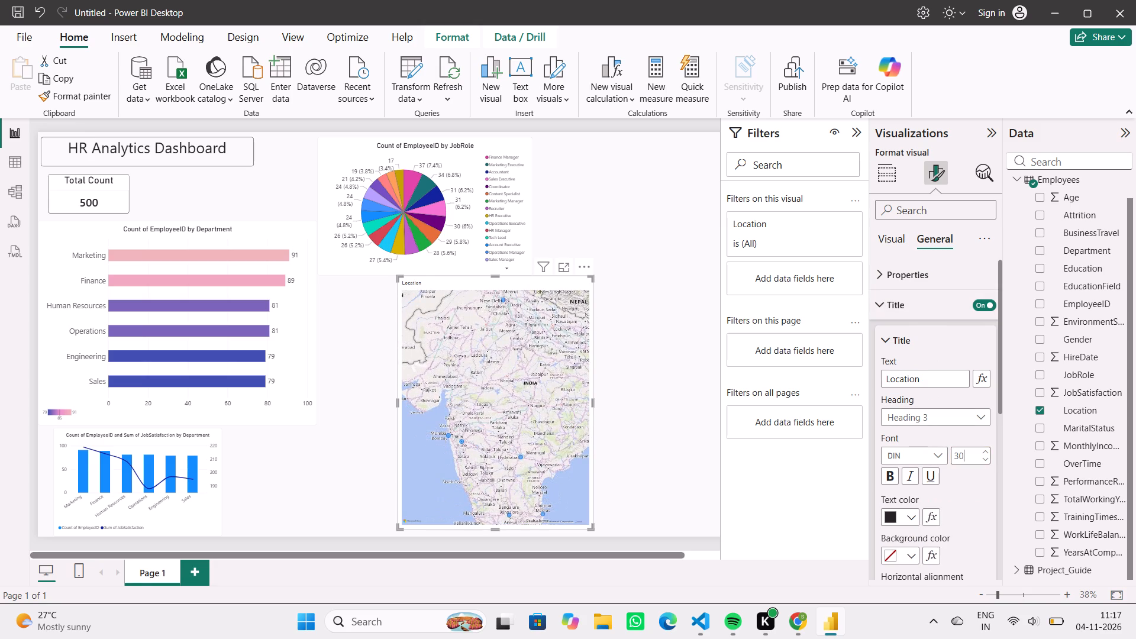
scroll(923, 548, down, 1)
click(913, 534)
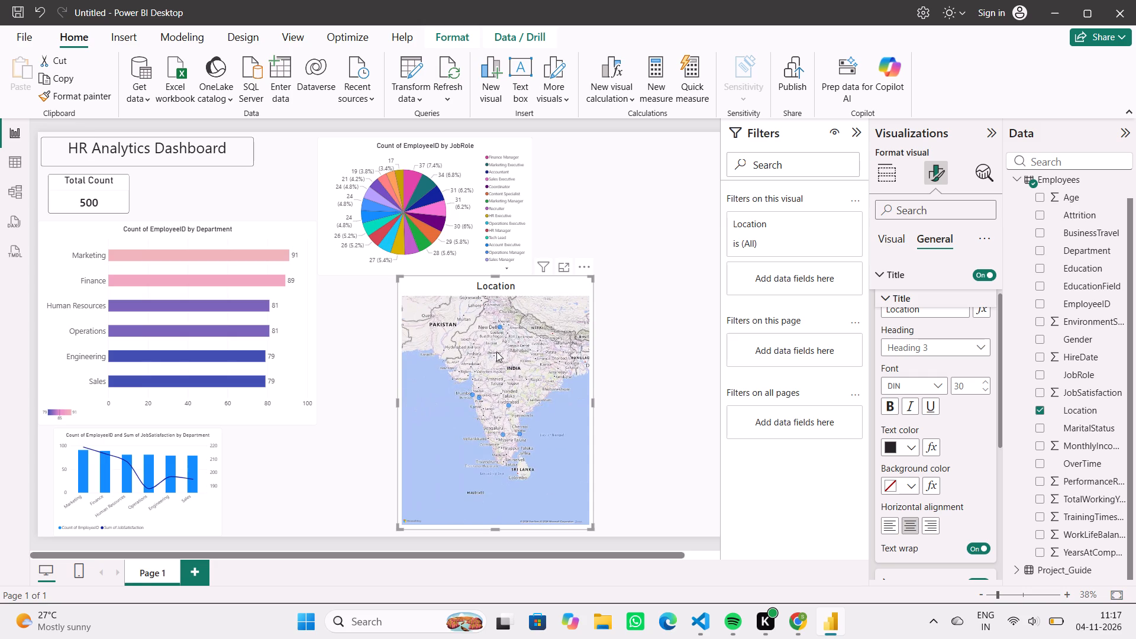
Move the map directly beneath the job role pie chart, aligned with the pie chart's left edge.
drag(496, 351, 467, 398)
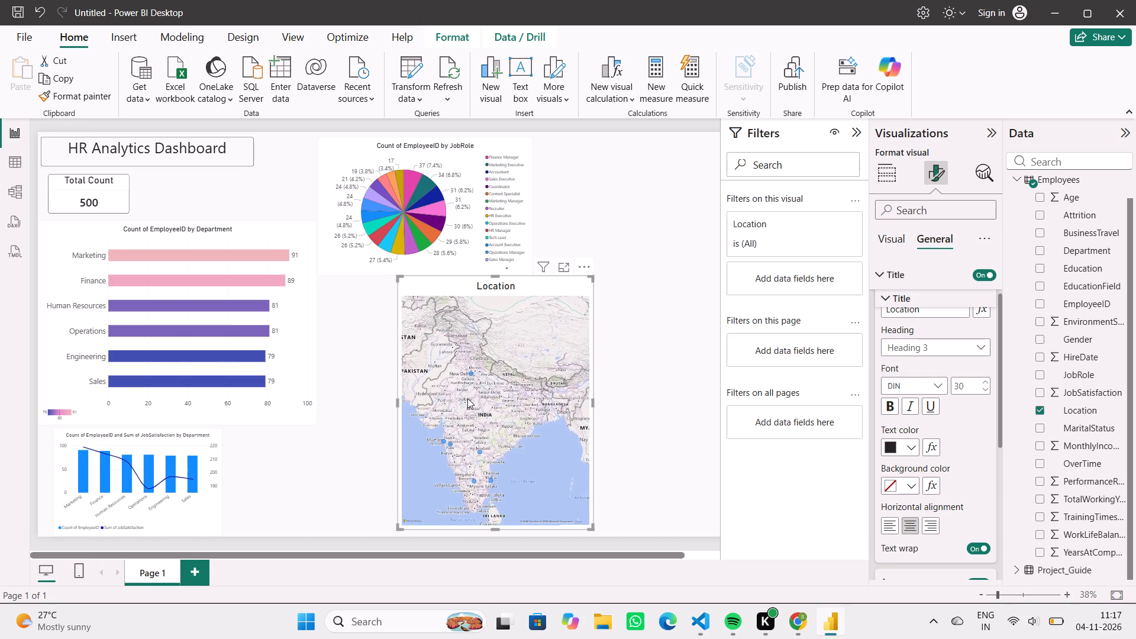
drag(467, 398, 459, 402)
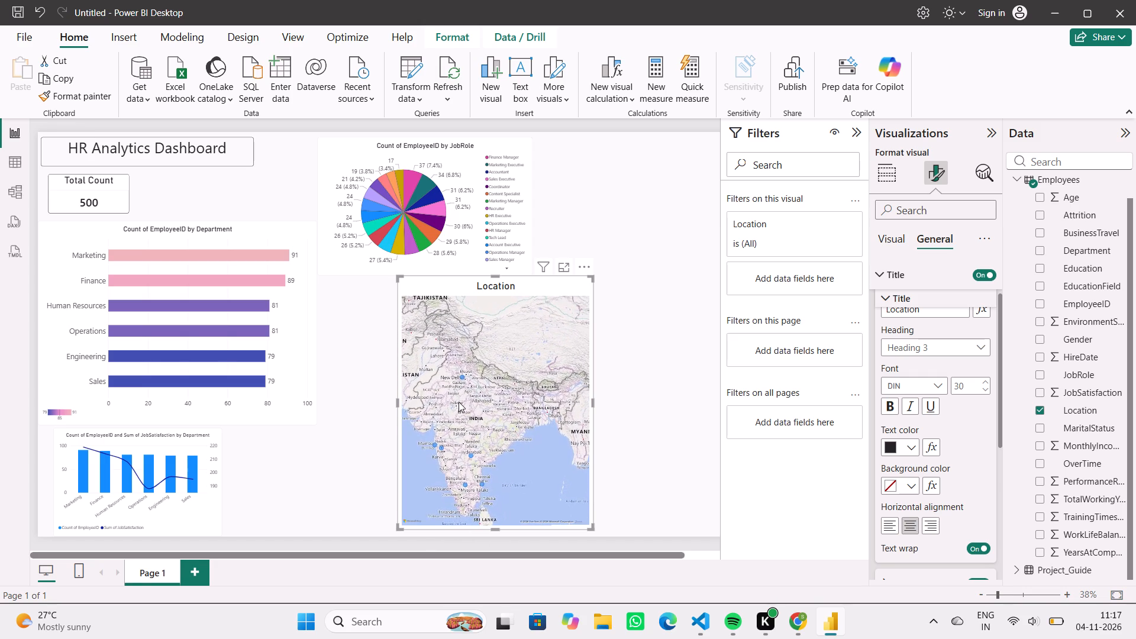
drag(459, 402, 460, 398)
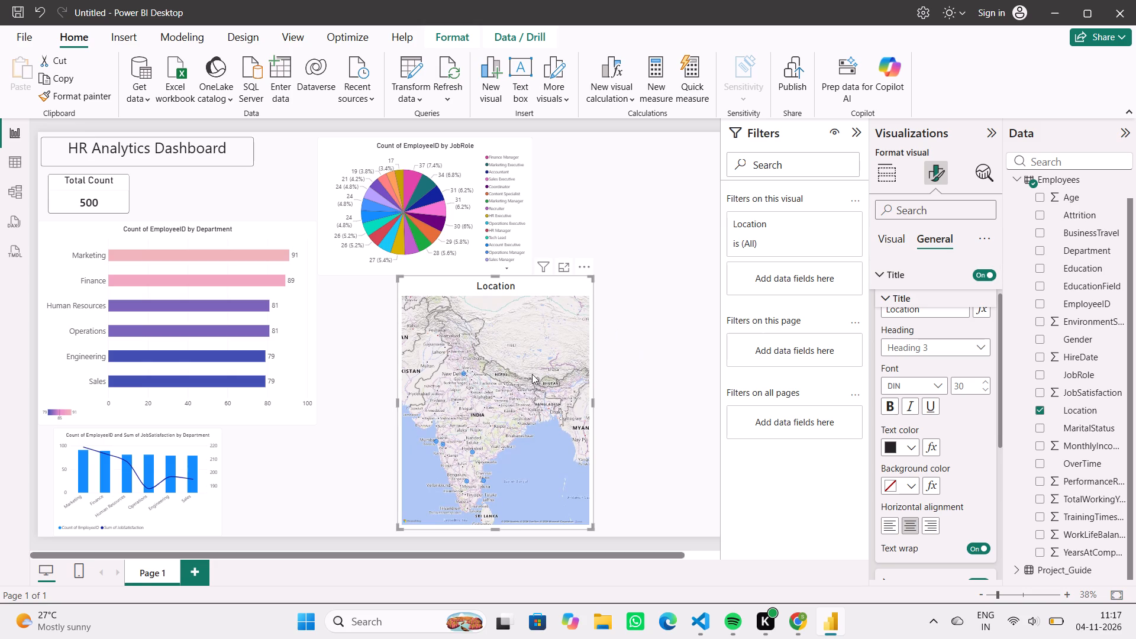
drag(544, 280, 495, 293)
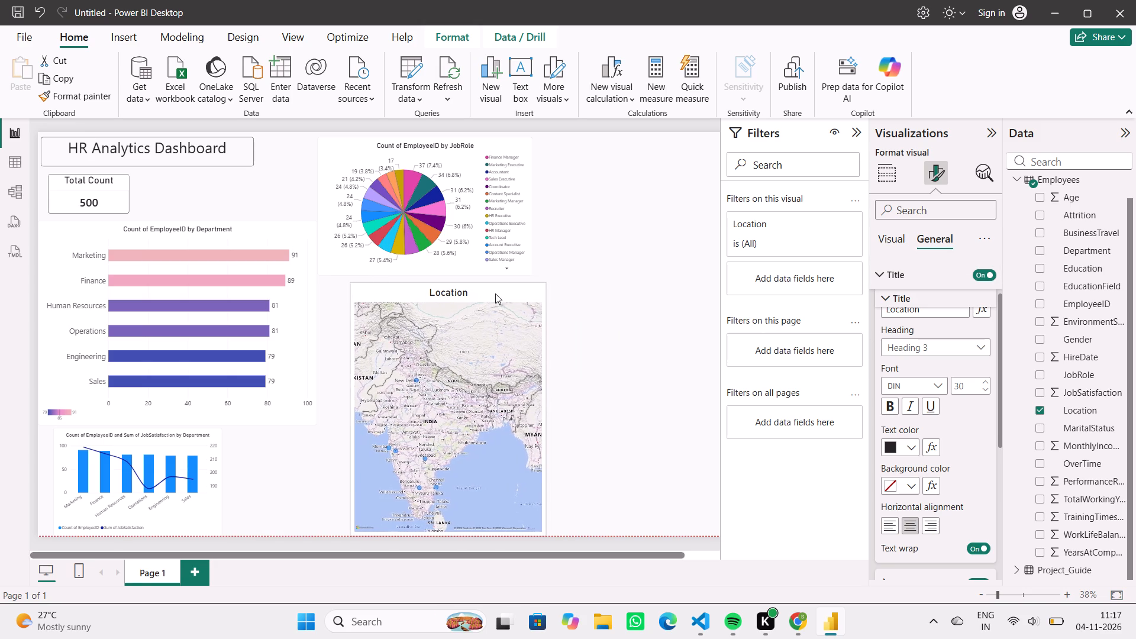
drag(495, 293, 476, 289)
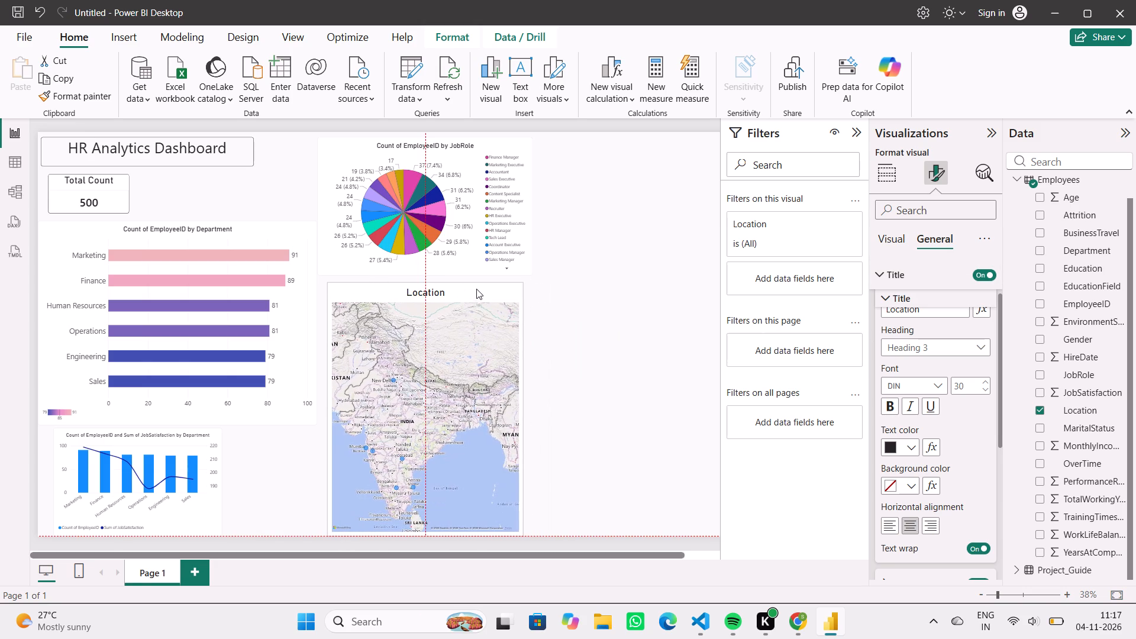
drag(476, 289, 476, 287)
drag(477, 289, 477, 289)
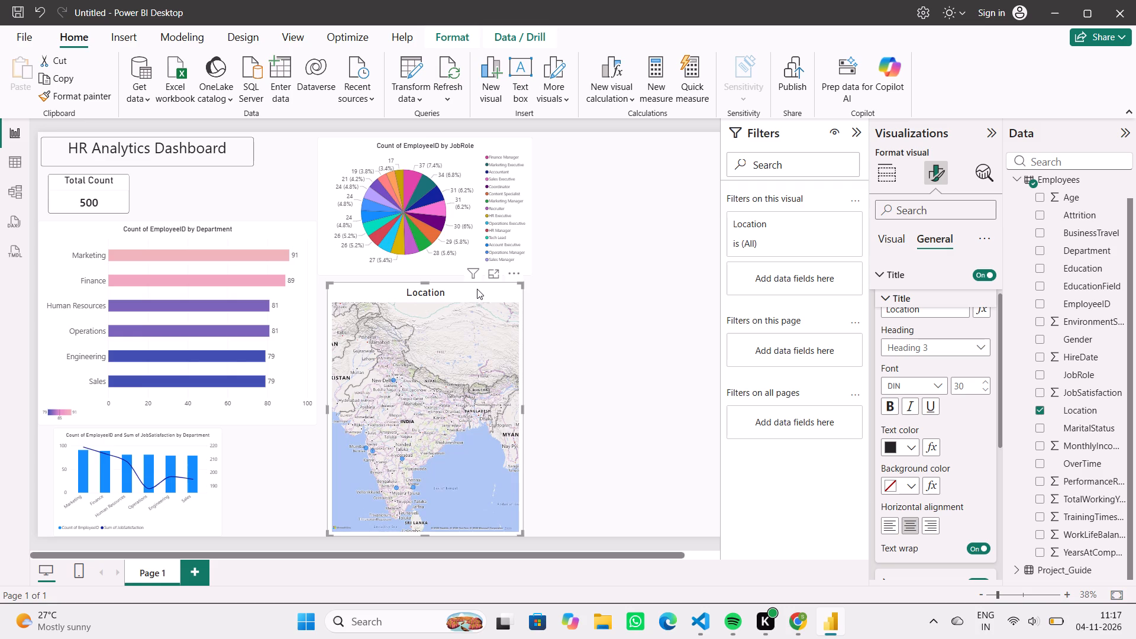
drag(477, 289, 473, 287)
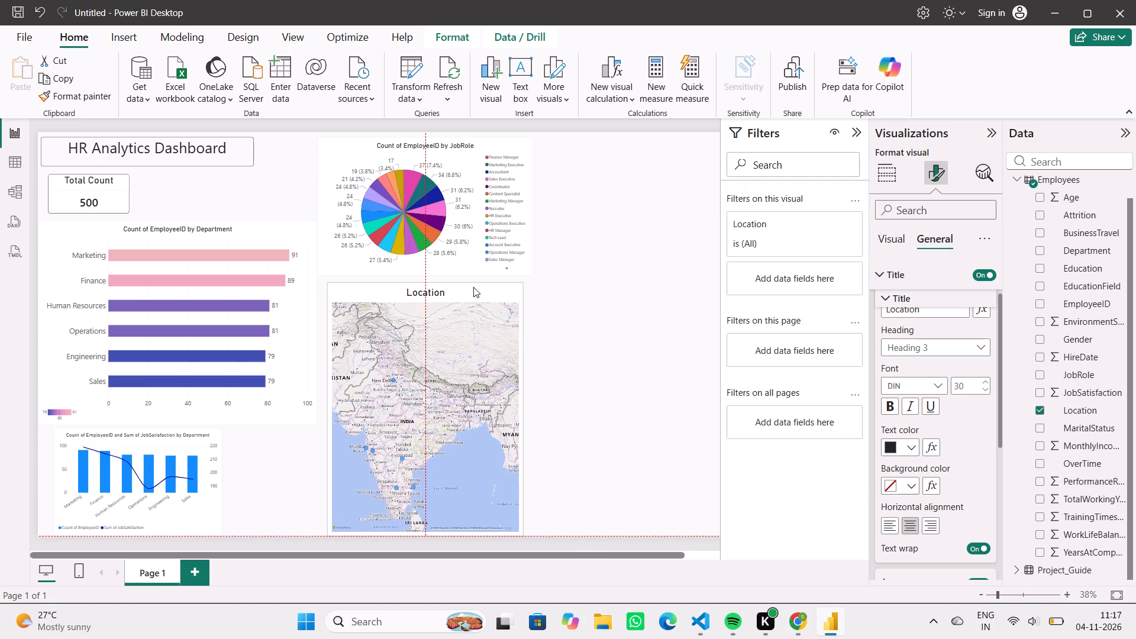
drag(473, 287, 472, 286)
Reduce the department bar chart's height and width, leaving free space below it and beside the pie chart.
click(274, 311)
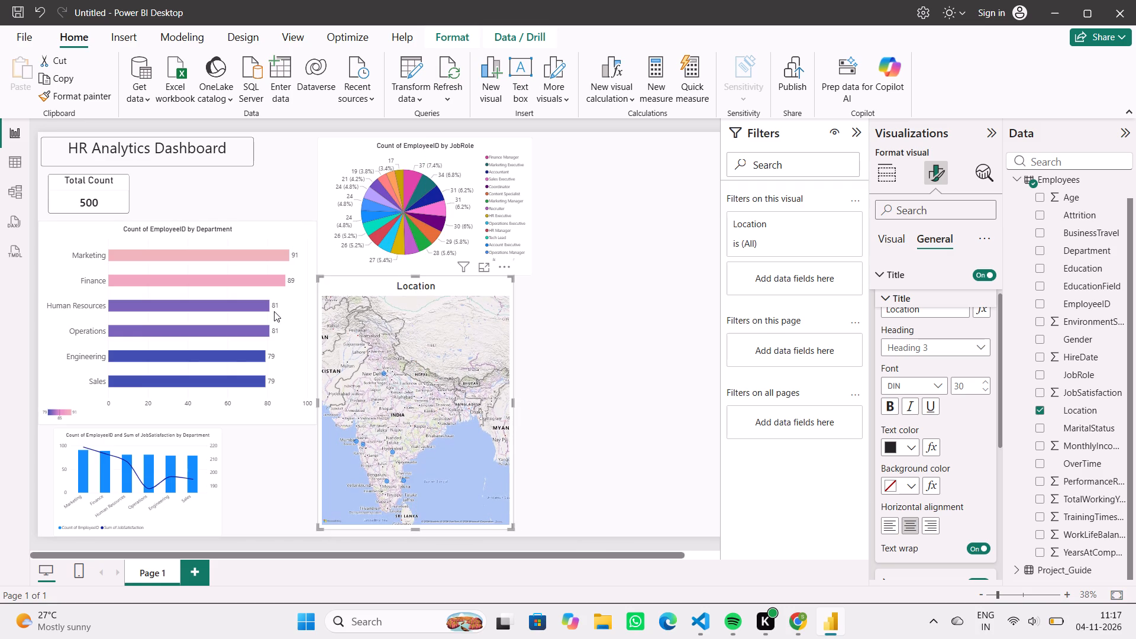
drag(177, 424, 177, 424)
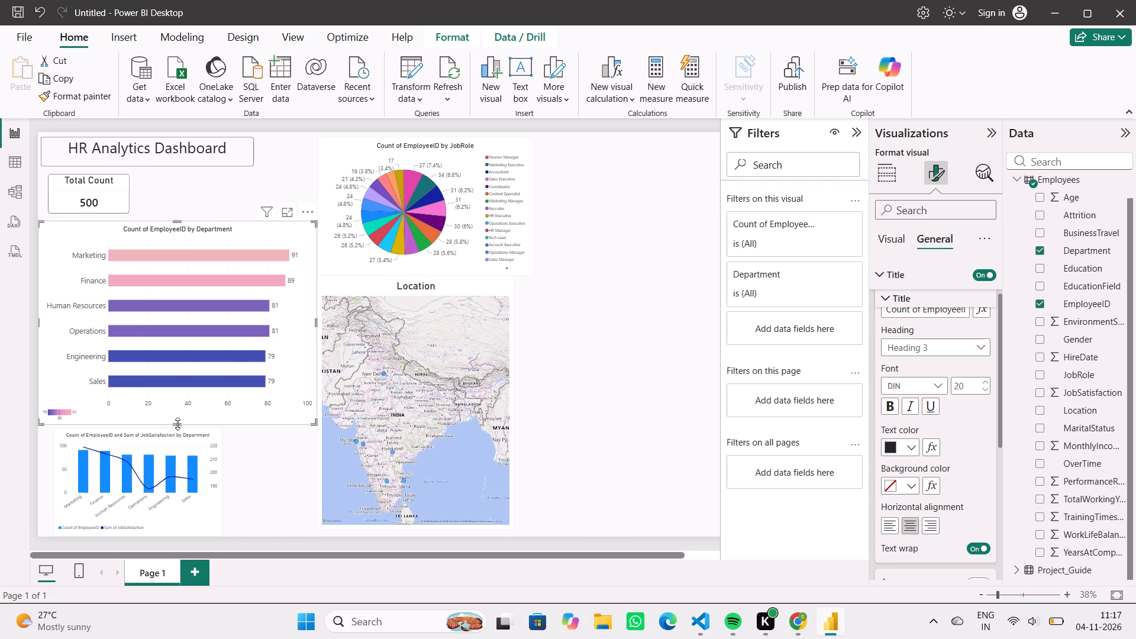
drag(177, 424, 177, 376)
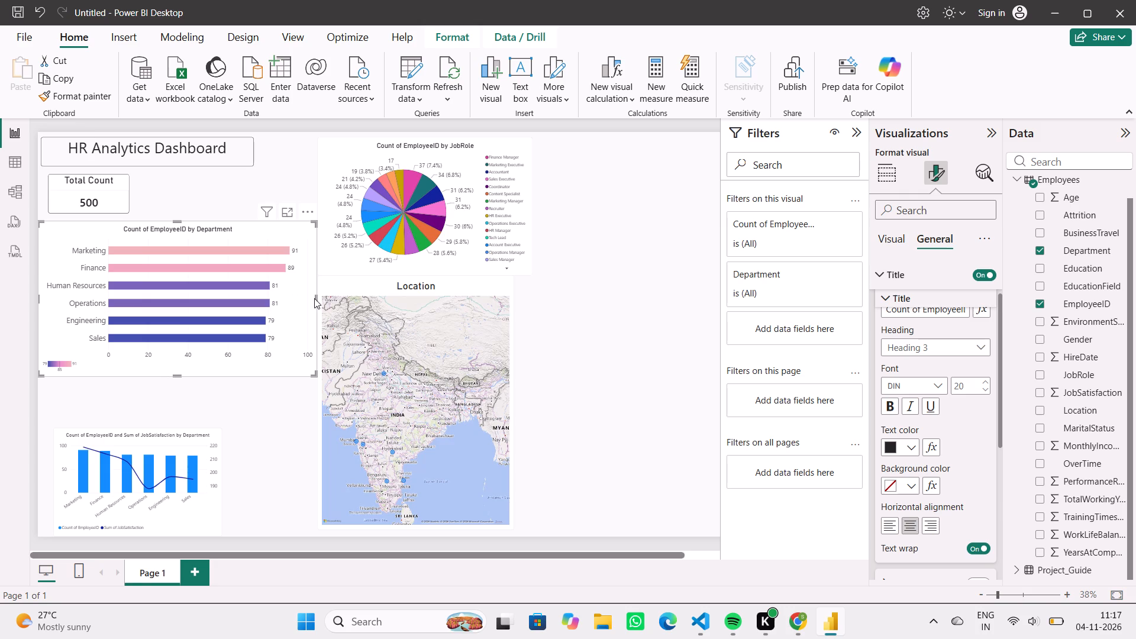
drag(317, 298, 289, 299)
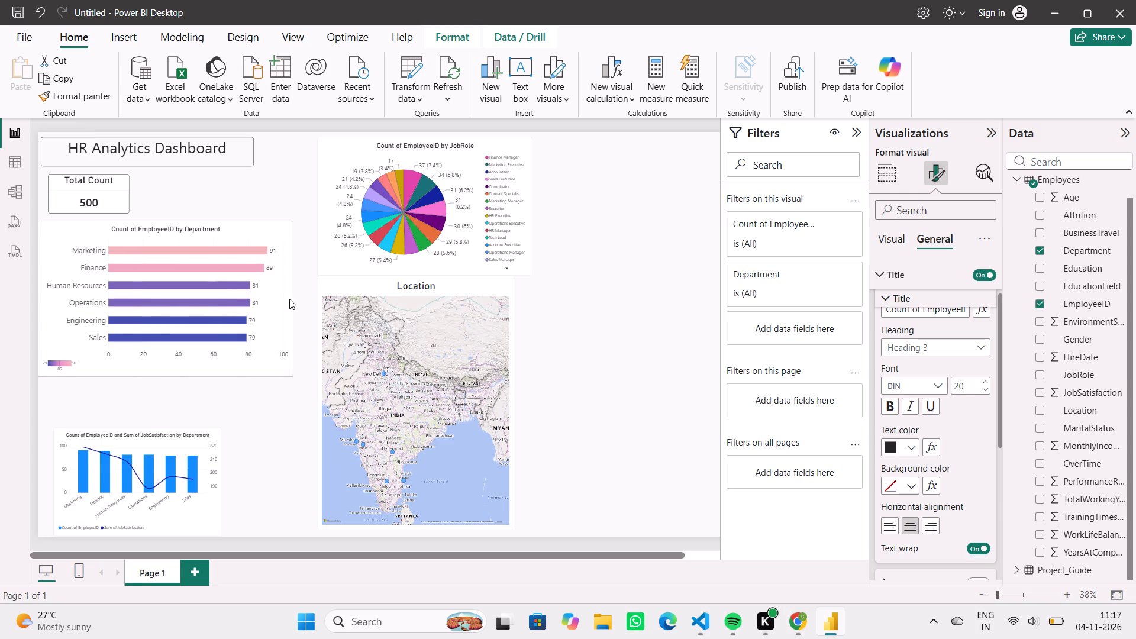
drag(289, 299, 282, 299)
Stretch the department and job satisfaction combo chart upward to just below the department bar chart.
click(190, 460)
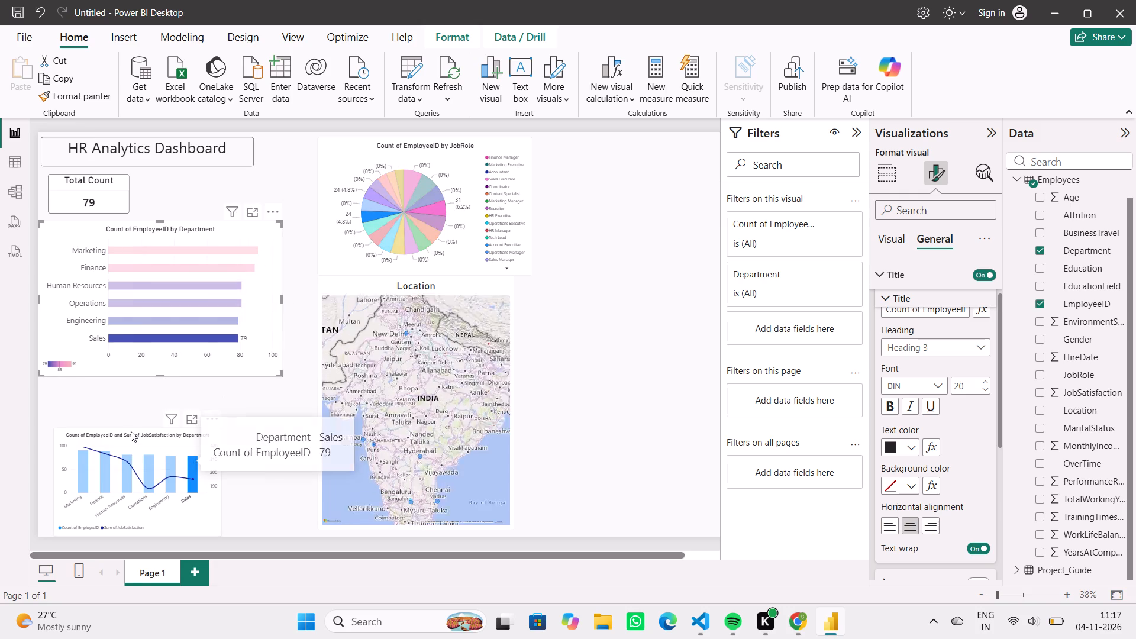
click(165, 437)
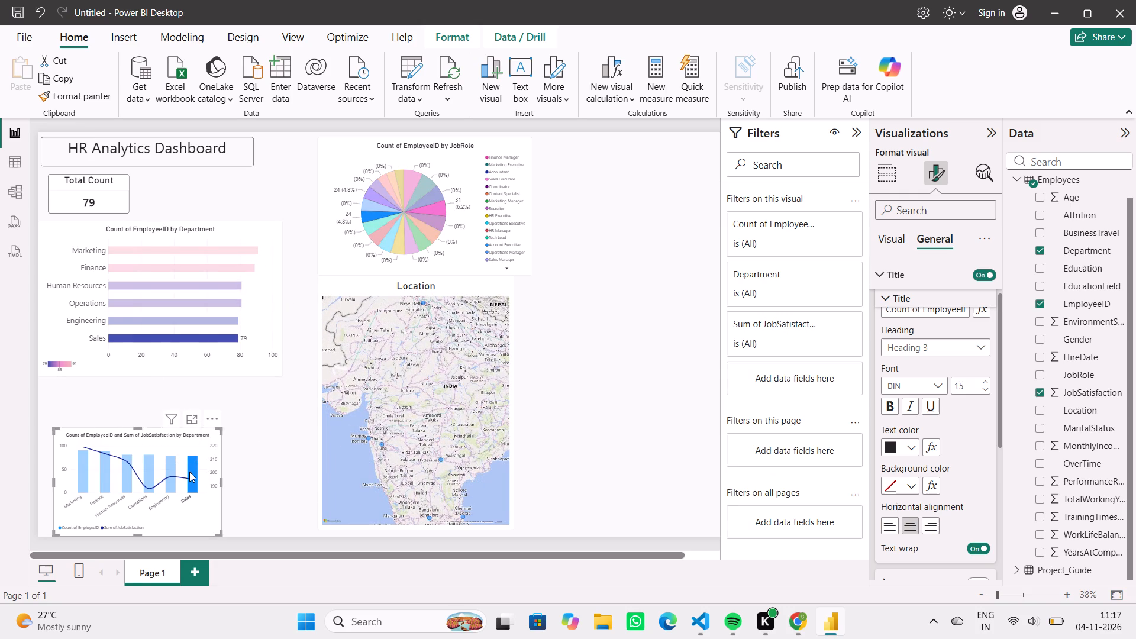
click(189, 472)
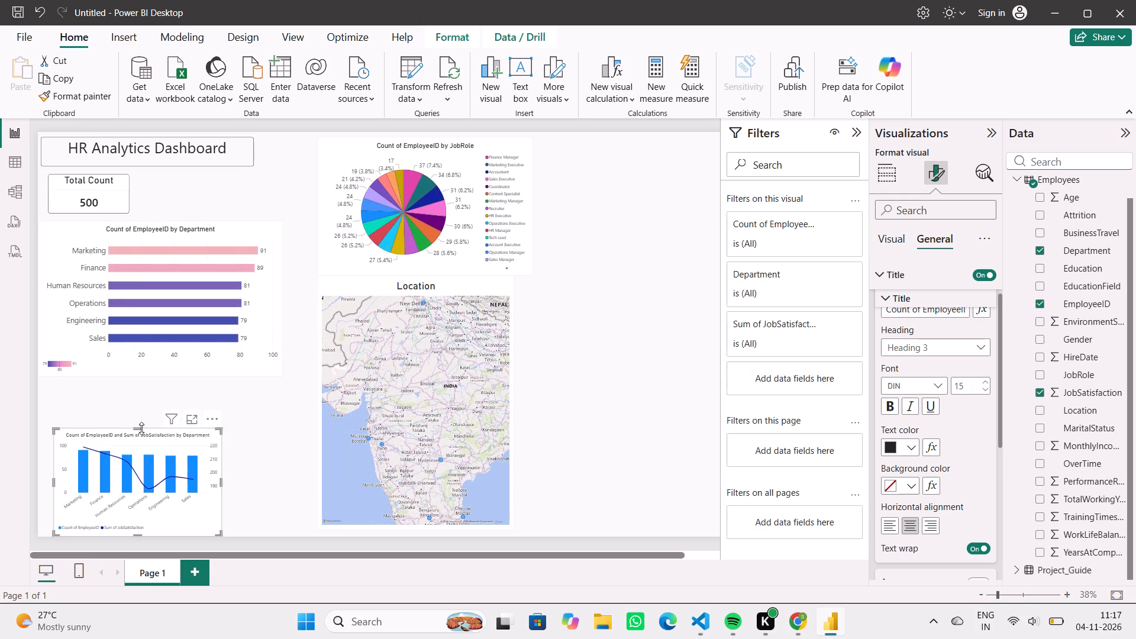
drag(141, 428, 143, 387)
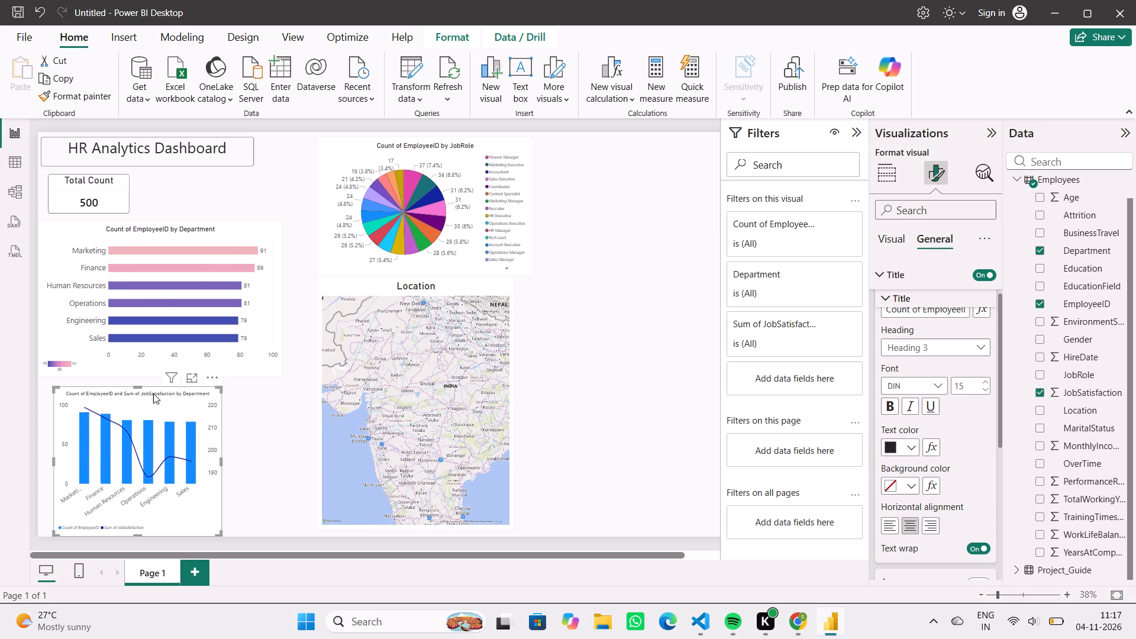
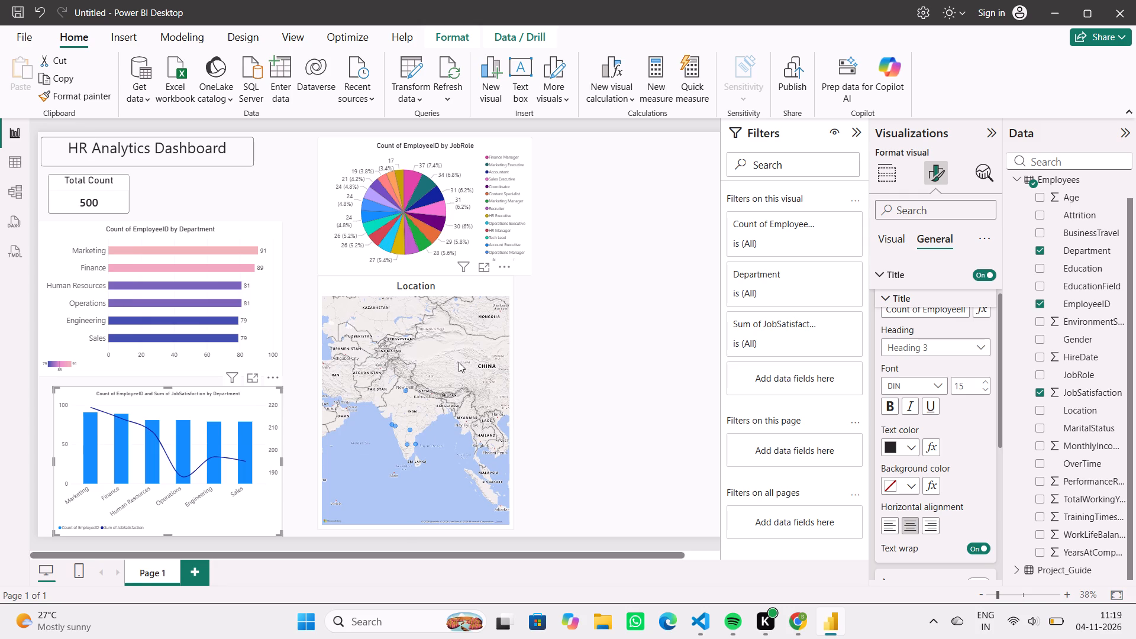
Pan the Location map's content so that India is centred inside the visual.
drag(446, 372, 461, 350)
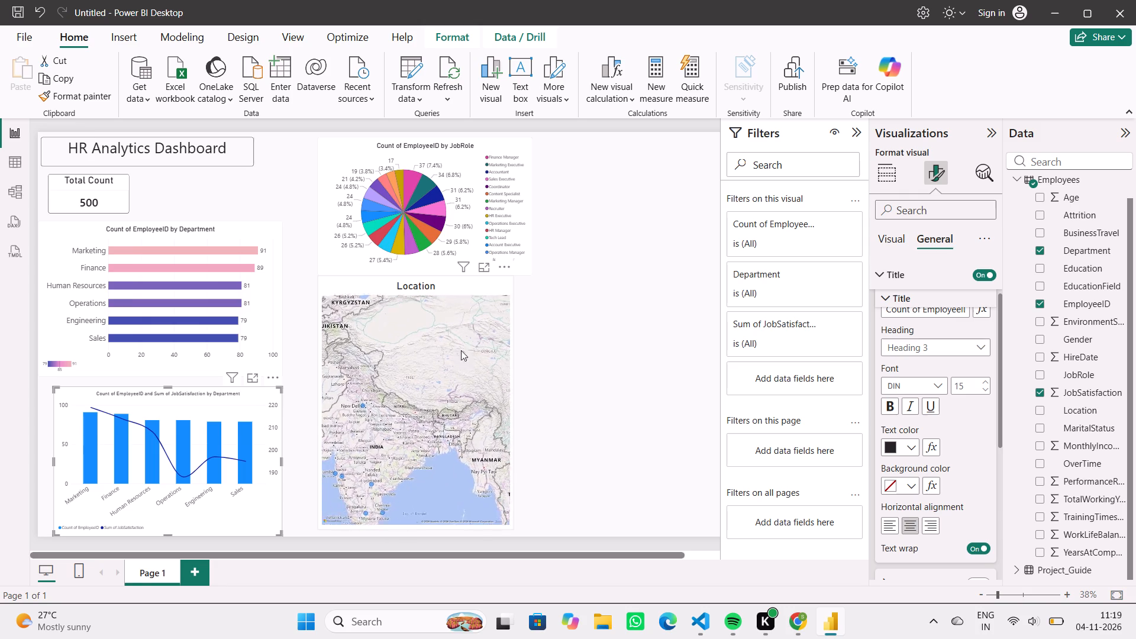
drag(461, 350, 486, 334)
Shift the job role pie chart and the Location map closer to the department charts, keeping their left edges aligned.
drag(471, 157, 456, 157)
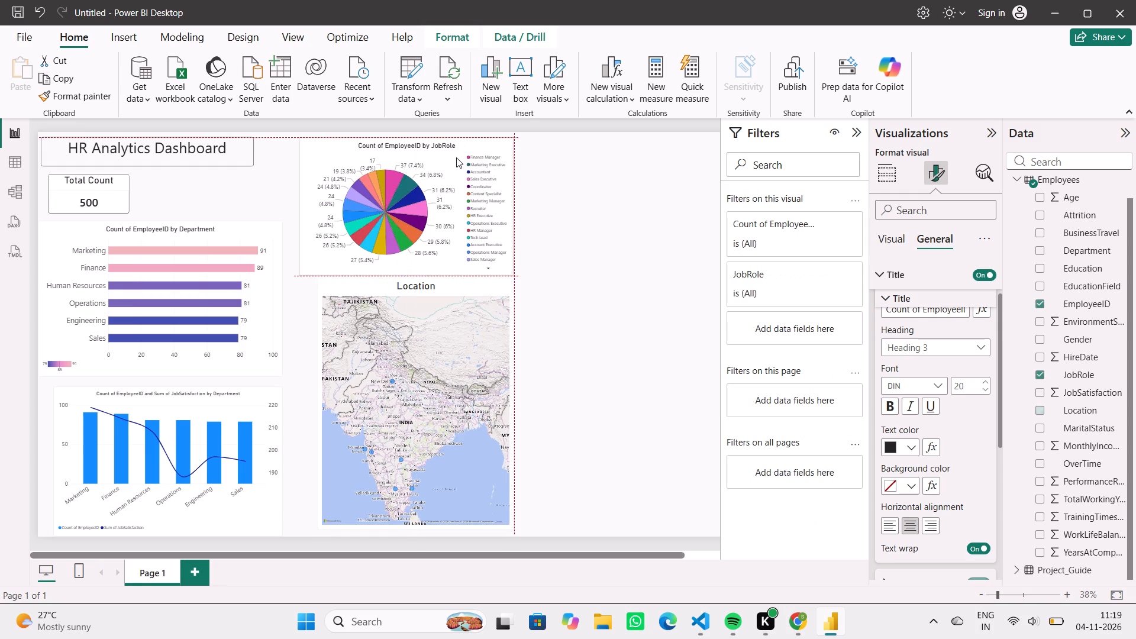
drag(456, 157, 444, 157)
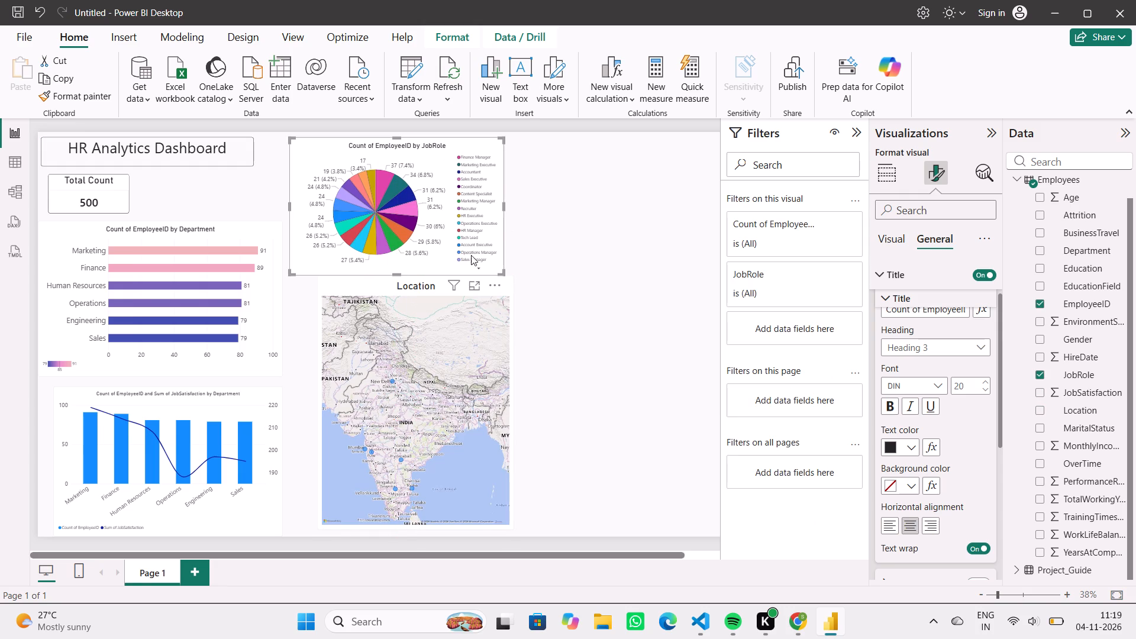
drag(381, 285, 369, 290)
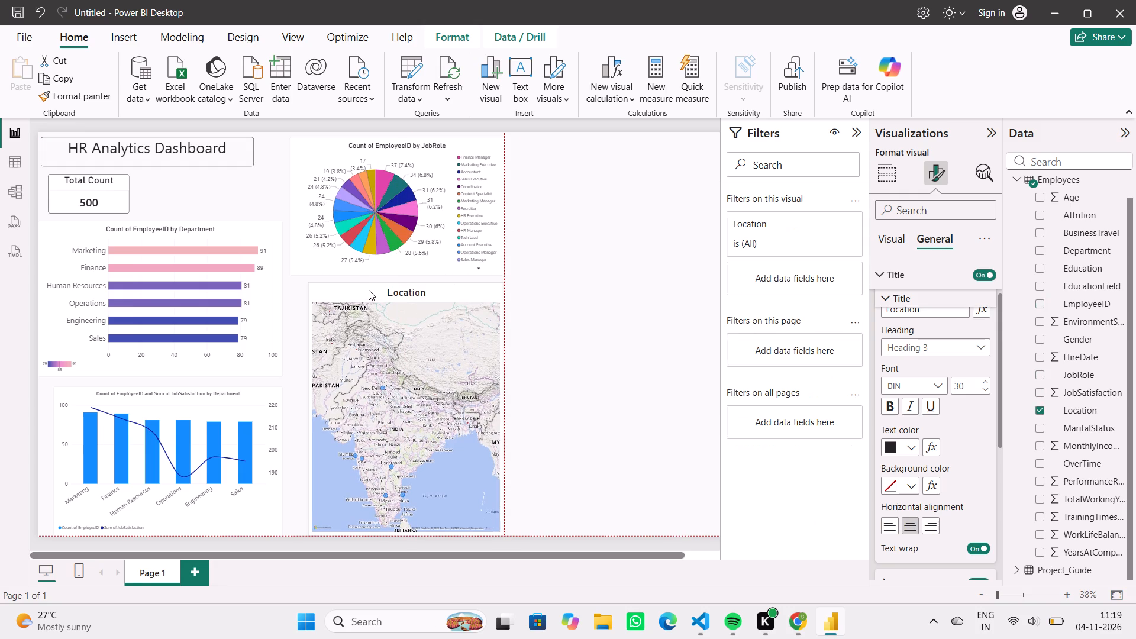
drag(369, 290, 357, 288)
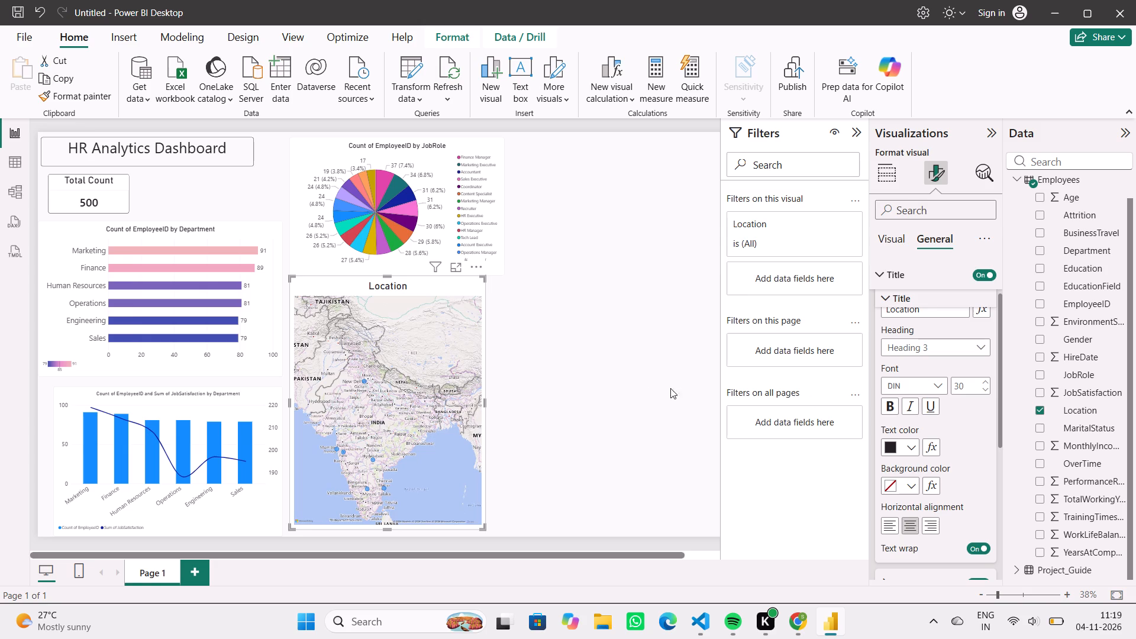
Add an empty card visual in the free space beside the pie chart and shrink its height and width.
click(650, 389)
click(885, 294)
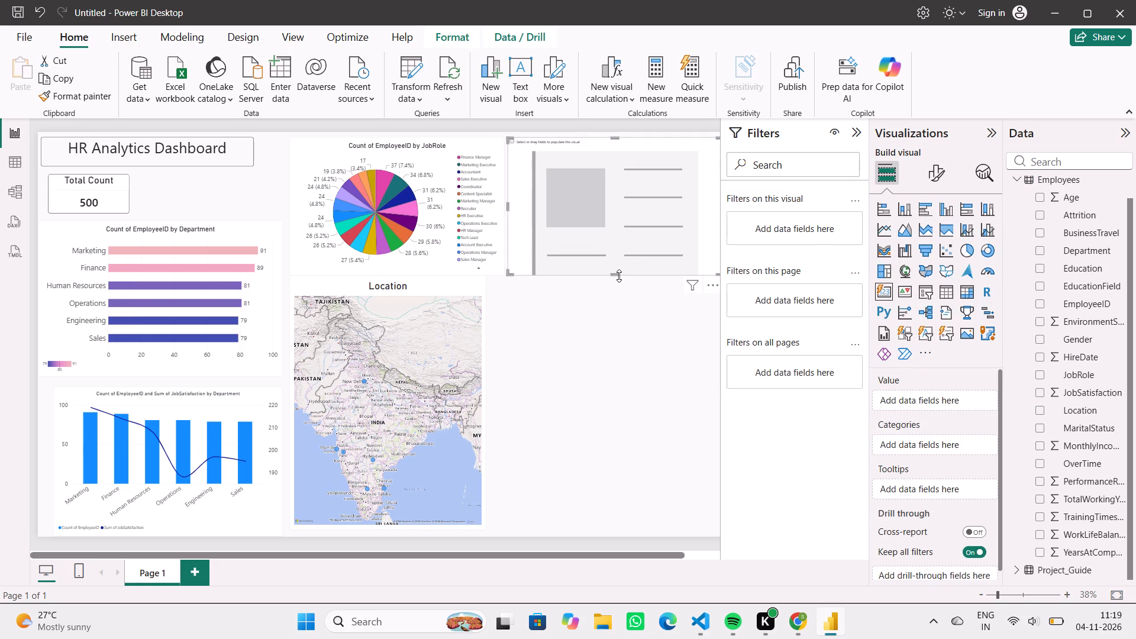
drag(617, 276, 615, 243)
drag(640, 198, 638, 240)
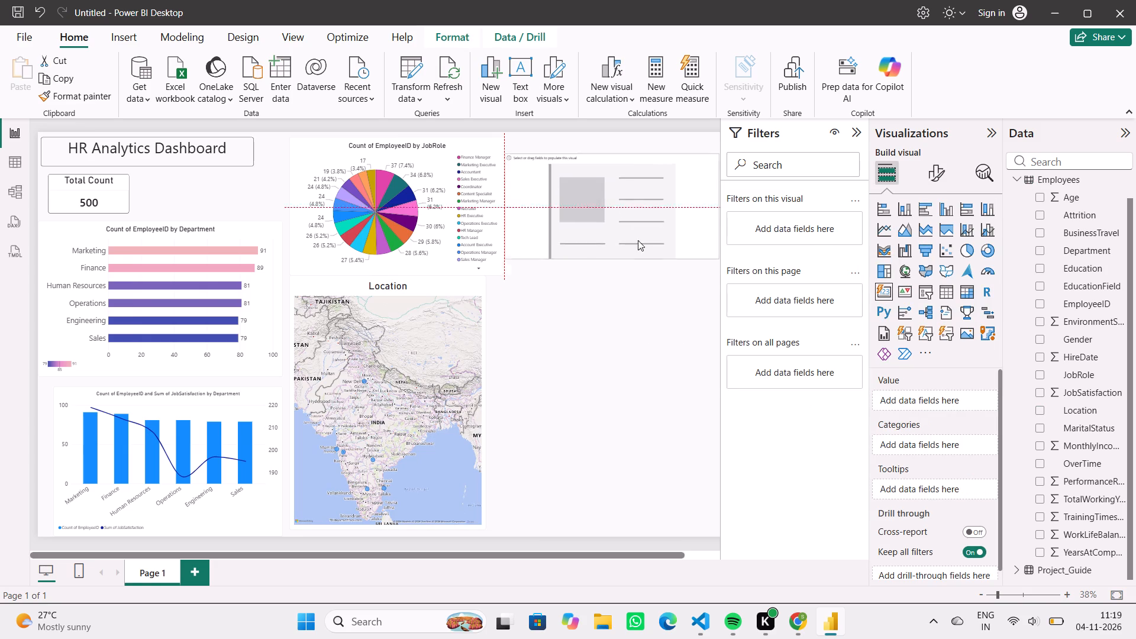
drag(638, 240, 634, 260)
drag(719, 247, 634, 253)
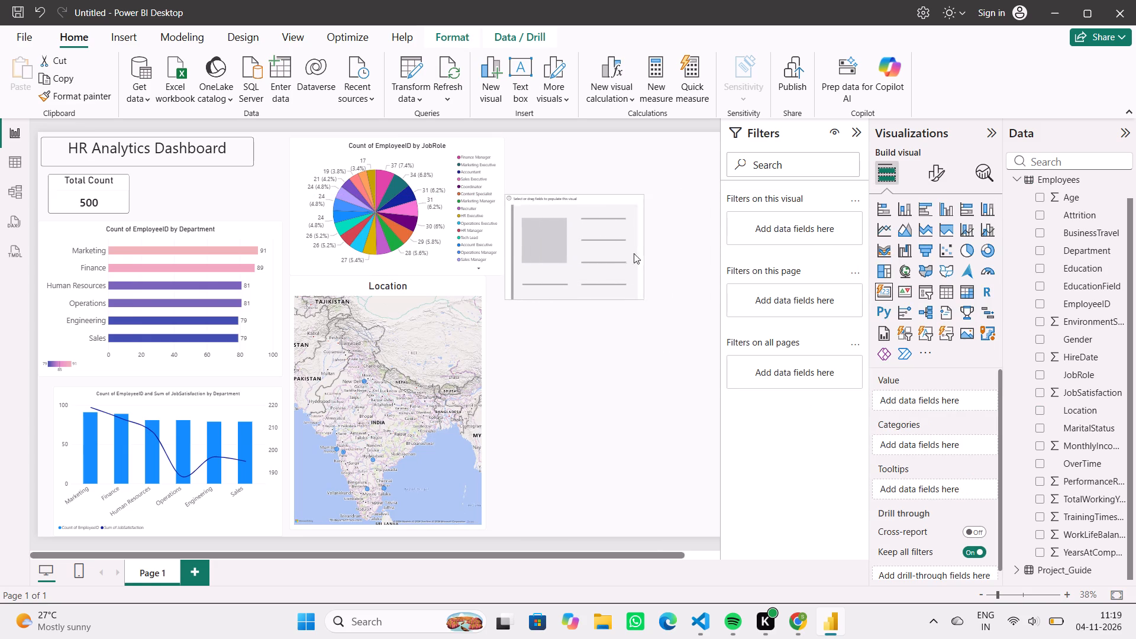
drag(634, 253, 586, 256)
drag(547, 299, 549, 257)
Place the empty card beside the Total Count card, above the department bar chart, and trim it to a similar size.
drag(551, 233, 241, 192)
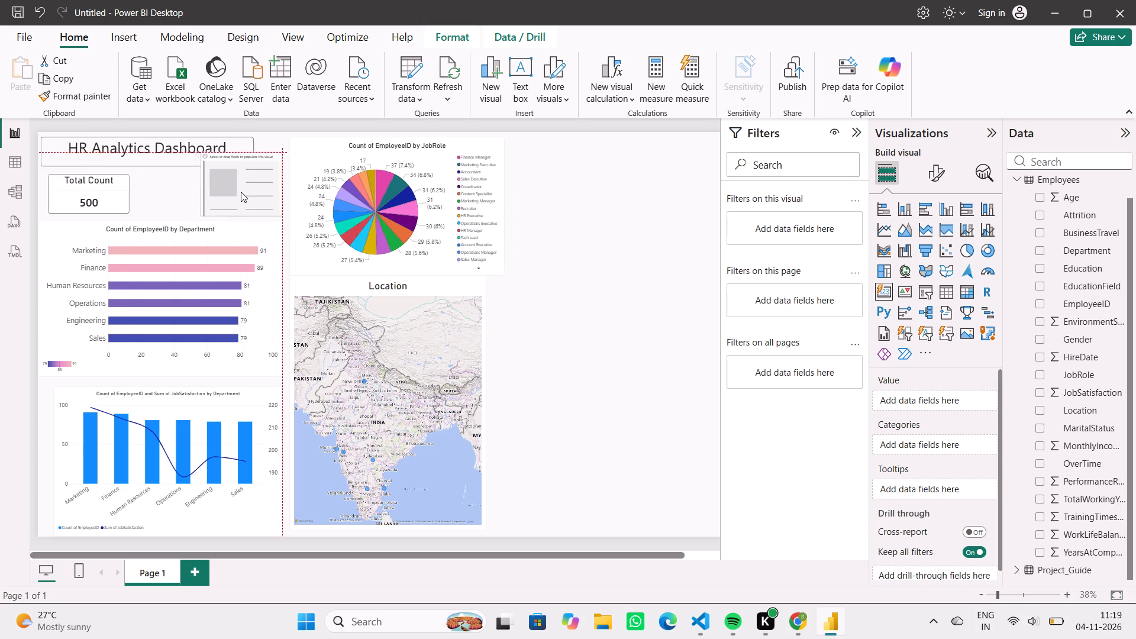
drag(241, 192, 222, 202)
drag(211, 224, 211, 212)
drag(213, 193, 208, 198)
drag(207, 170, 207, 175)
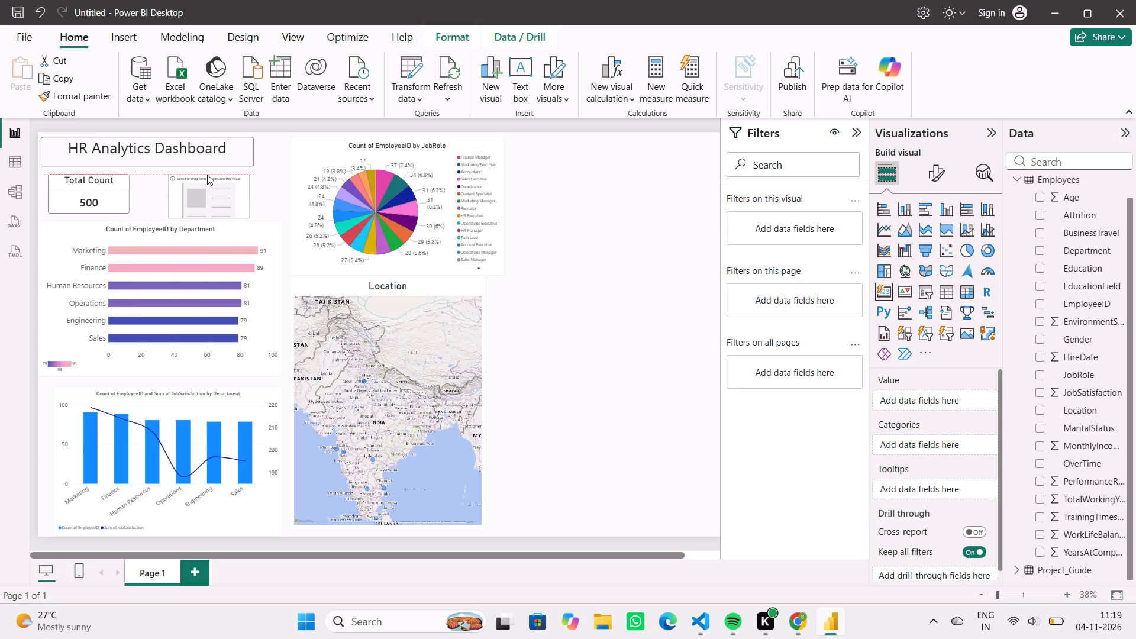
drag(207, 175, 207, 175)
click(207, 186)
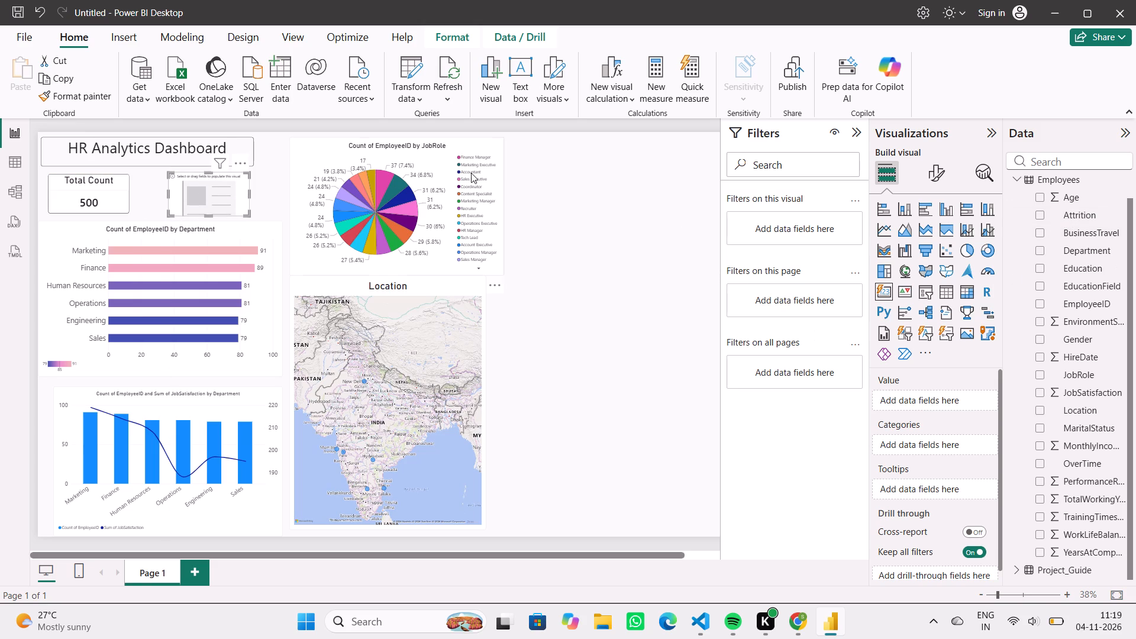
Add MonthlyIncome_INR as the empty card's value and aggregate it as Average.
click(18, 163)
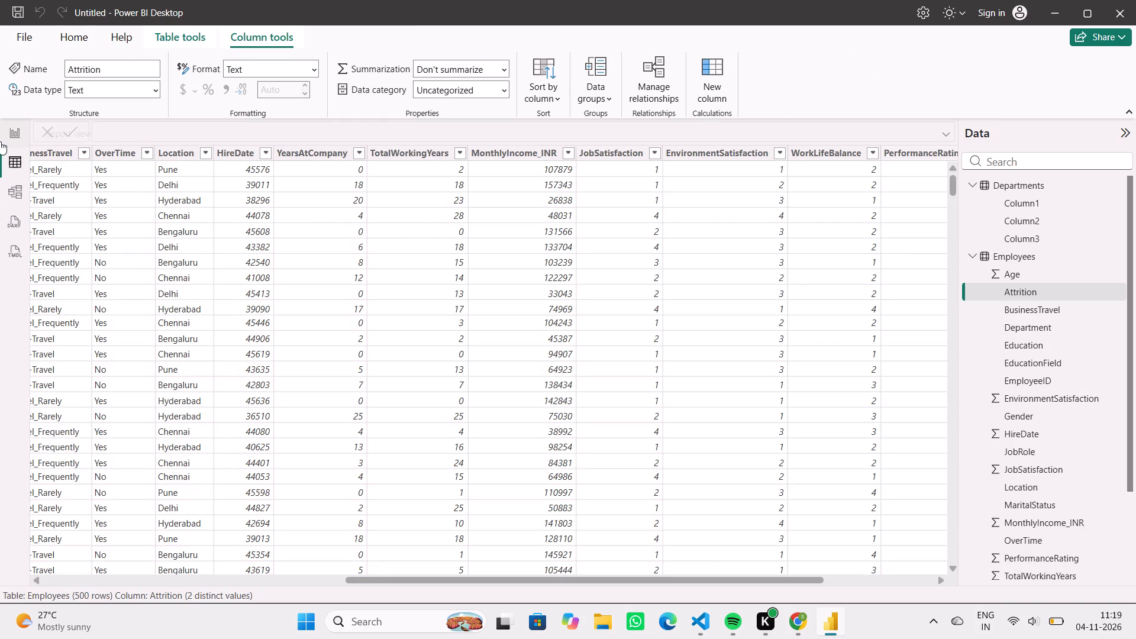
click(14, 138)
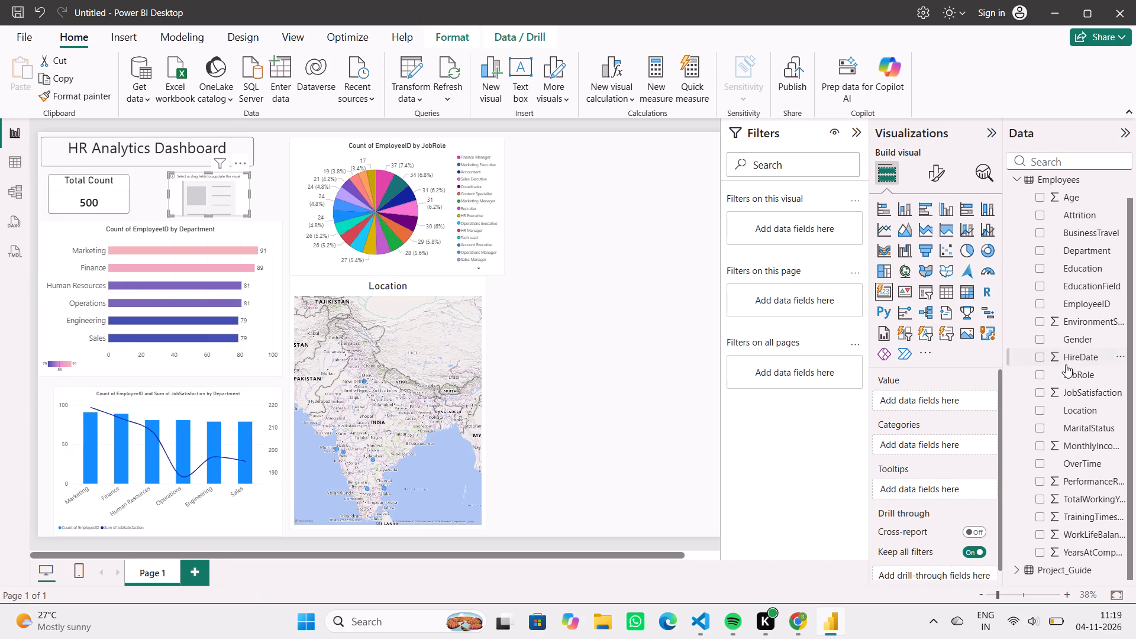
scroll(1072, 473, down, 1)
drag(1096, 444, 952, 402)
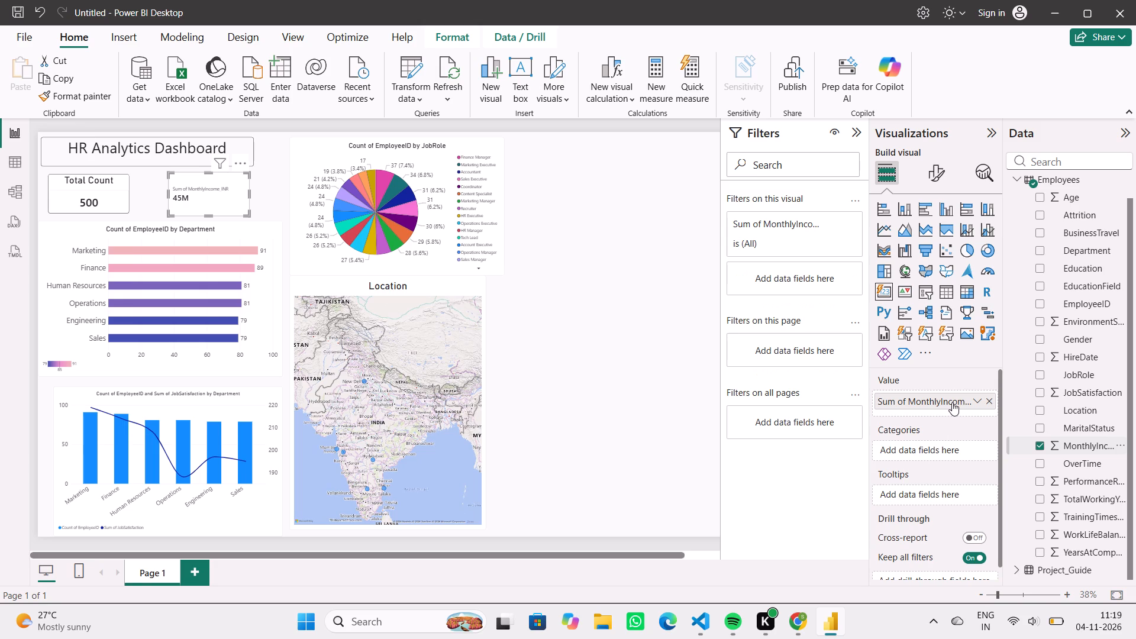
click(978, 399)
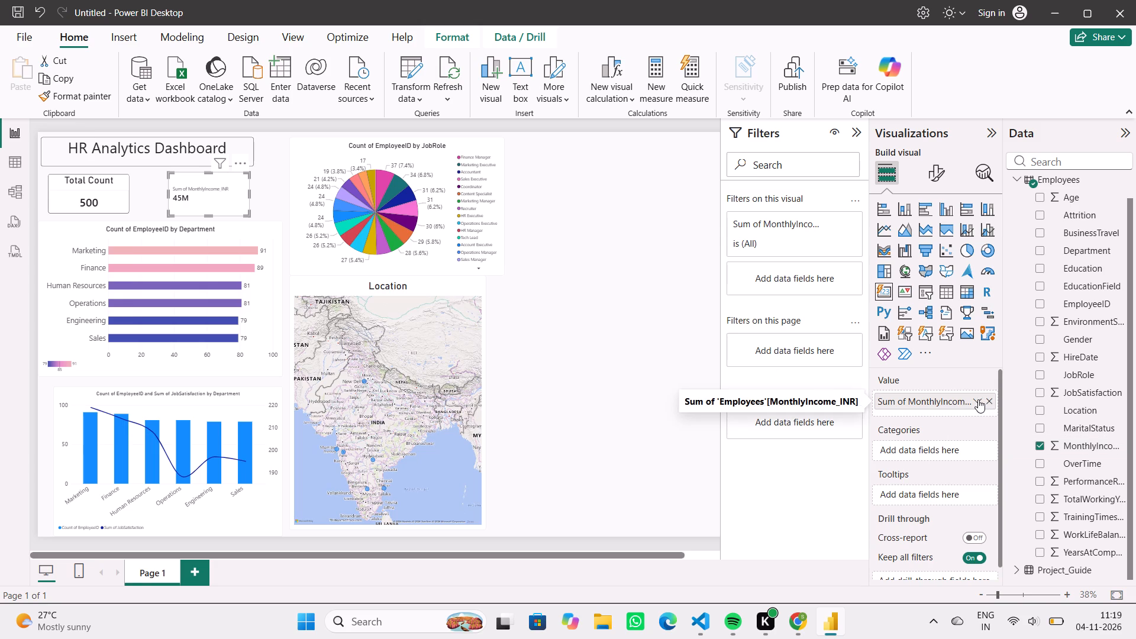
click(1006, 237)
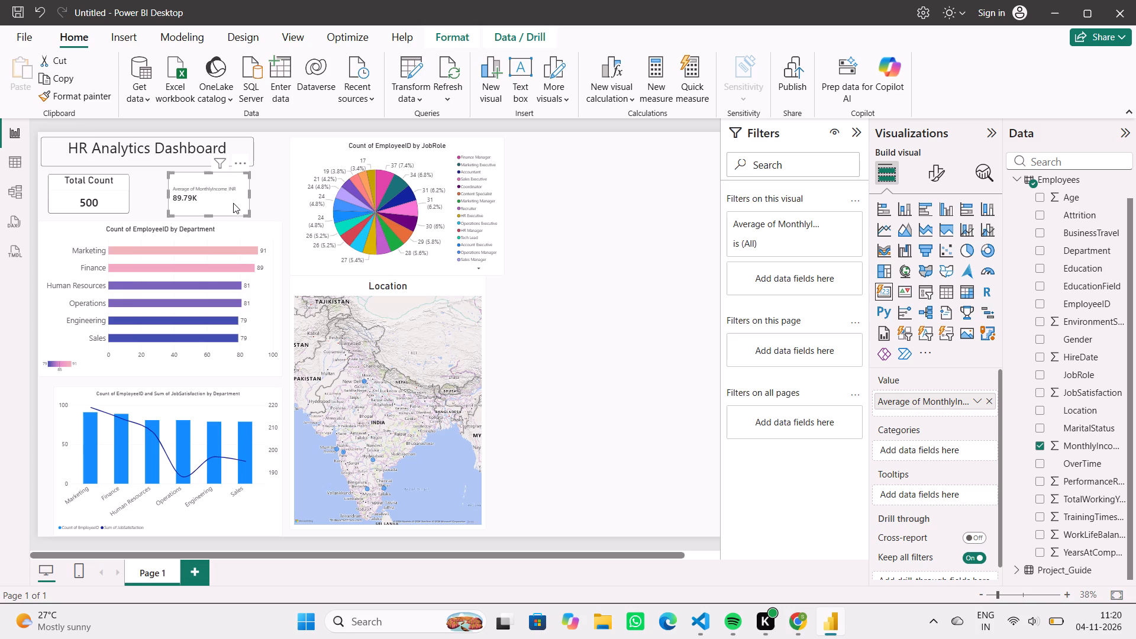
Centre the monthly income card's callout value horizontally and set its font size to 28.
click(934, 173)
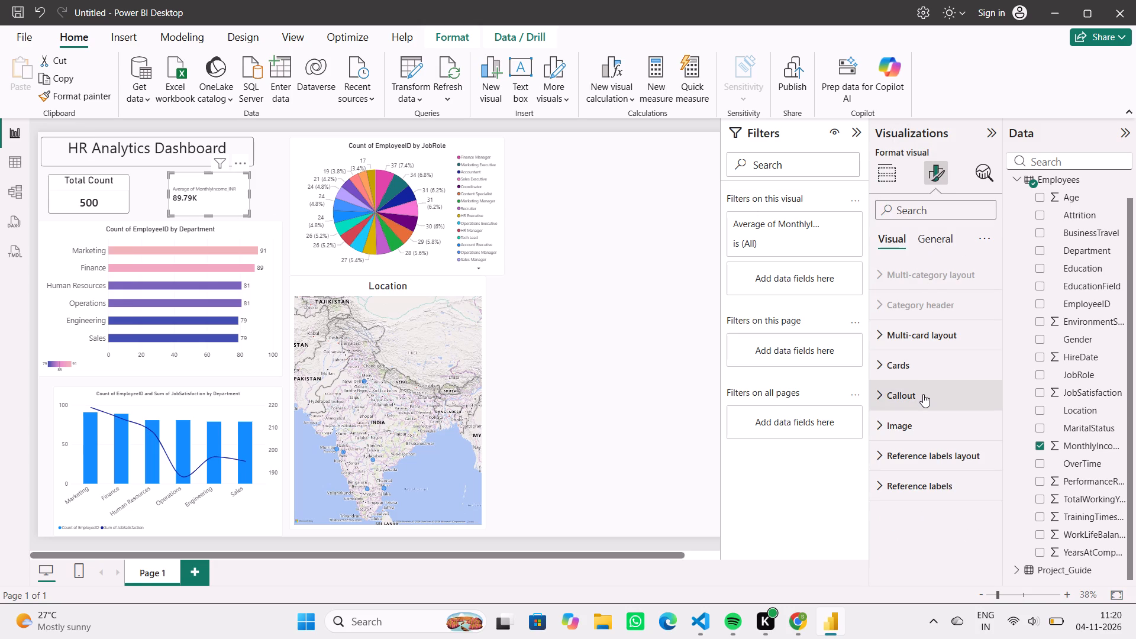
click(923, 394)
scroll(931, 486, down, 5)
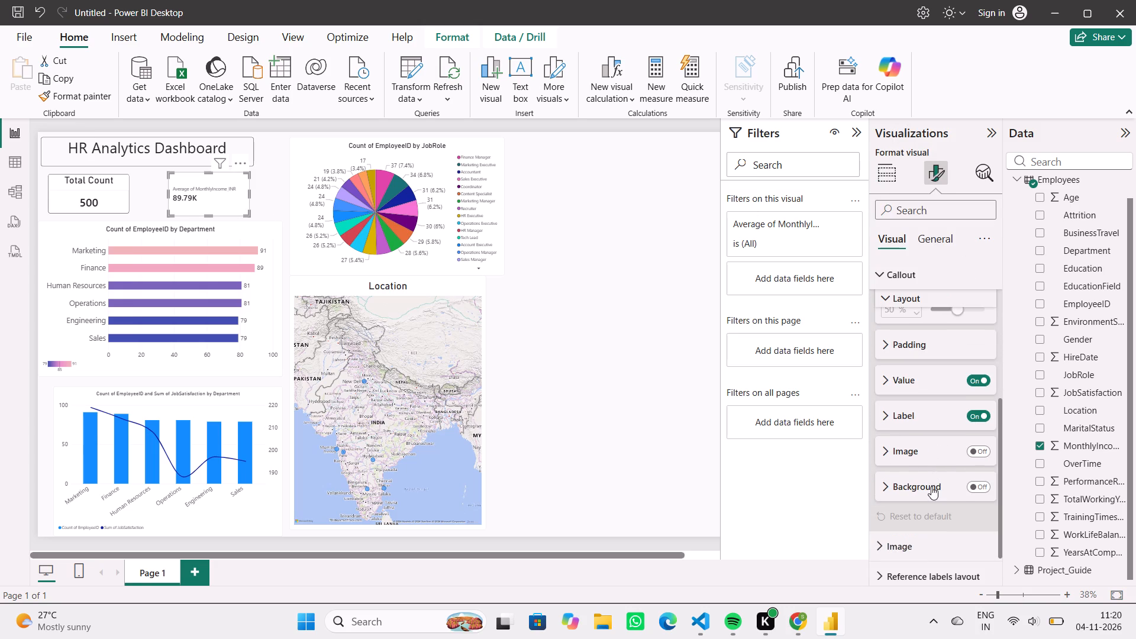
click(925, 381)
scroll(925, 381, down, 2)
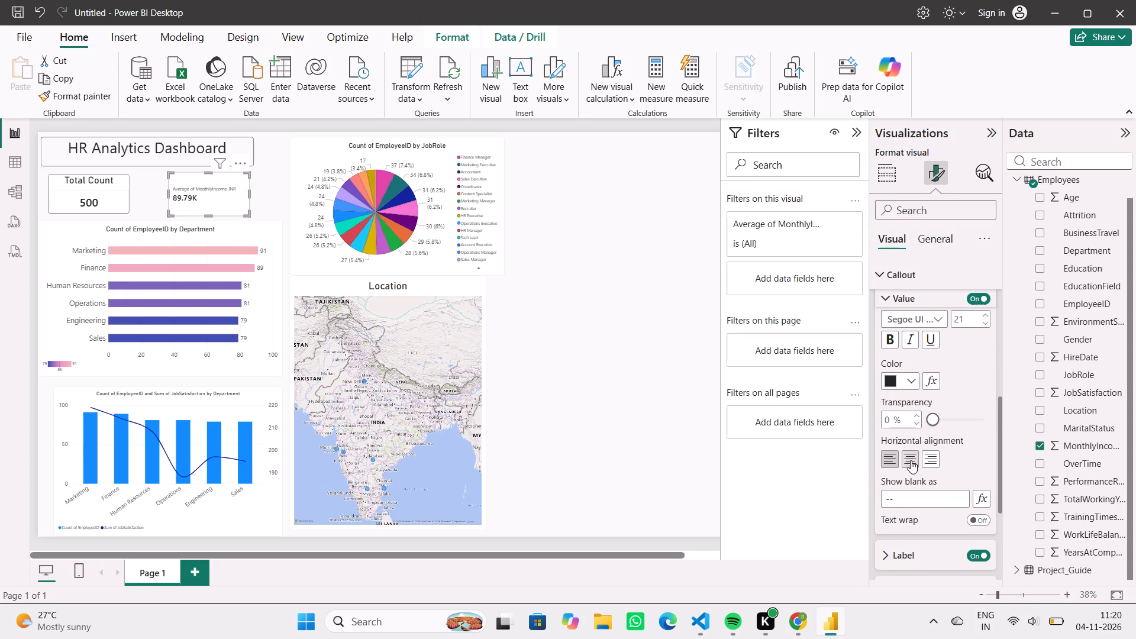
click(911, 463)
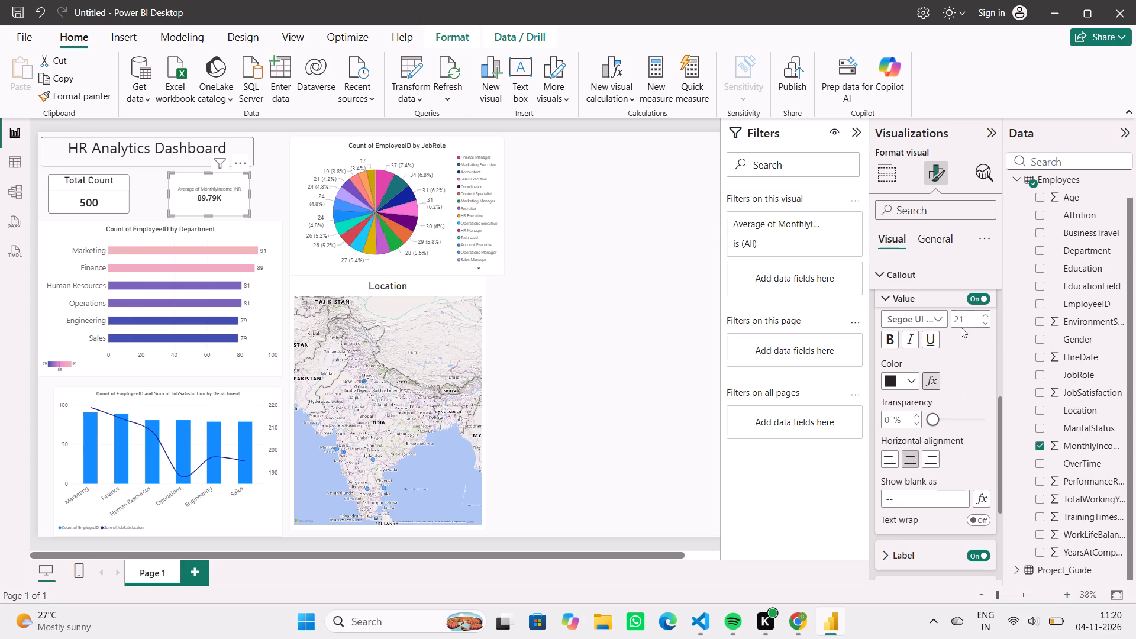
click(967, 318)
key(BackSpace)
text(28)
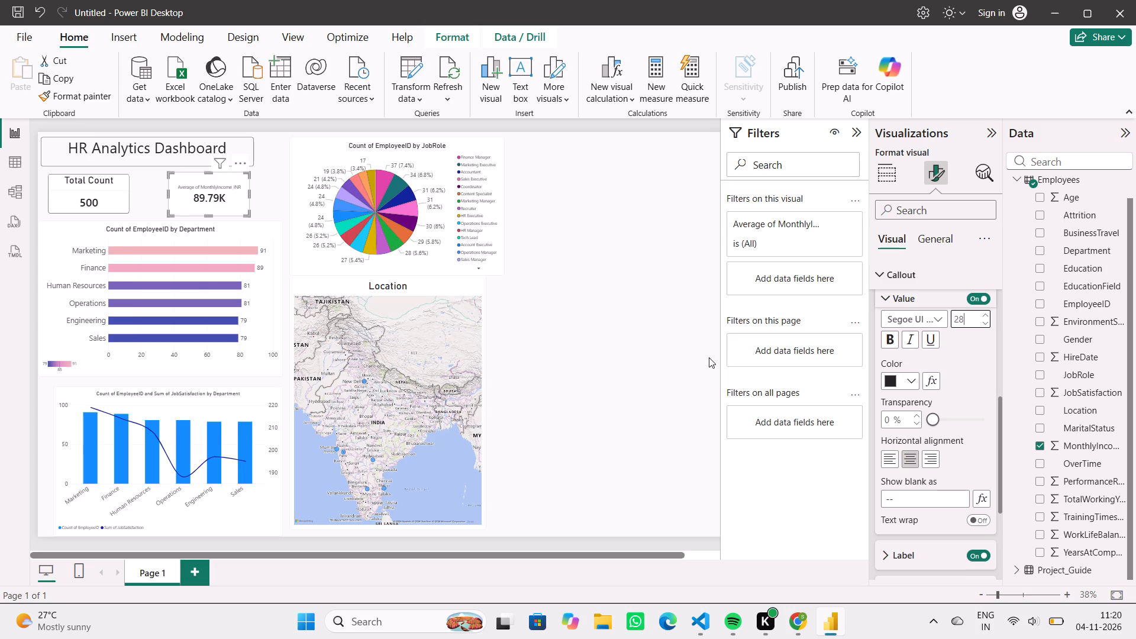
Turn on the title for the average monthly income card.
click(938, 241)
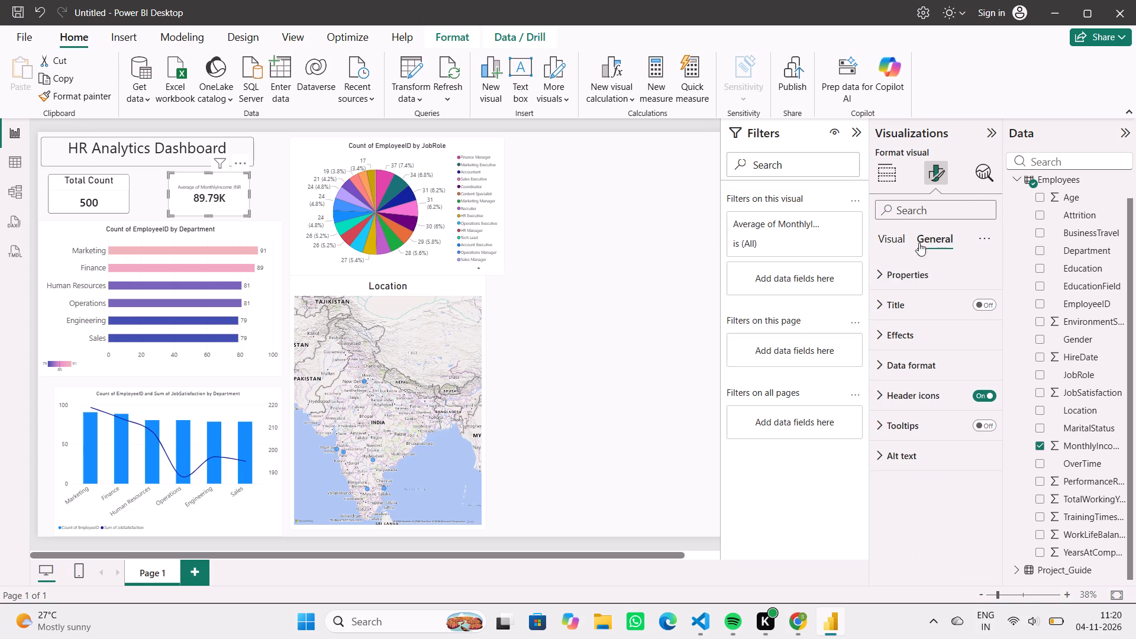
click(902, 243)
click(924, 240)
click(926, 303)
click(984, 305)
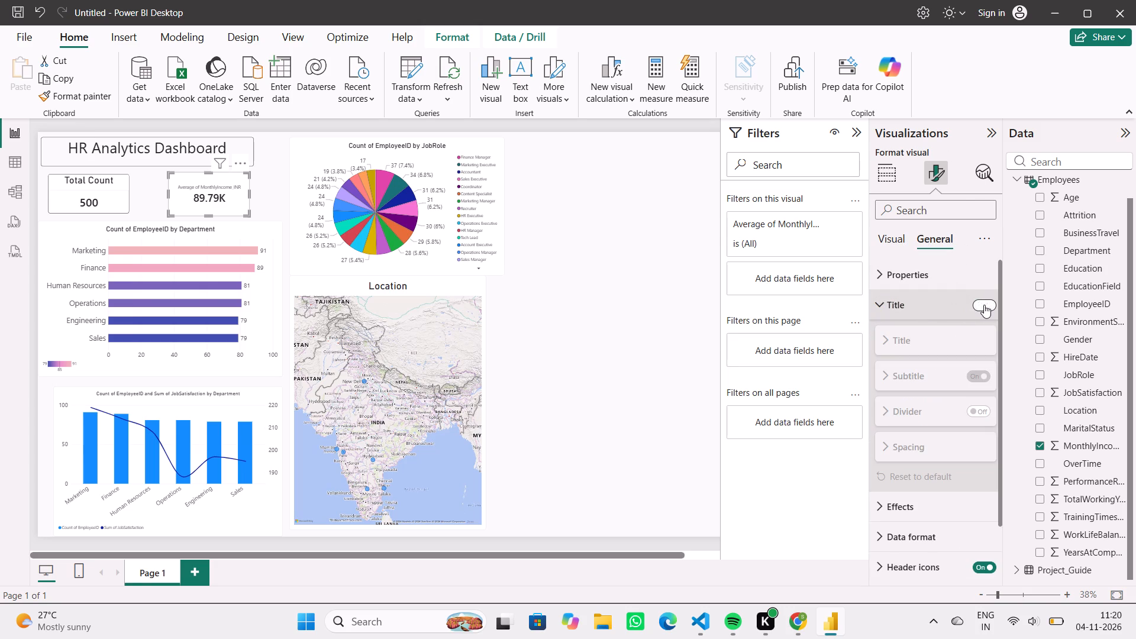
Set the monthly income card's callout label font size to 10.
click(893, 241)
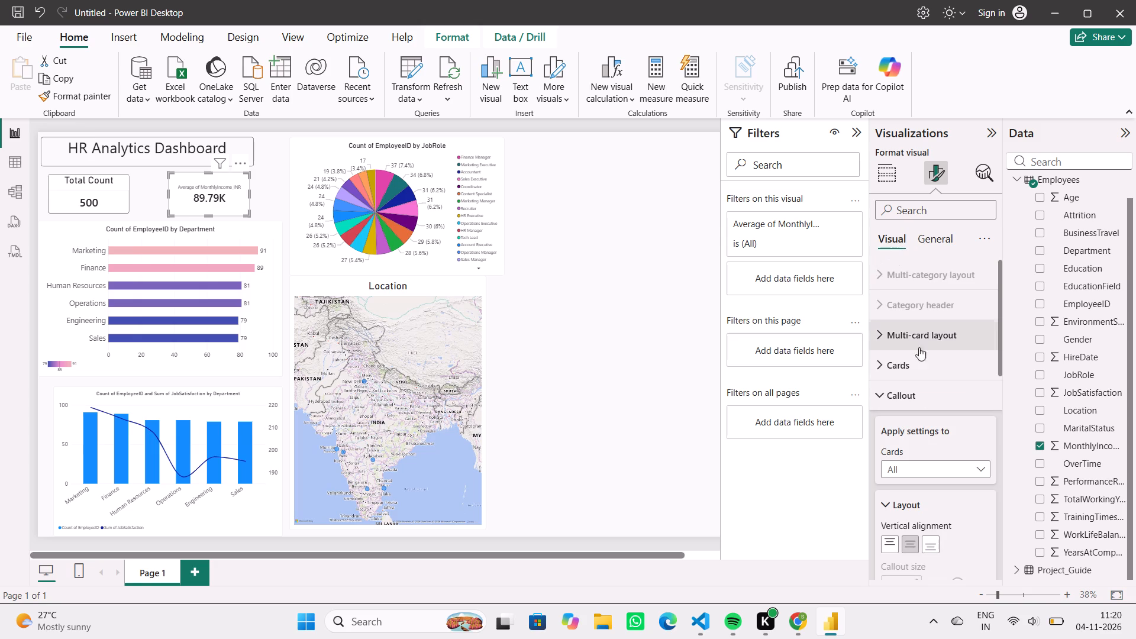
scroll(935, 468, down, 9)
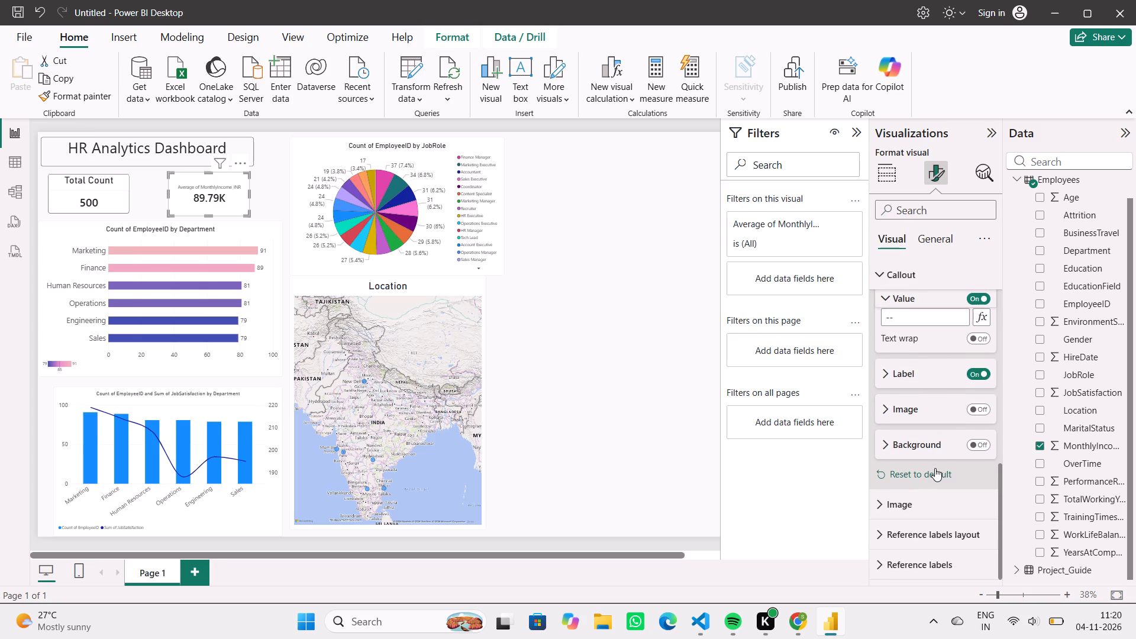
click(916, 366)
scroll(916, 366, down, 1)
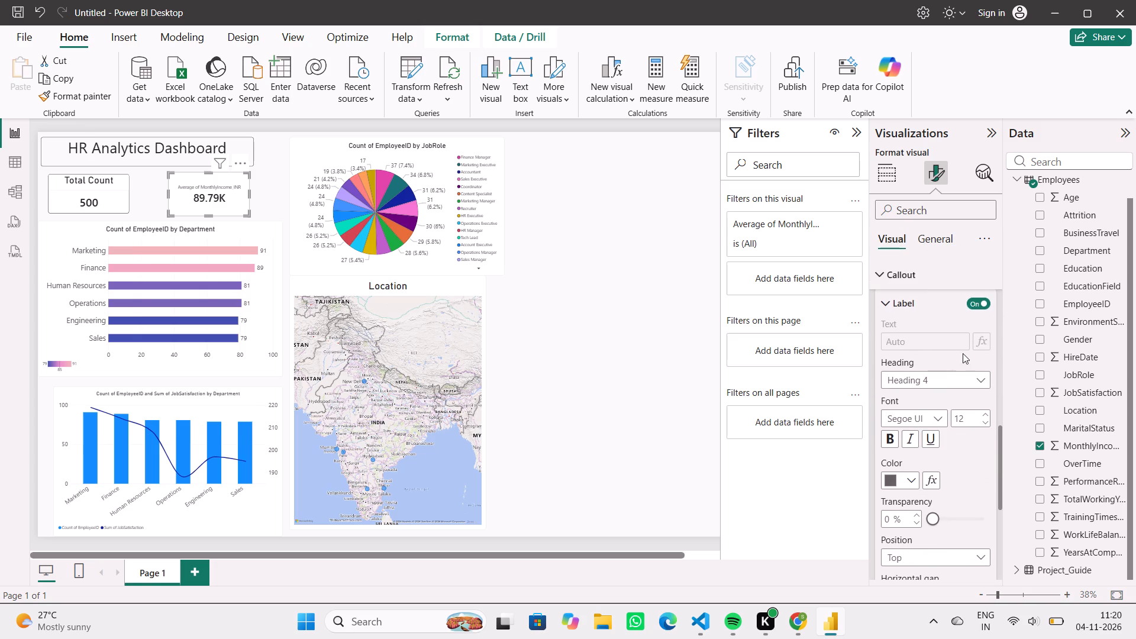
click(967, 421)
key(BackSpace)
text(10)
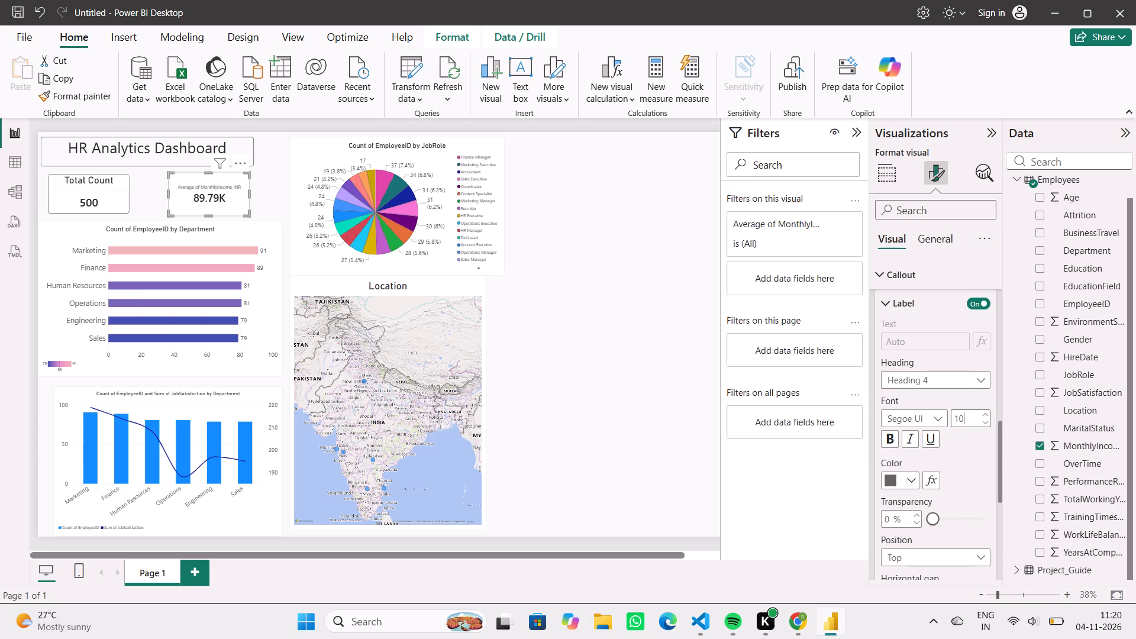
Hide the callout label of the average monthly income card and toggle its callout background.
click(974, 312)
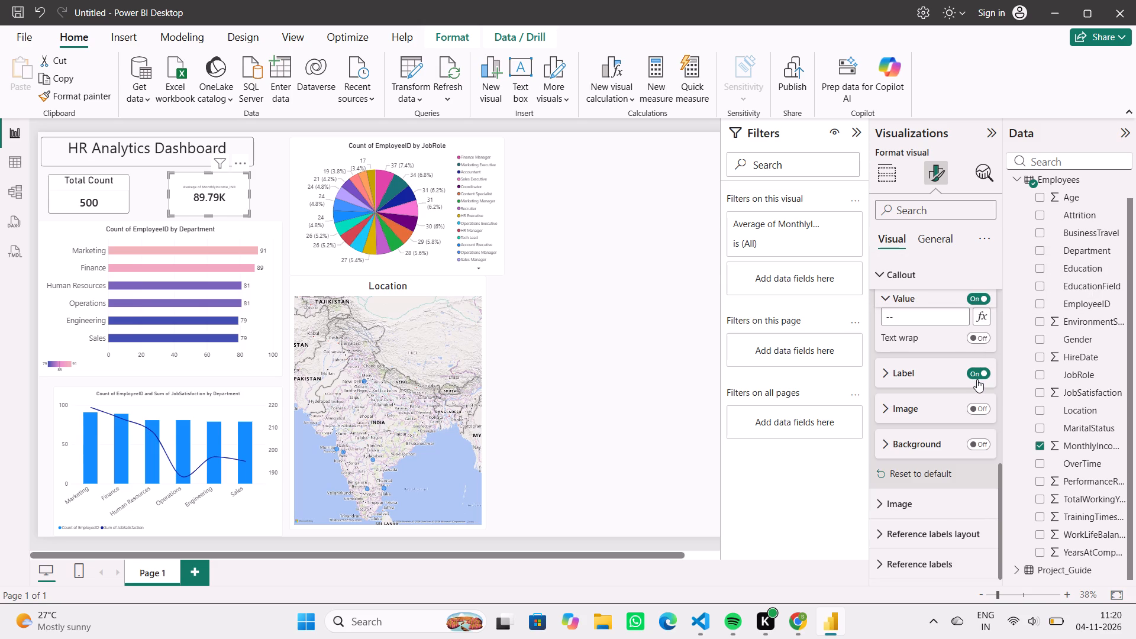
click(982, 374)
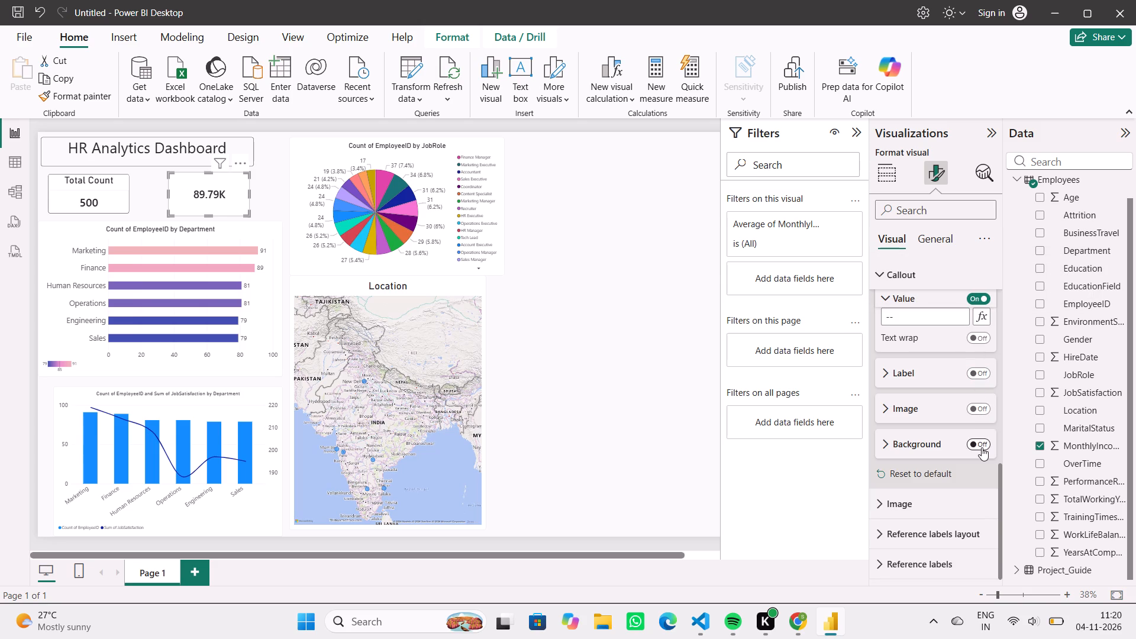
click(982, 448)
click(982, 448)
Enter "A" as the start of the average monthly income card's title text.
click(919, 240)
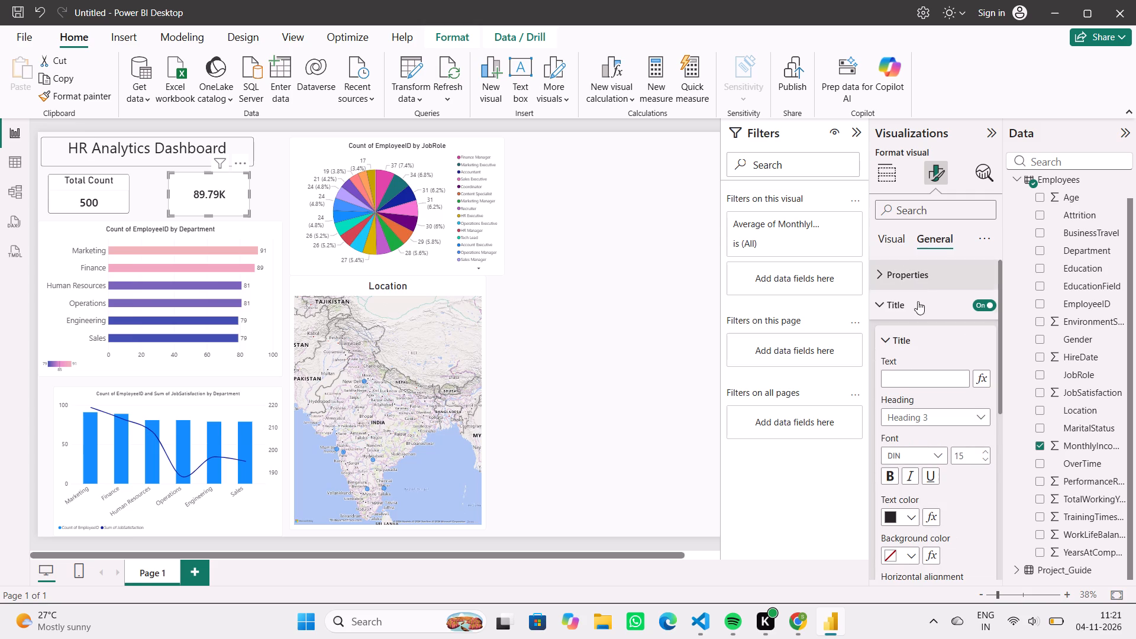
click(912, 376)
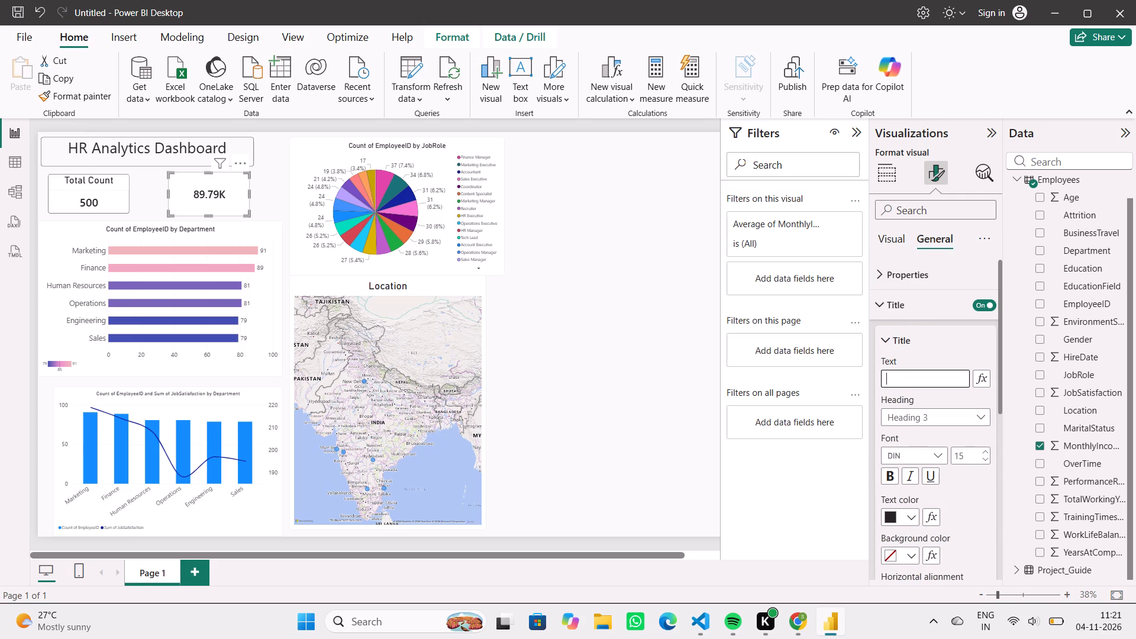
key(shift+a)
Centre the monthly income card's title horizontally and set its font size to 20.
scroll(934, 498, down, 1)
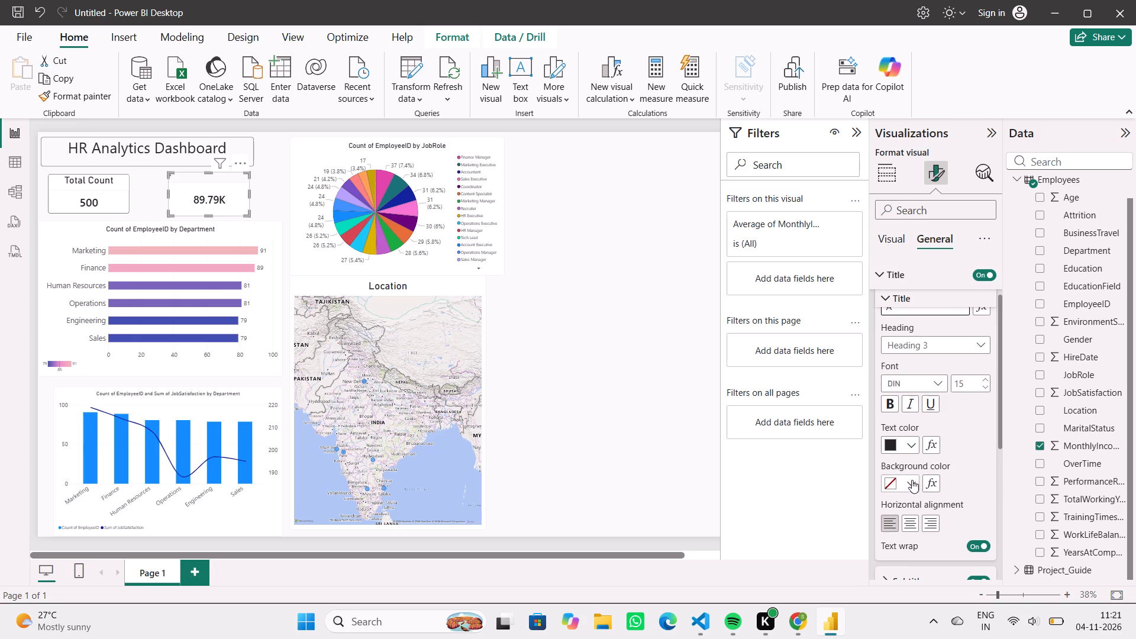
click(912, 522)
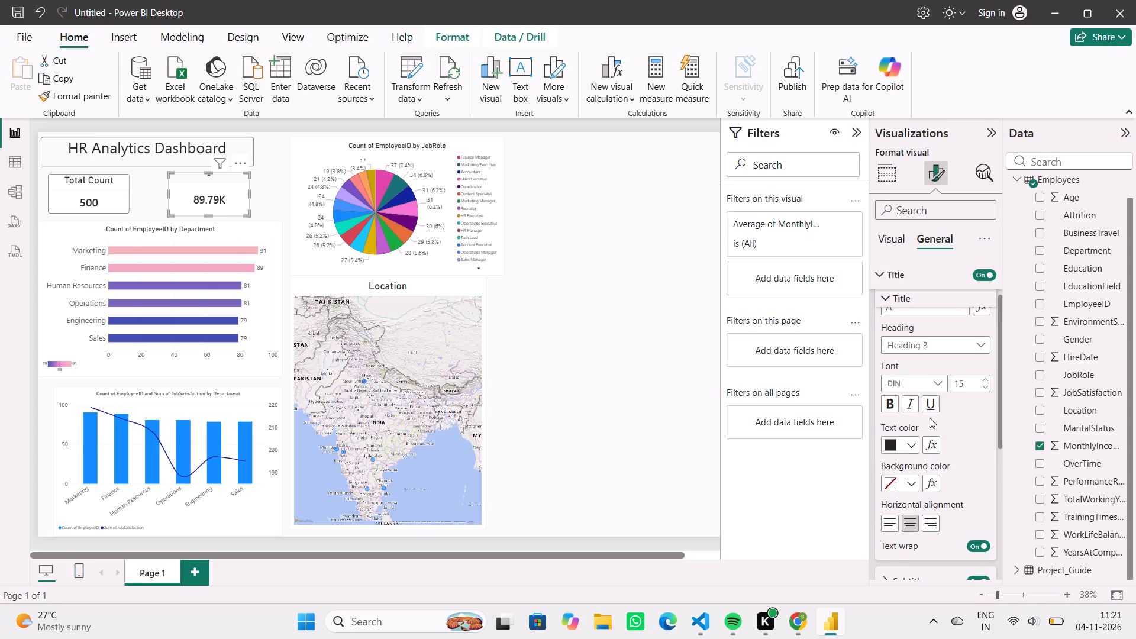
click(976, 382)
key(BackSpace)
text(20)
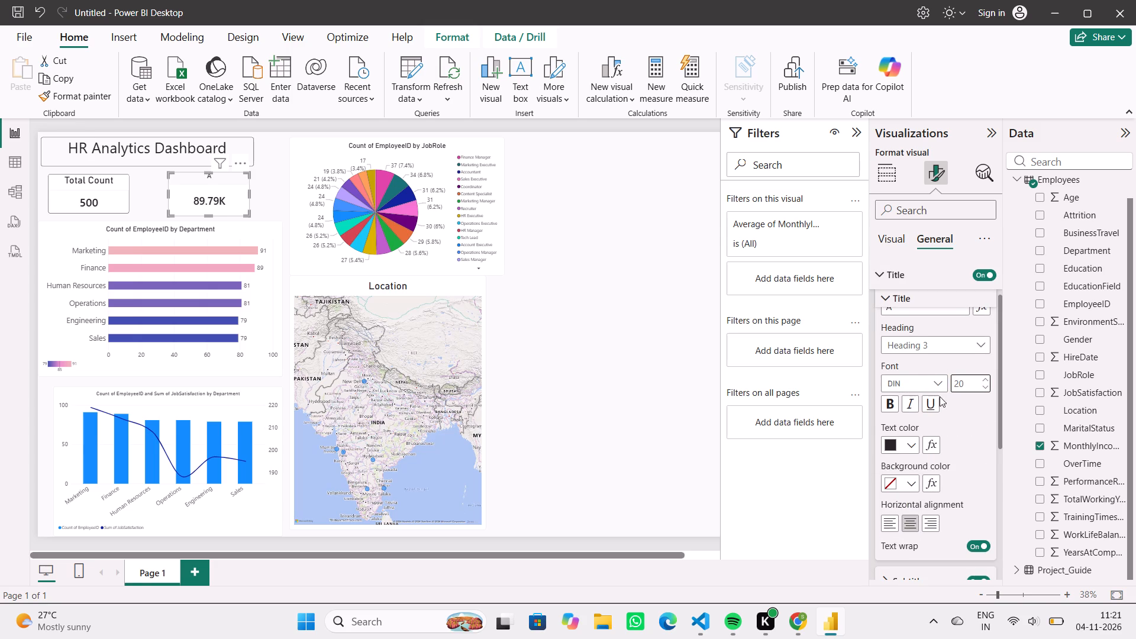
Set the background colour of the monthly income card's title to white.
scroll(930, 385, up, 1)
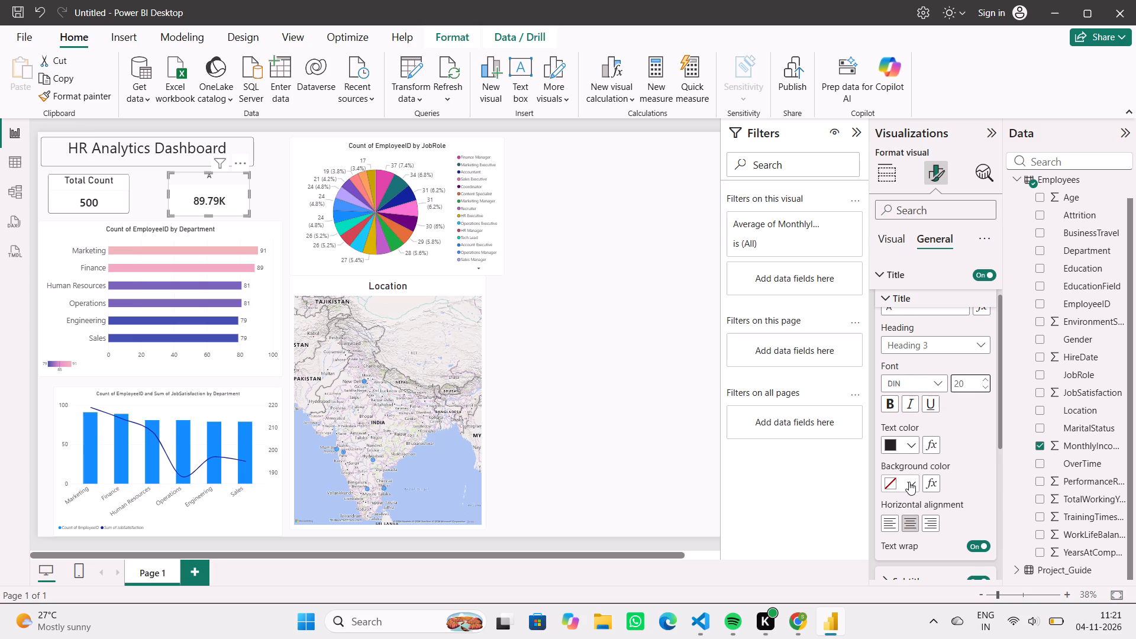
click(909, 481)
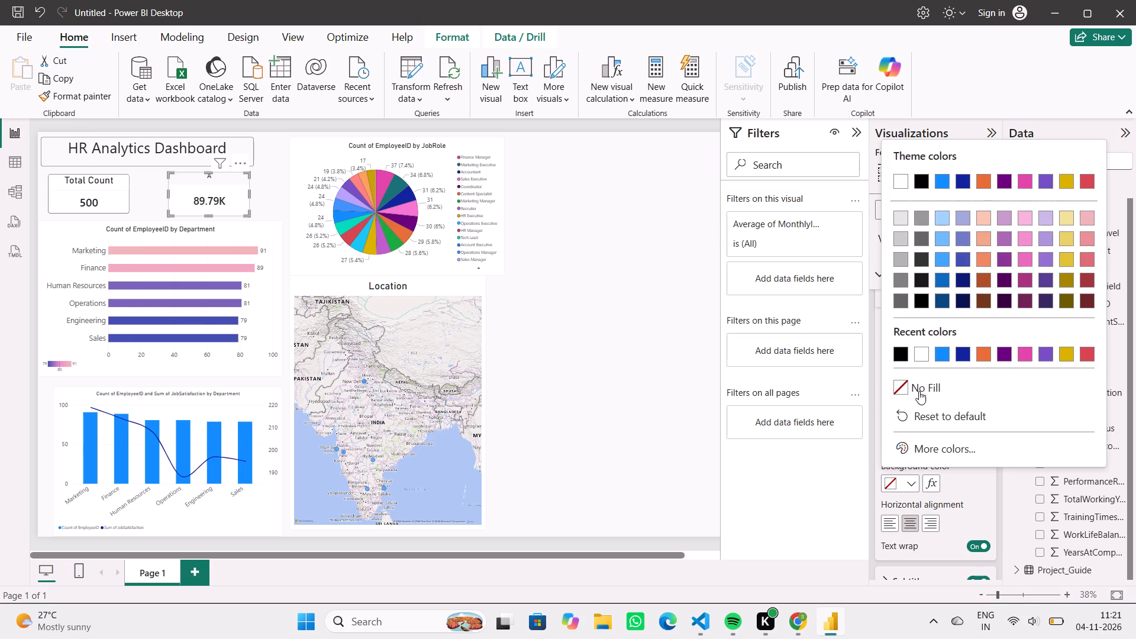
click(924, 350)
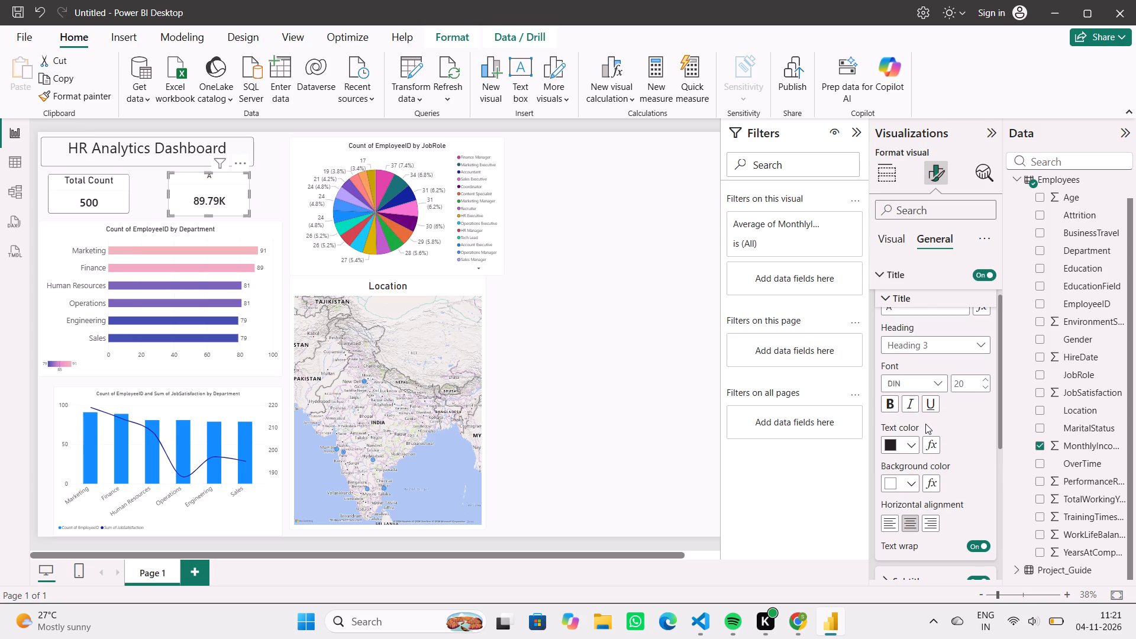
Turn on the background effect for the average monthly income card.
scroll(925, 424, down, 4)
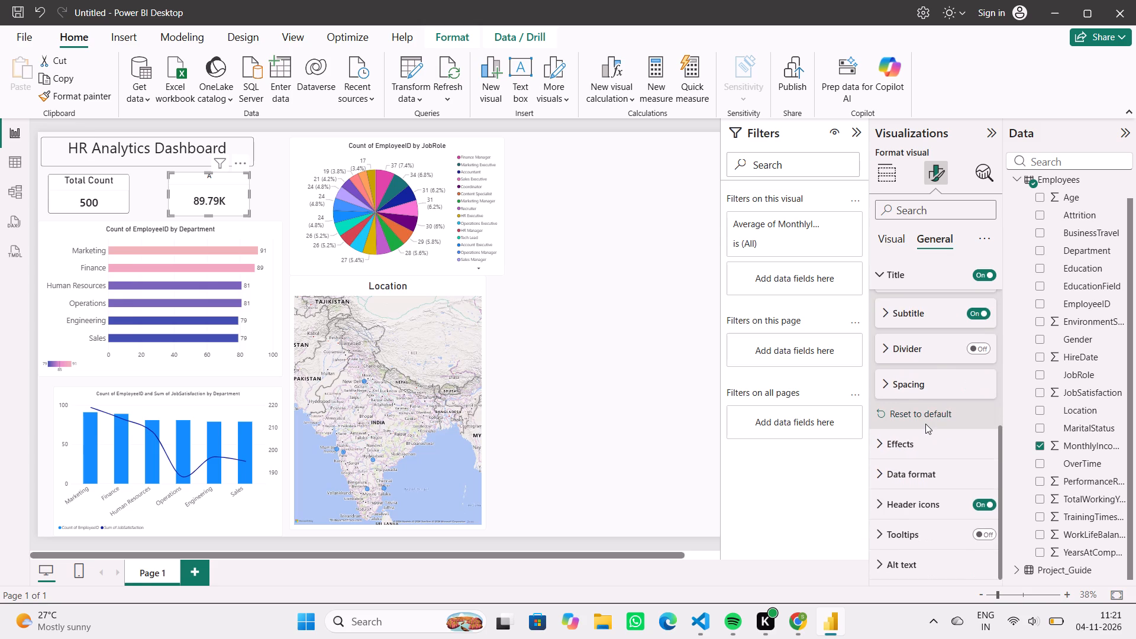
scroll(925, 424, down, 1)
scroll(925, 424, up, 6)
scroll(925, 424, down, 5)
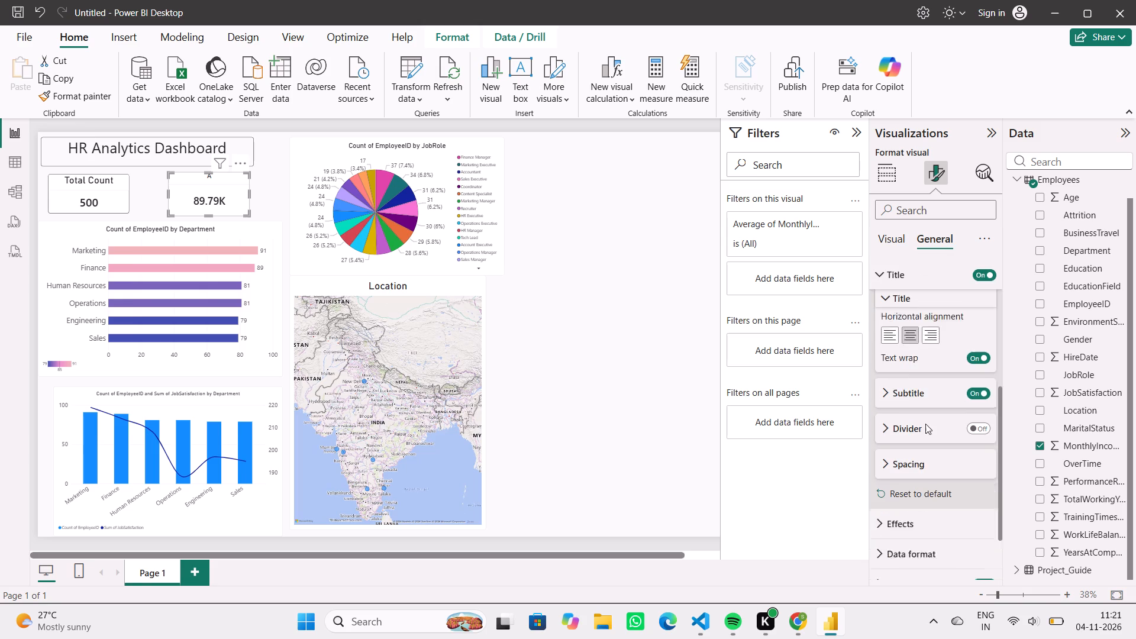
click(919, 476)
scroll(919, 476, down, 3)
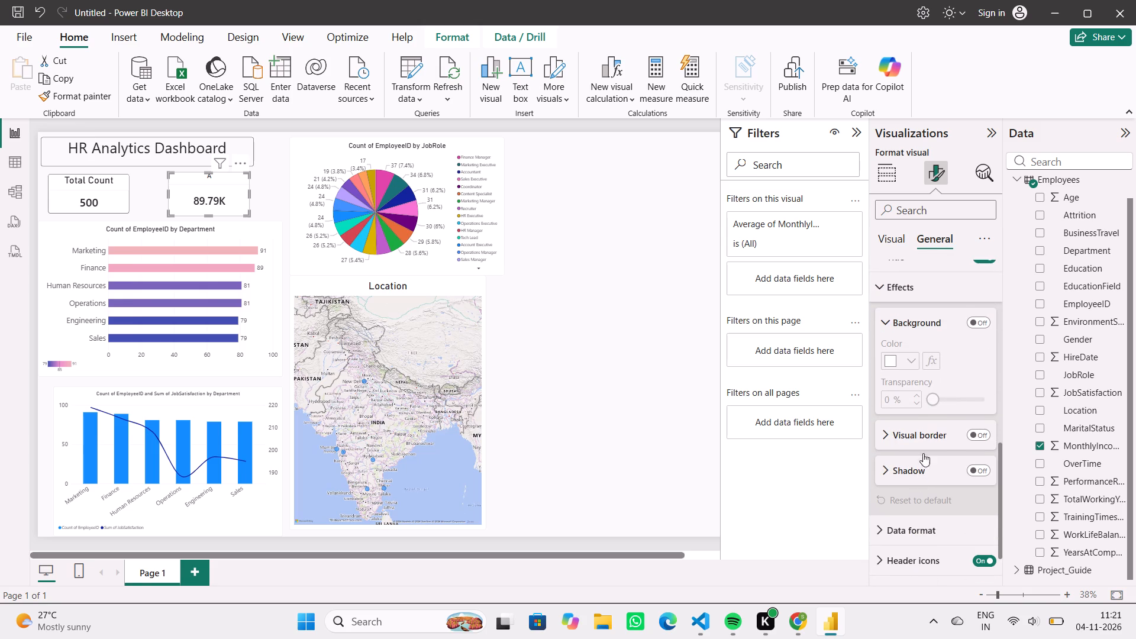
click(972, 321)
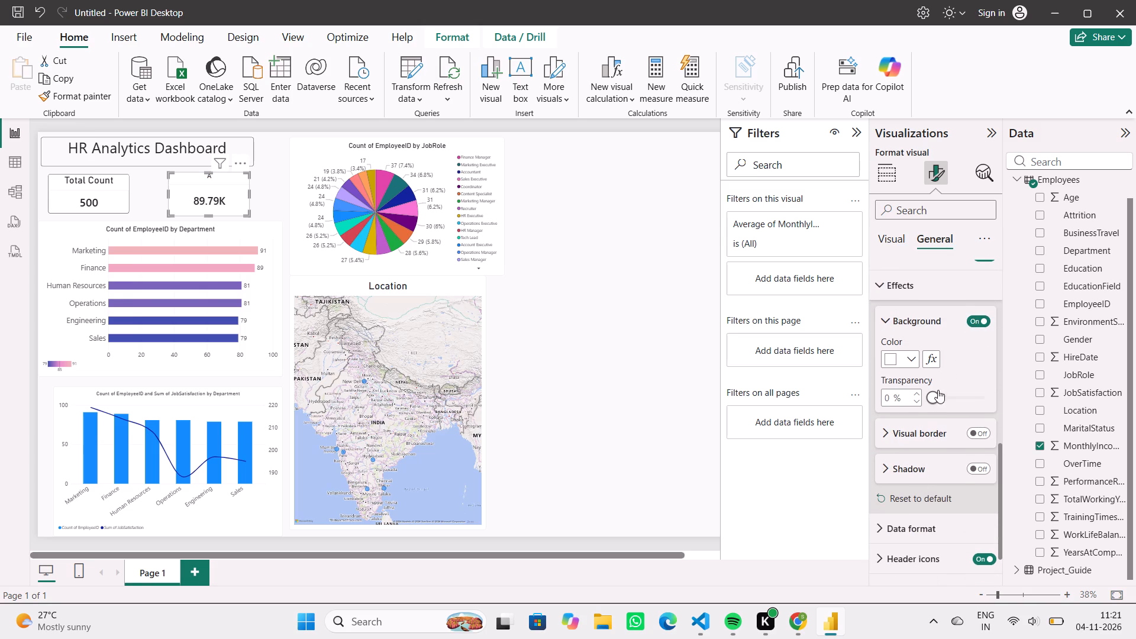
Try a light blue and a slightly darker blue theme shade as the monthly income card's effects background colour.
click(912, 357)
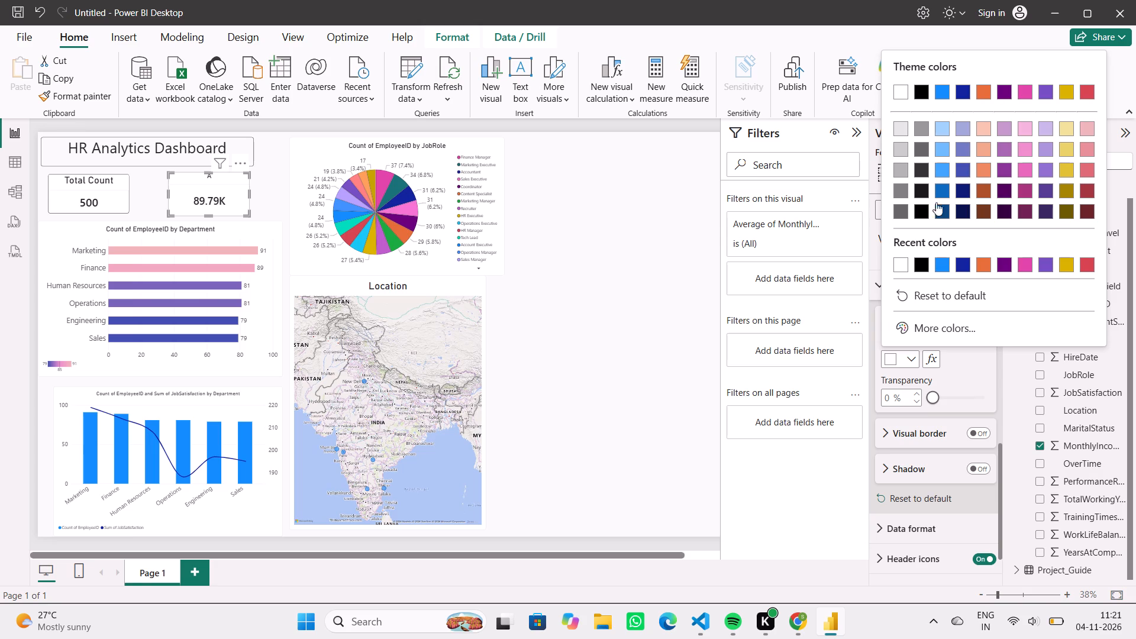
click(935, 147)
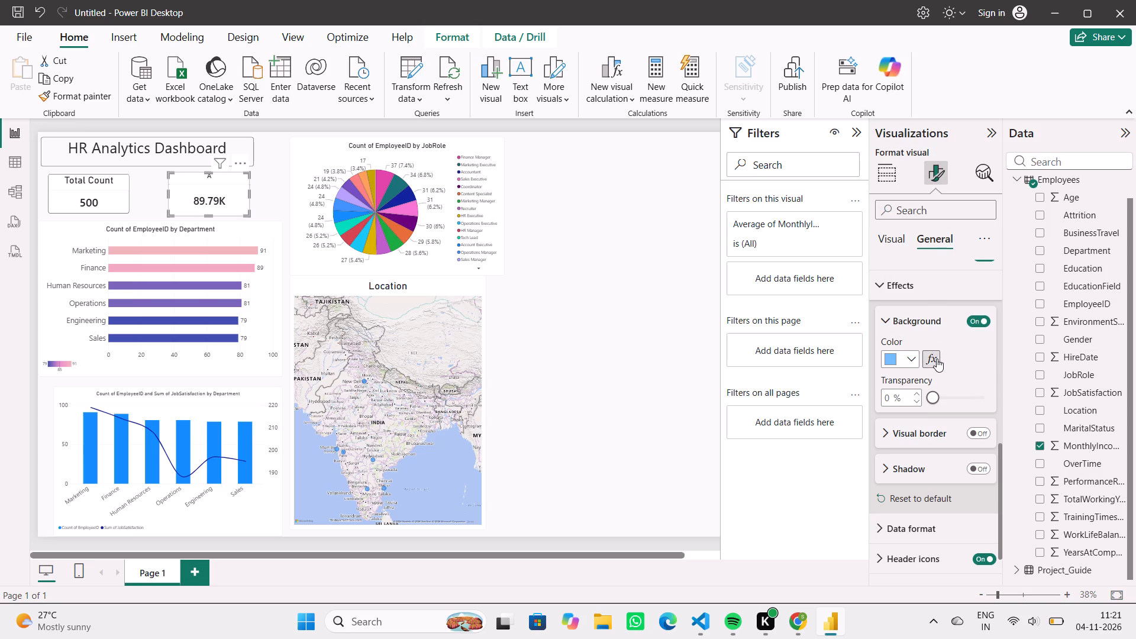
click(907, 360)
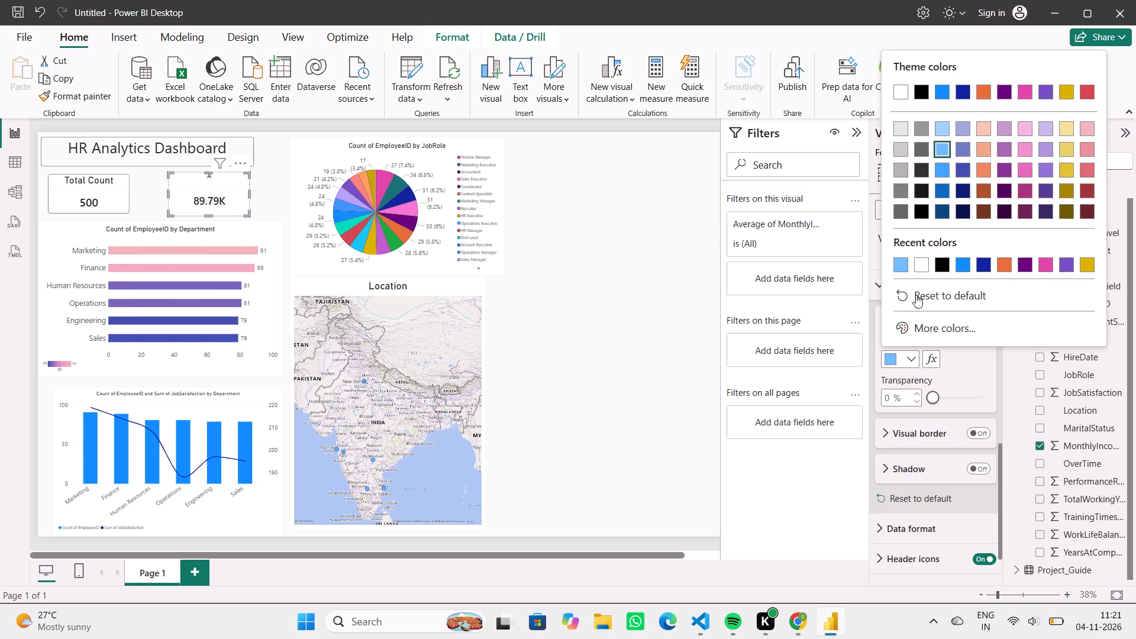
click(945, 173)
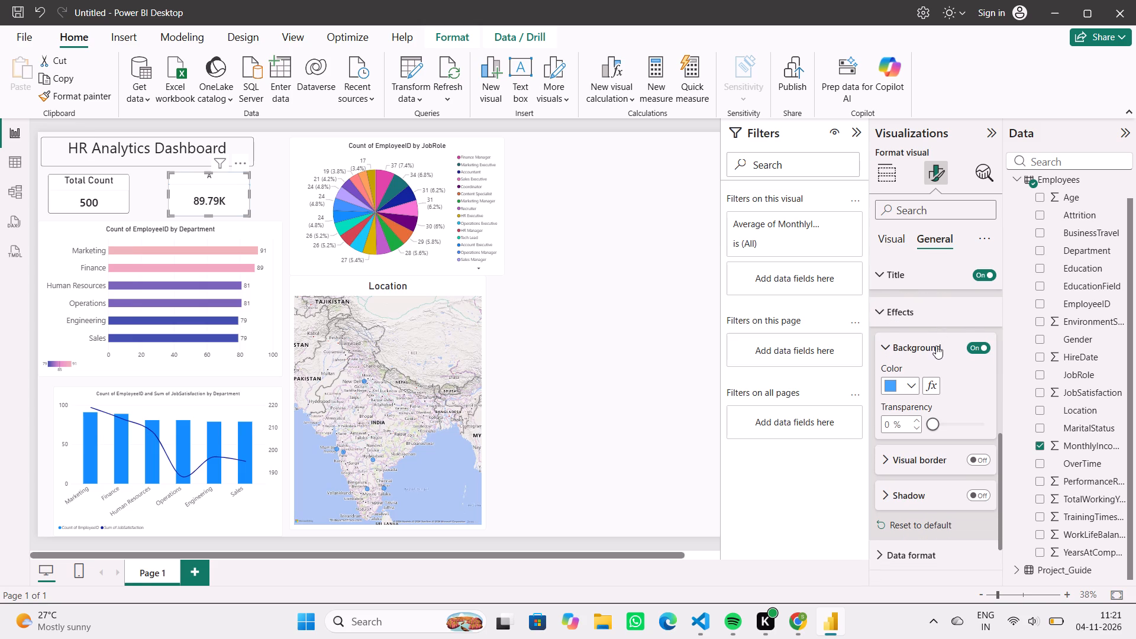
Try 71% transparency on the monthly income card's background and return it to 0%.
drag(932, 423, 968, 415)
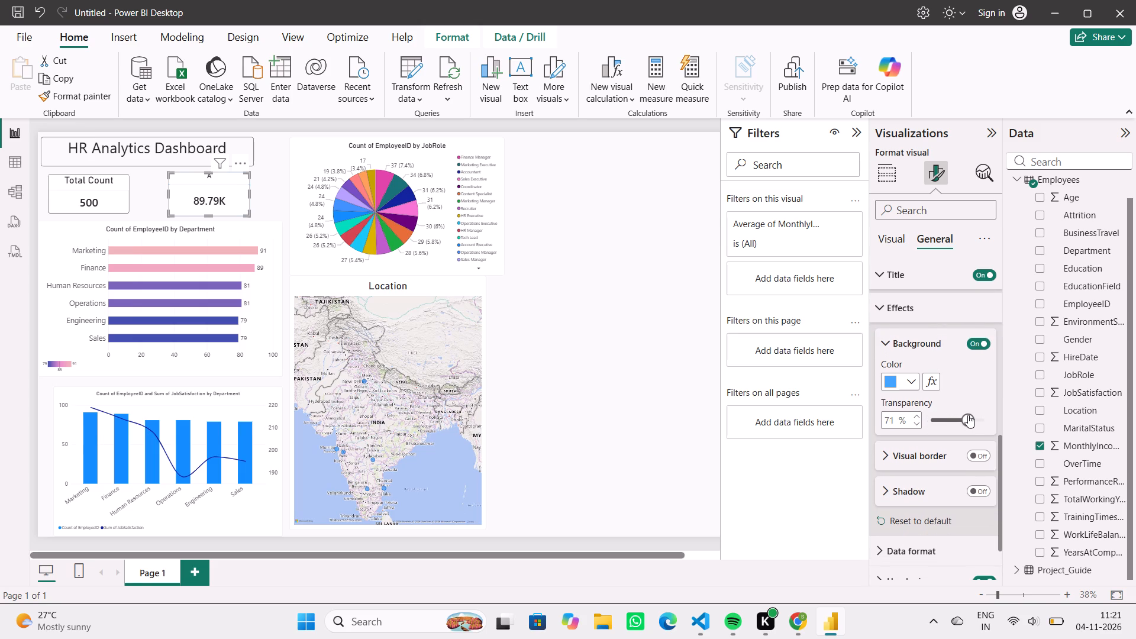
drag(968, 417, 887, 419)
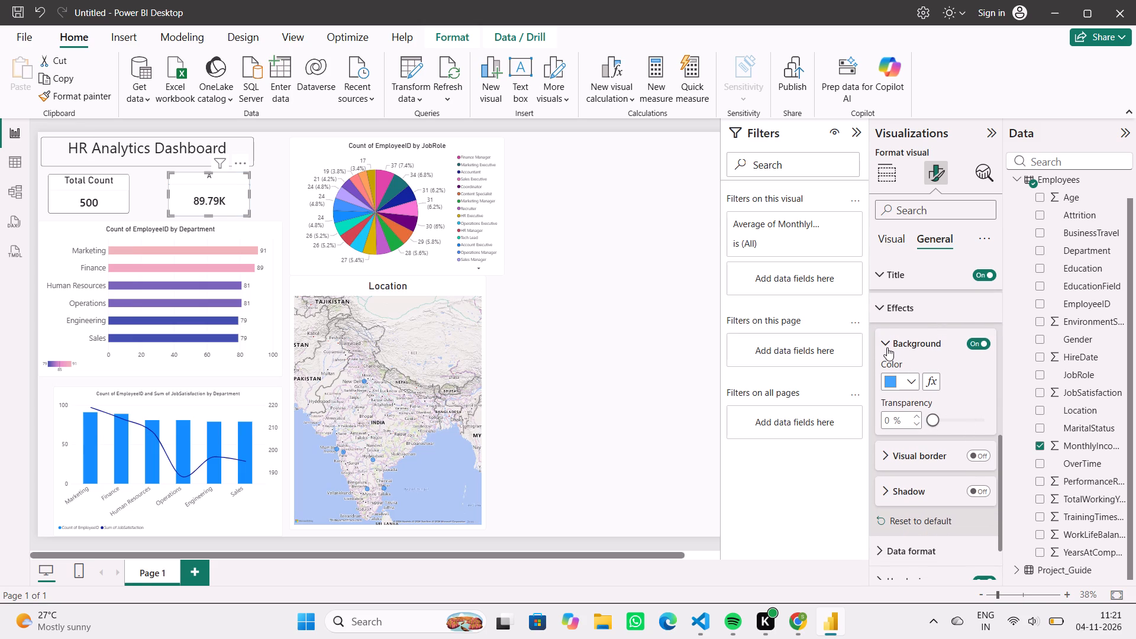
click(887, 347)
Set the background colour of the monthly income card's title to No Fill.
scroll(887, 347, up, 4)
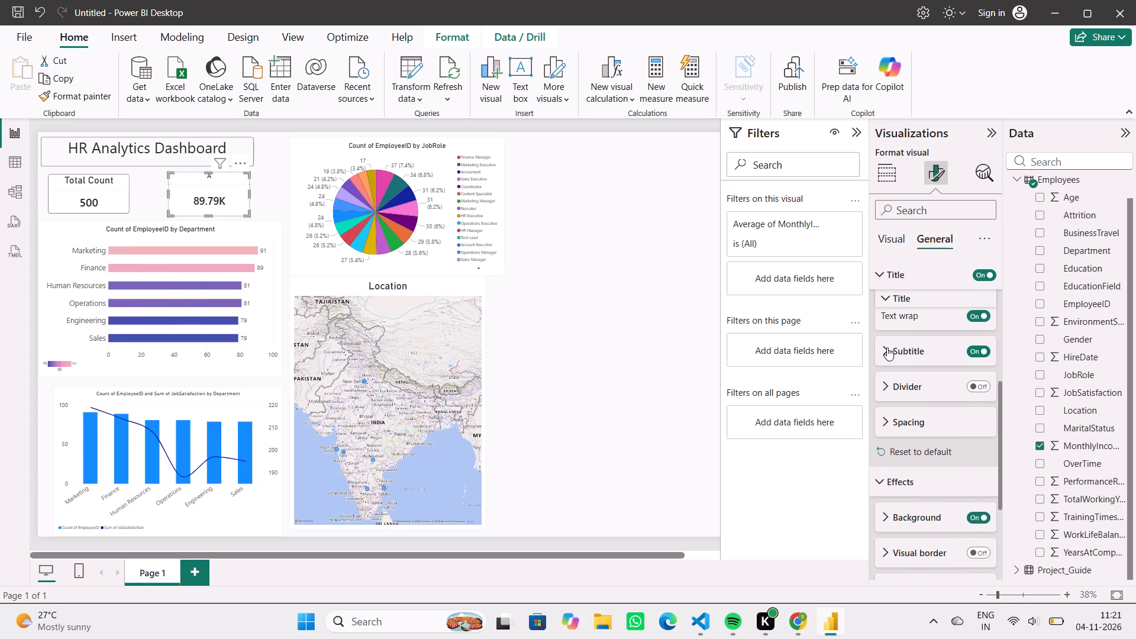
scroll(956, 369, up, 2)
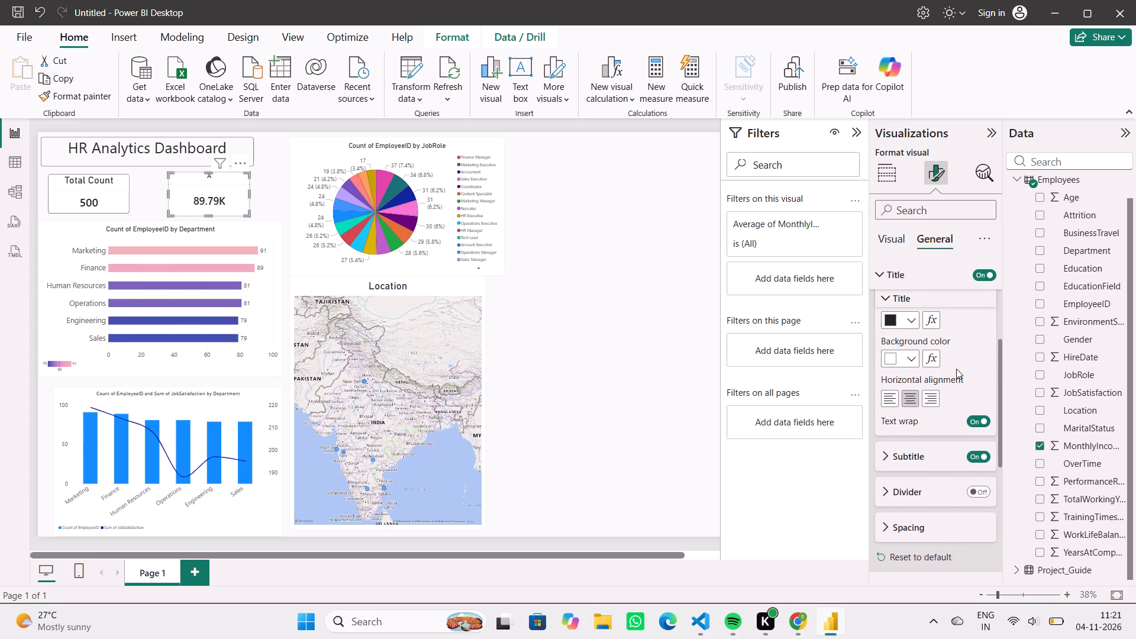
scroll(916, 383, up, 3)
scroll(916, 383, down, 1)
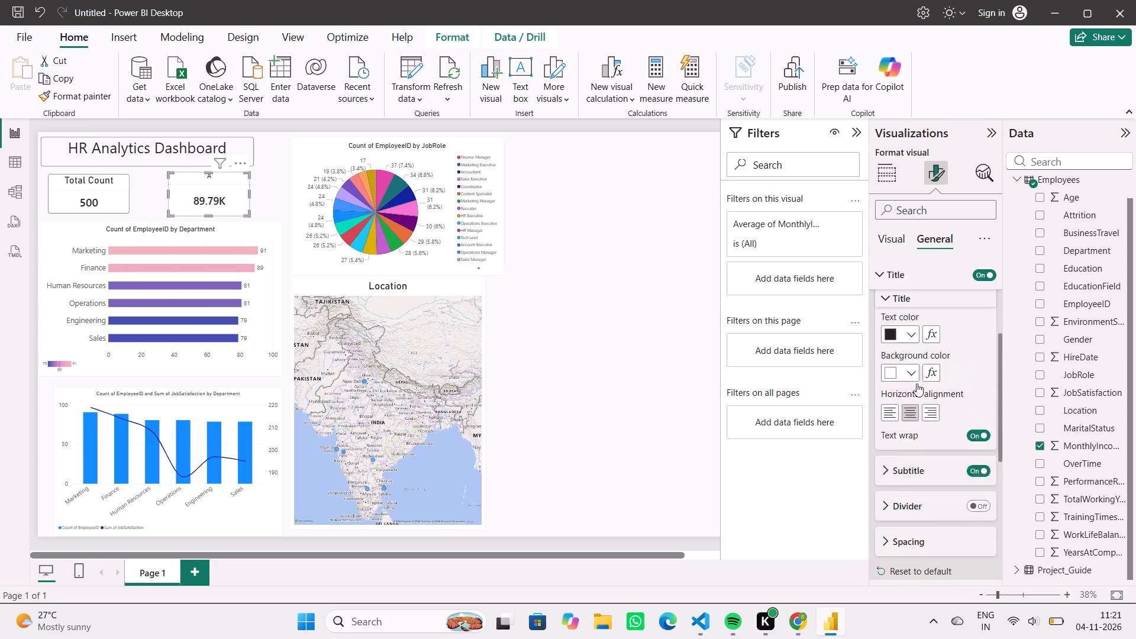
scroll(916, 383, down, 1)
scroll(924, 382, up, 4)
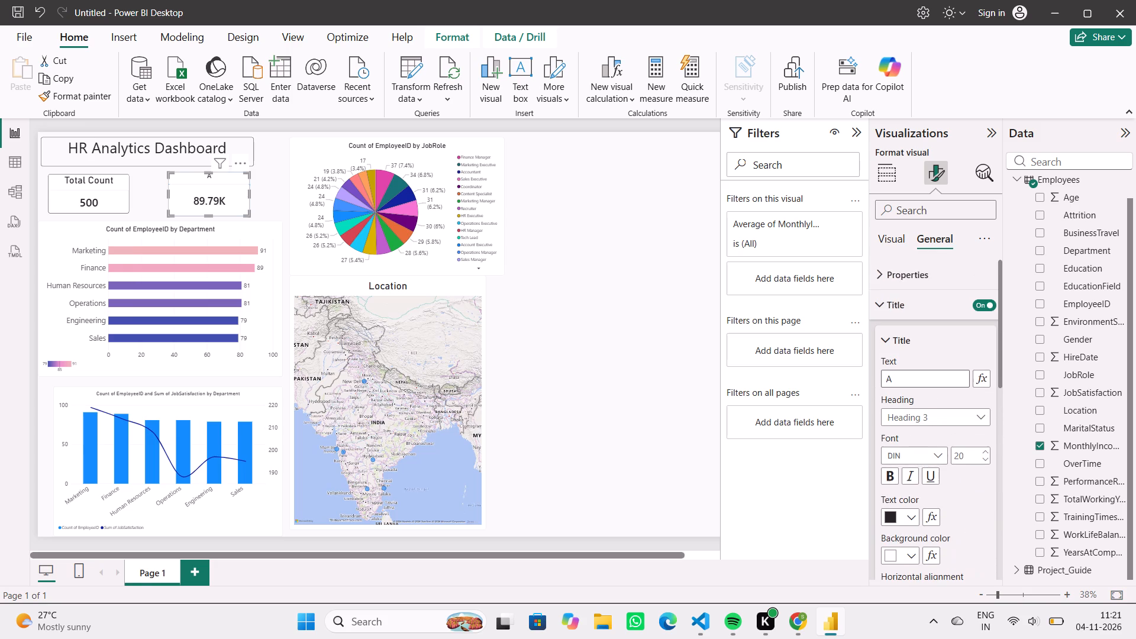
scroll(924, 382, up, 1)
scroll(924, 382, down, 2)
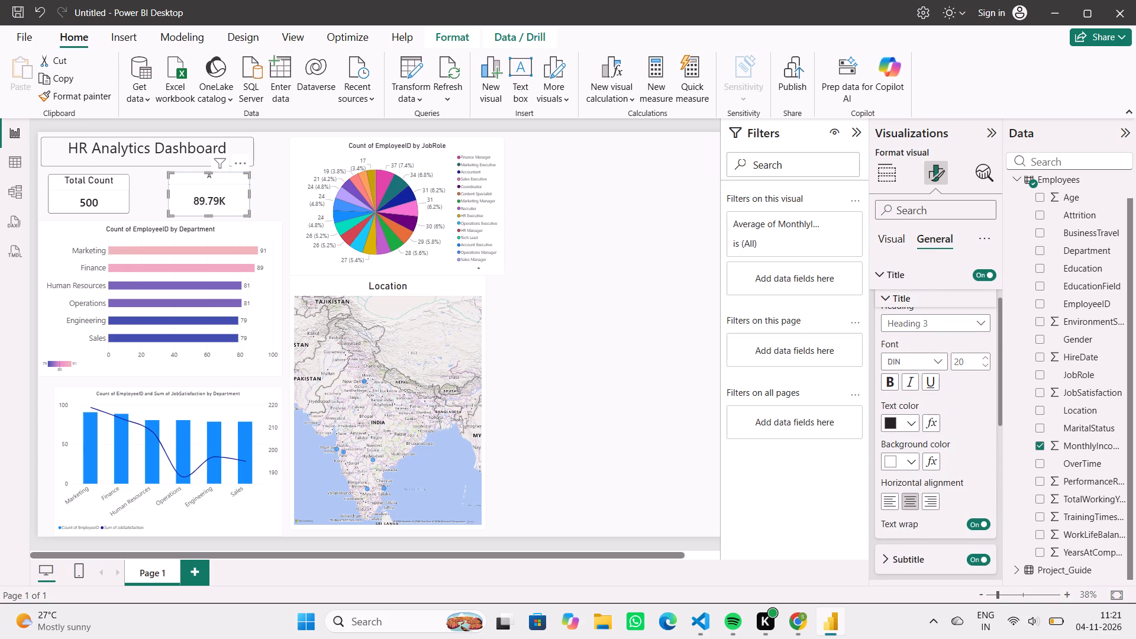
click(908, 466)
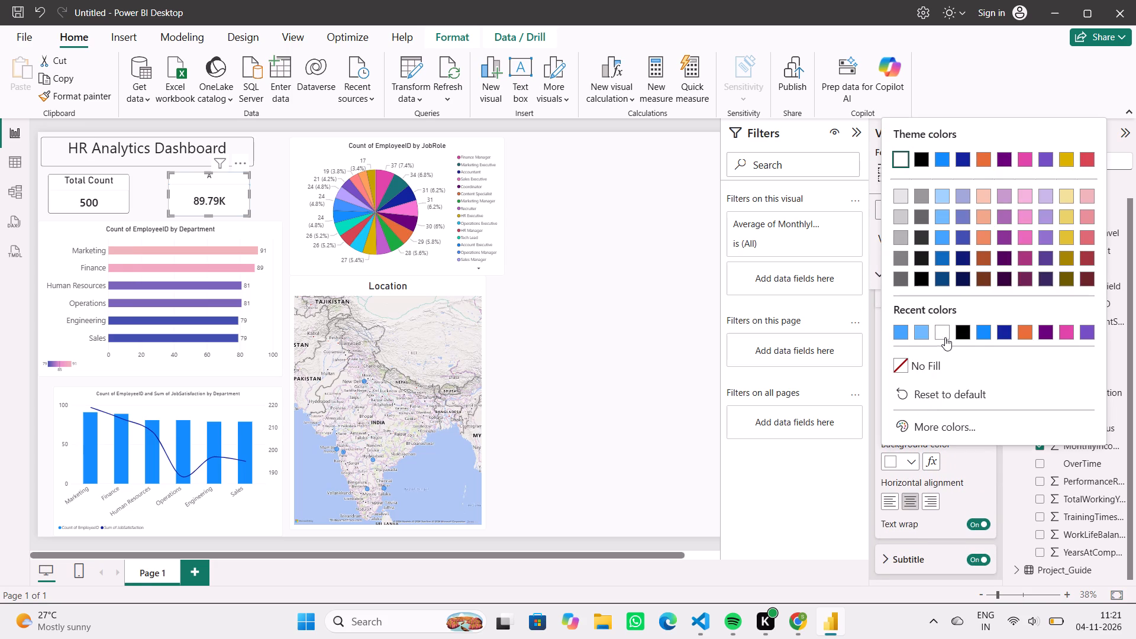
click(920, 361)
Set the monthly income card's effects background colour to white.
scroll(920, 450, down, 1)
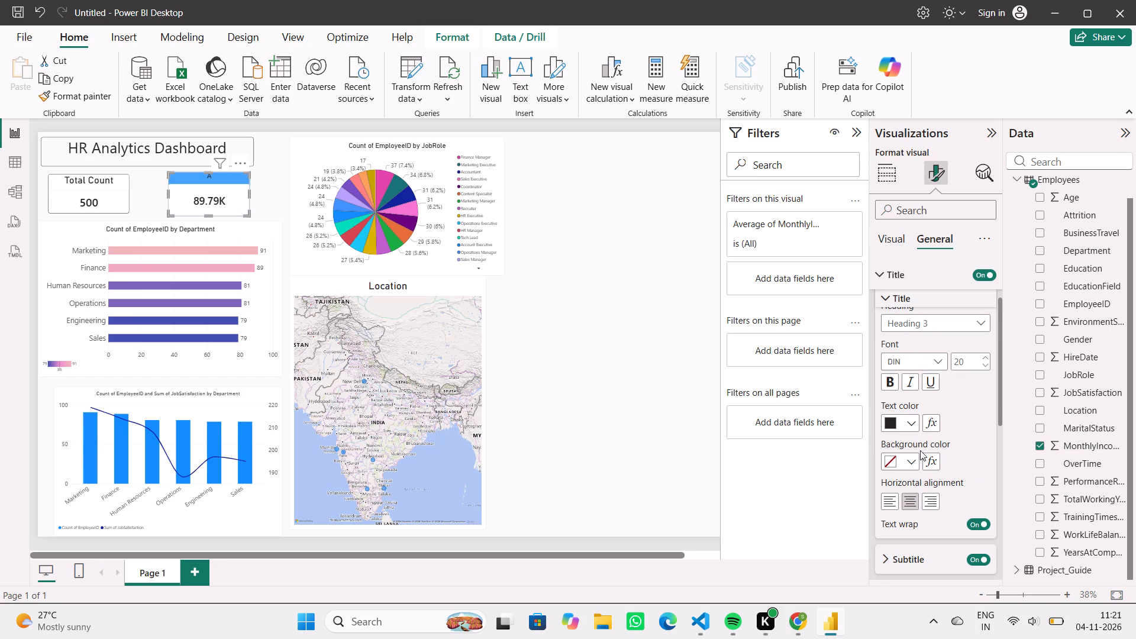
scroll(920, 450, down, 3)
click(928, 477)
scroll(928, 477, down, 1)
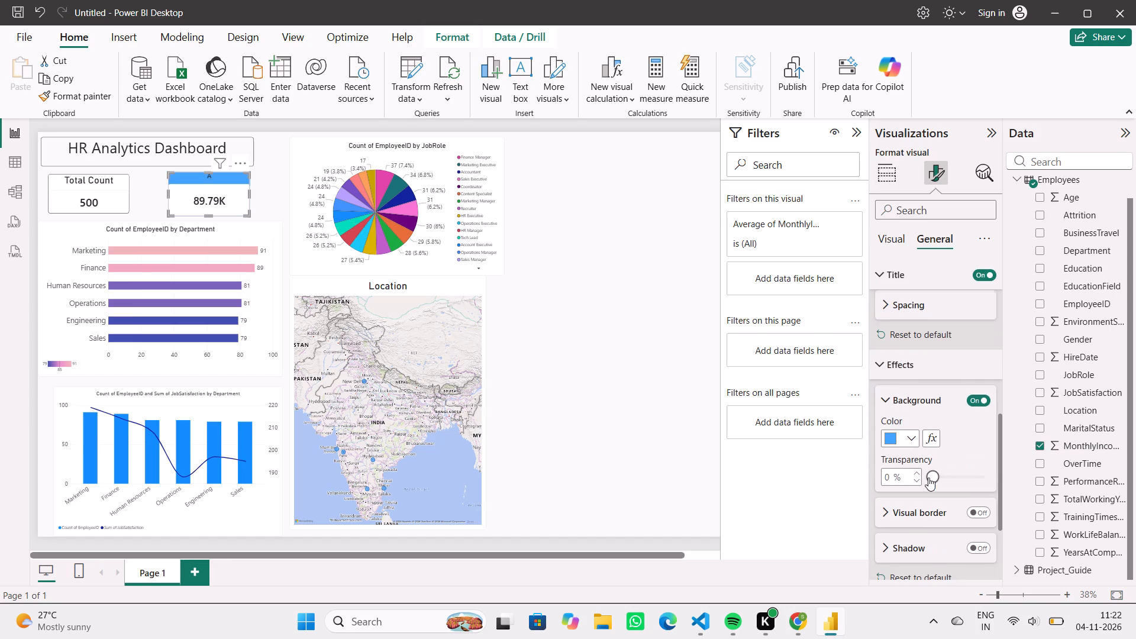
click(910, 438)
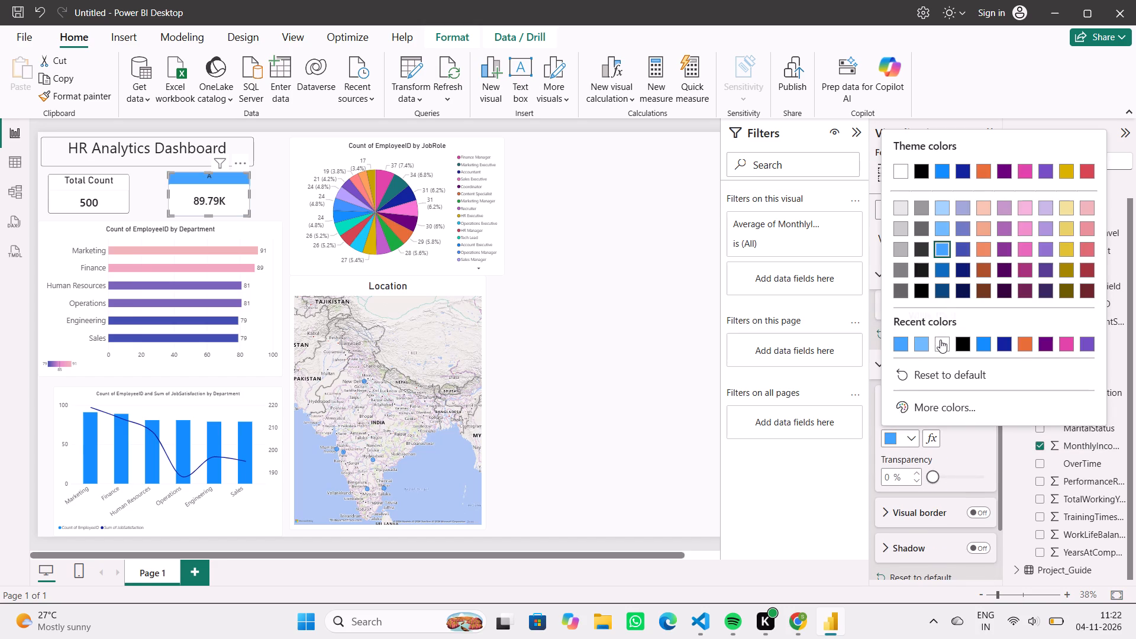
click(940, 340)
click(887, 399)
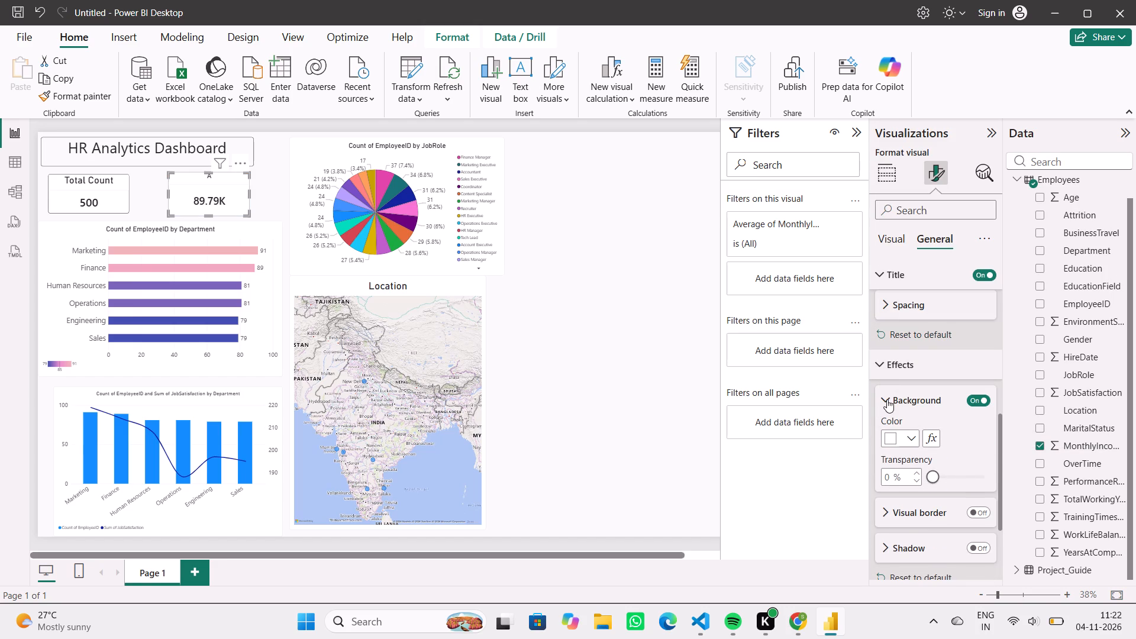
click(881, 368)
Extend the monthly income card's title text to read "Aerage".
scroll(881, 368, up, 2)
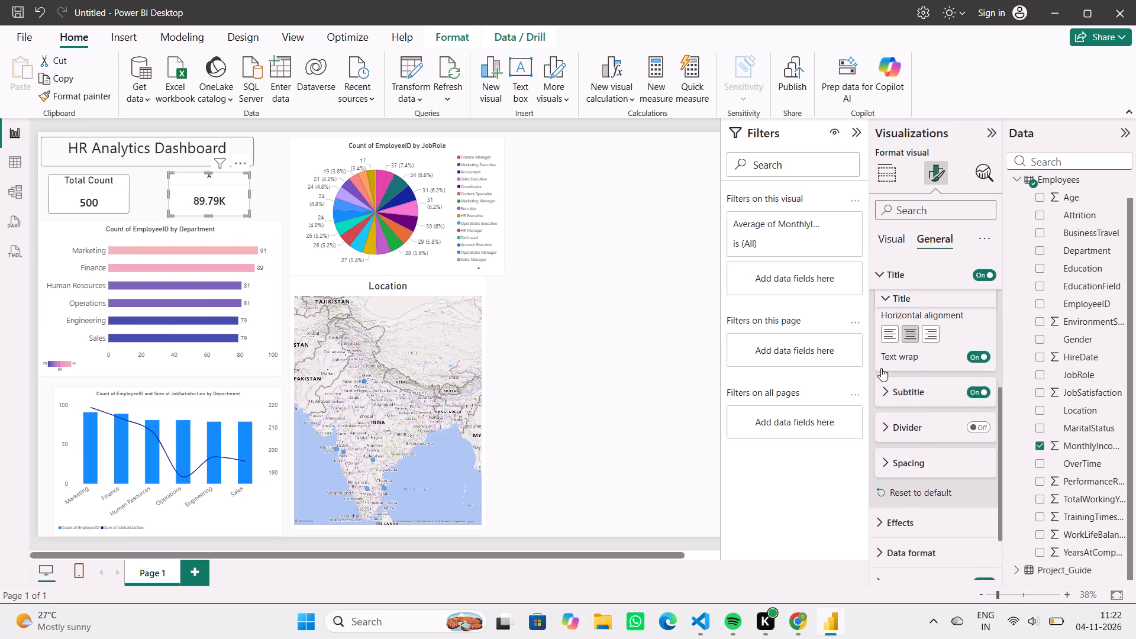
scroll(881, 368, up, 5)
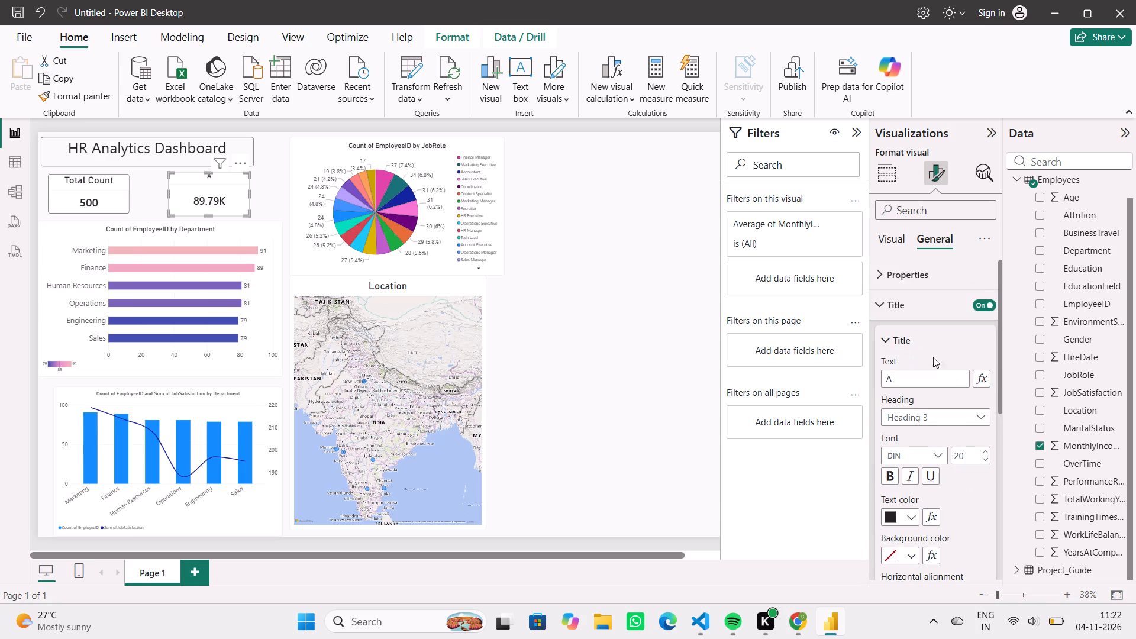
click(909, 379)
key(shift+v)
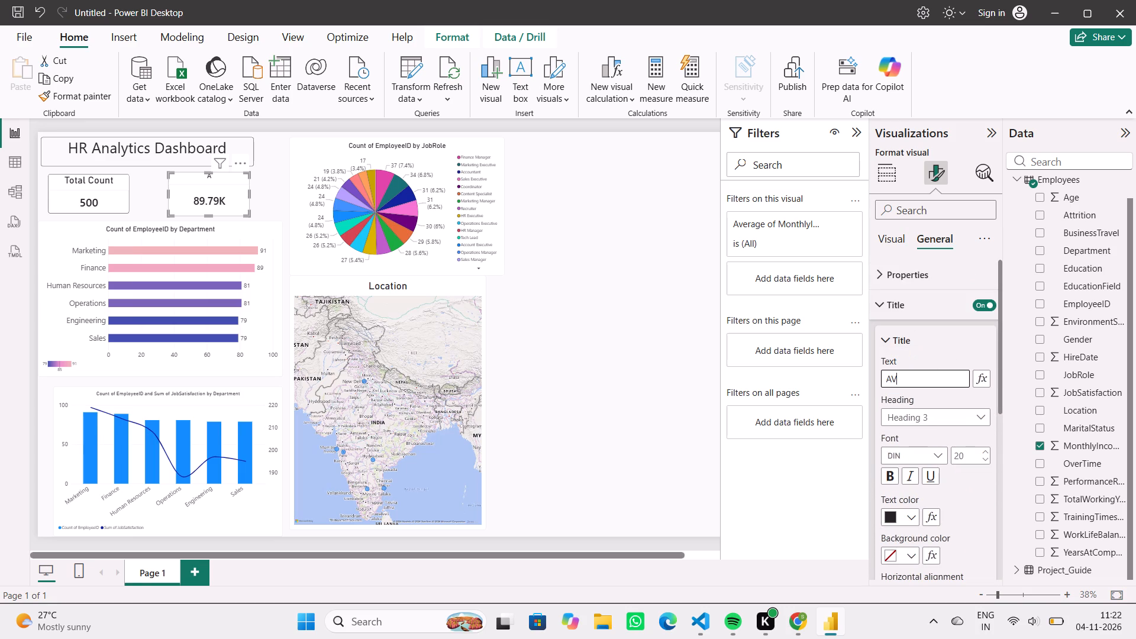
key(BackSpace)
text(erage)
Open the aggregation options of the monthly income card's value field.
click(884, 180)
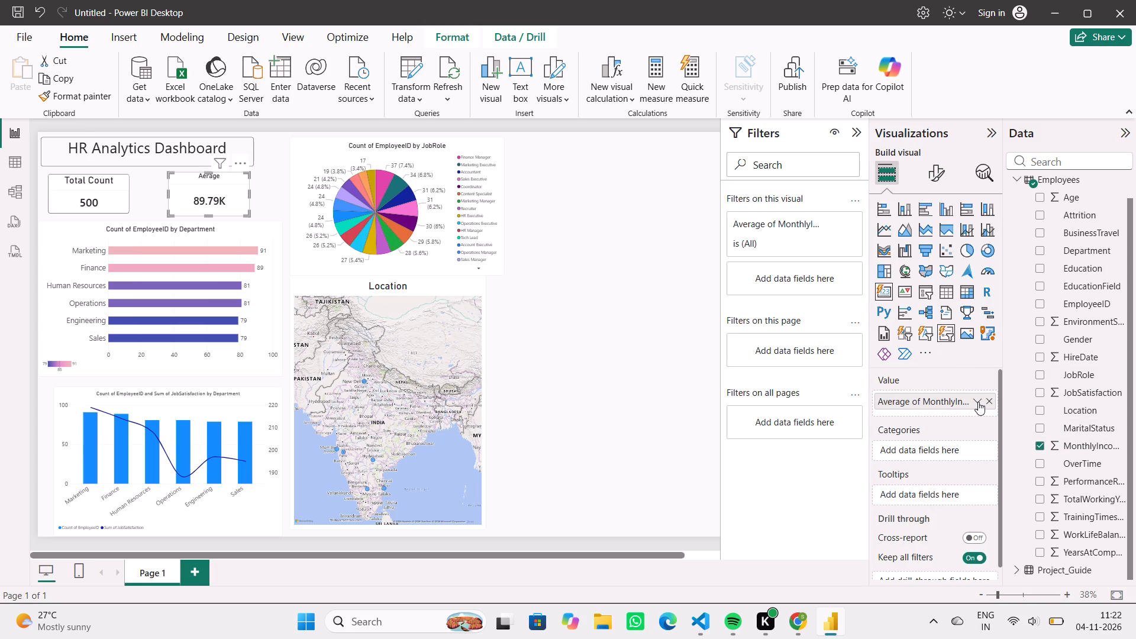
click(978, 402)
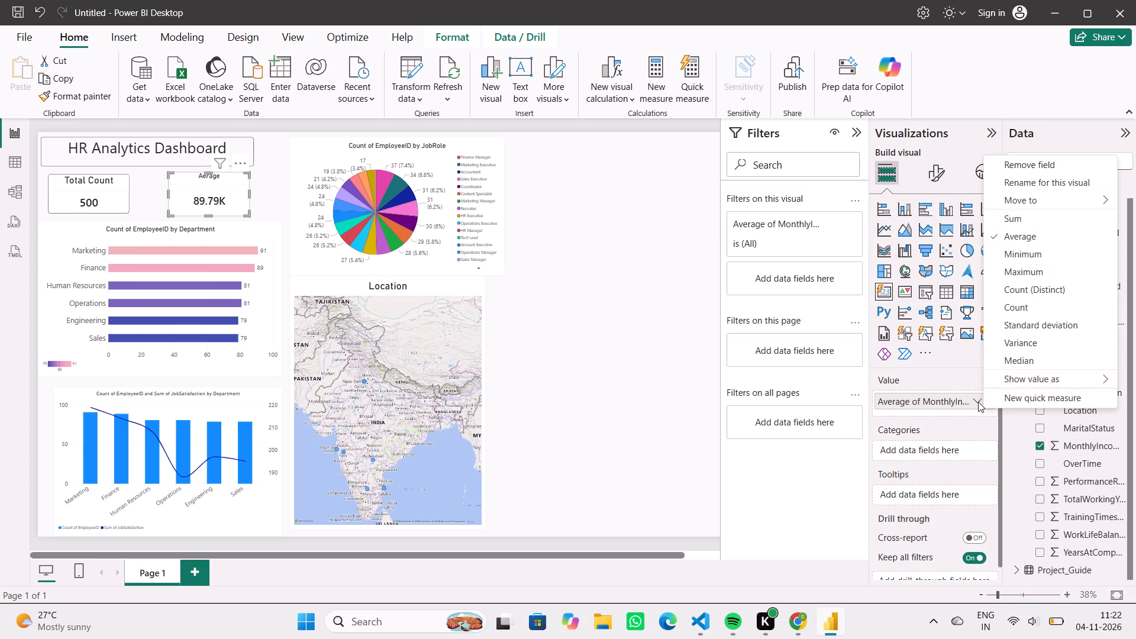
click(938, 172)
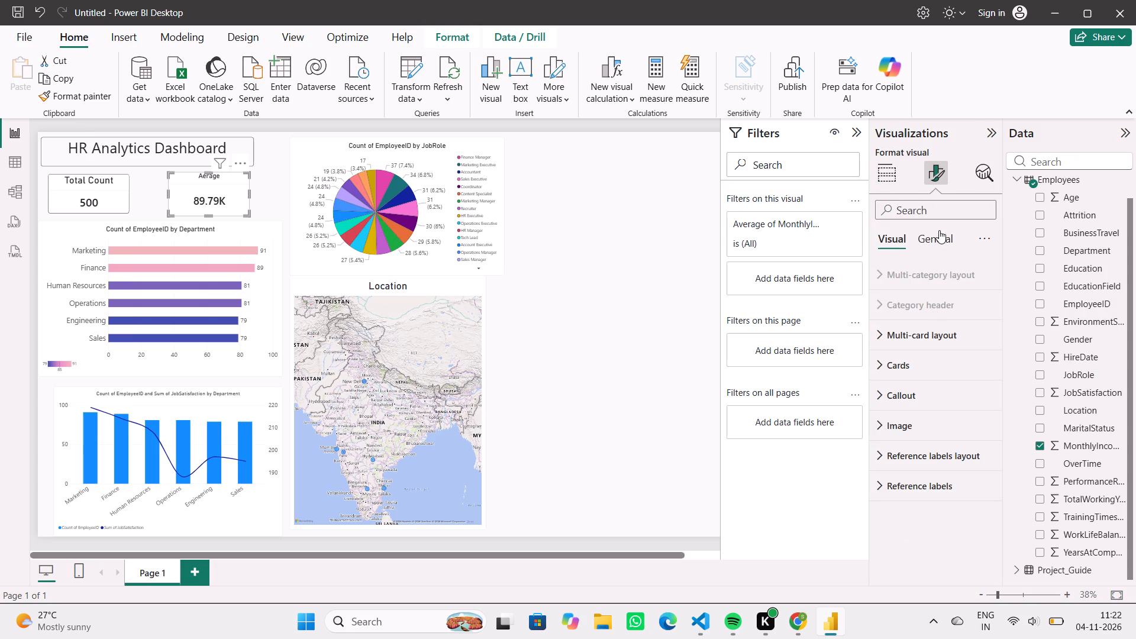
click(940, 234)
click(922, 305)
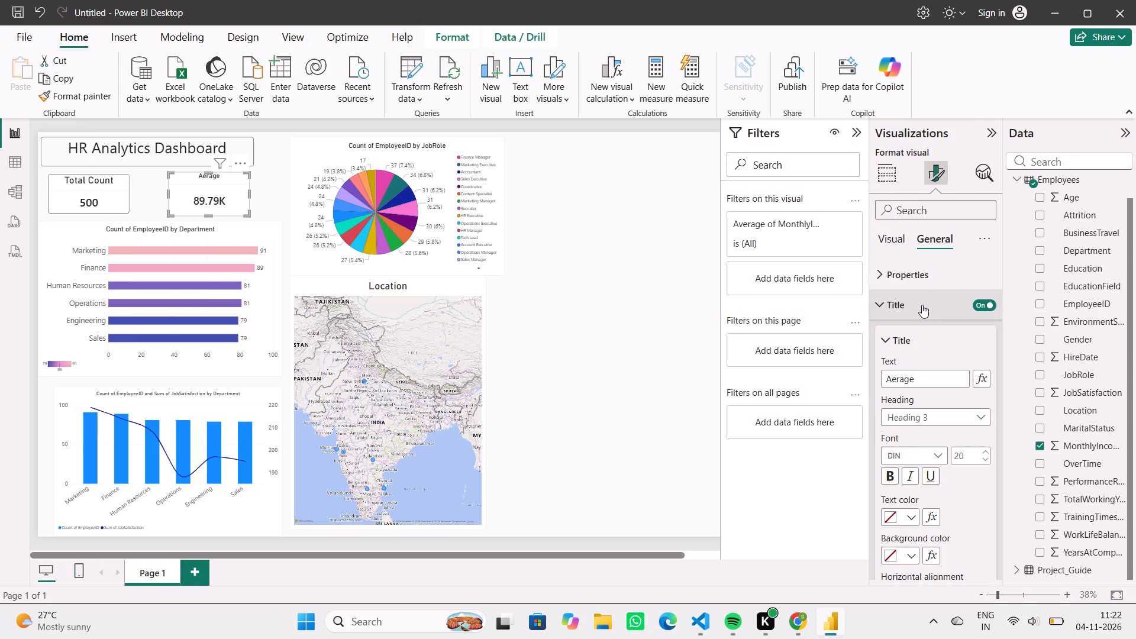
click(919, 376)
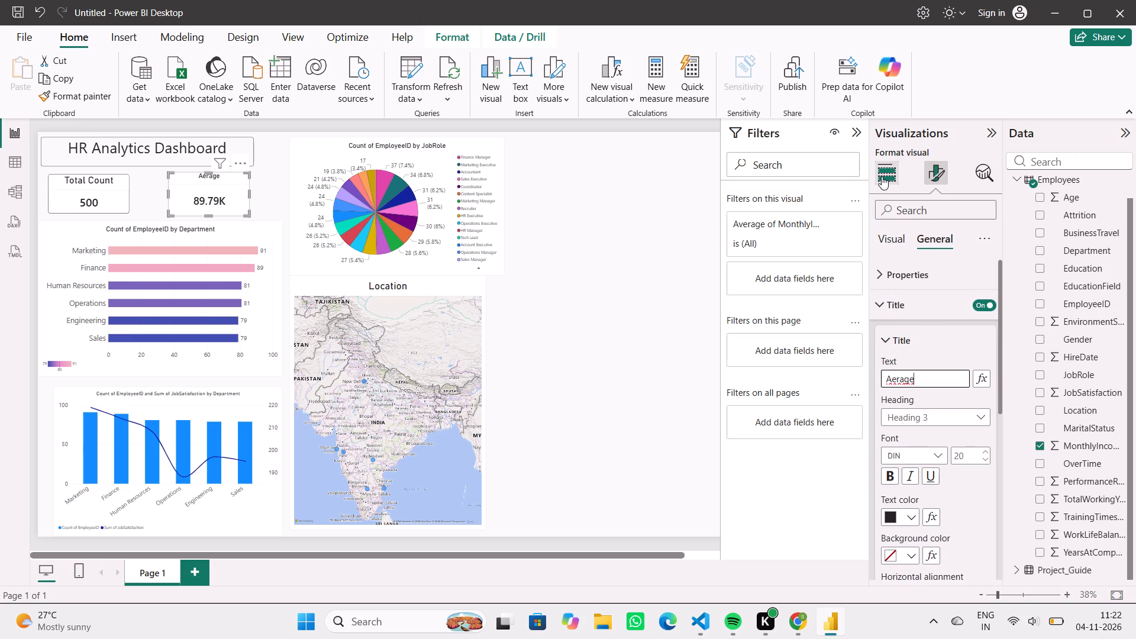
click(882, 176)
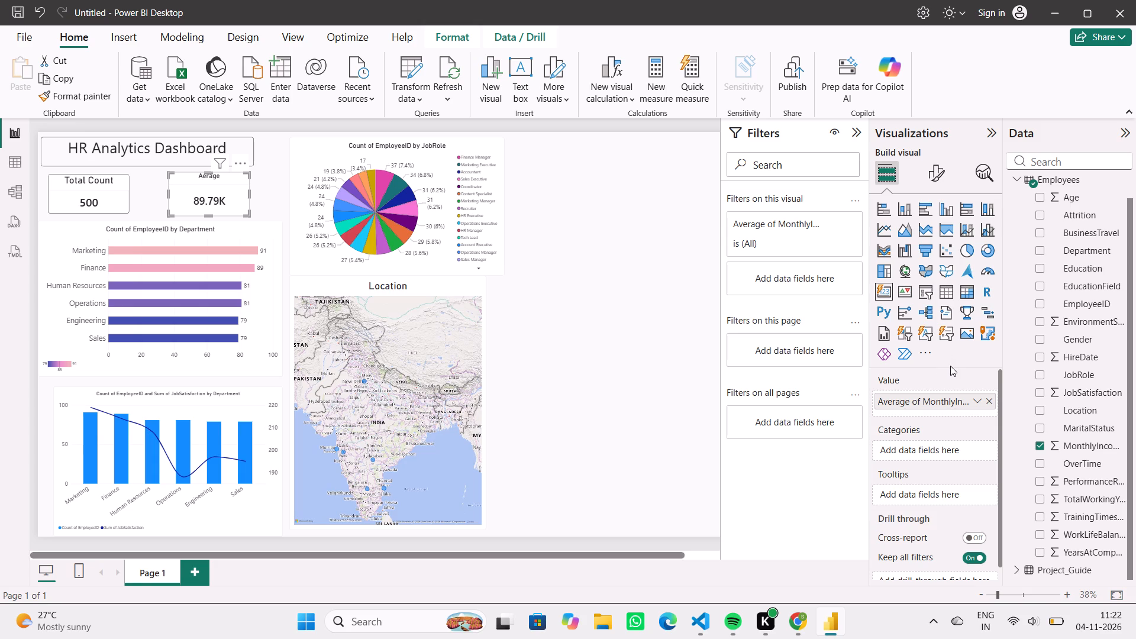
Correct and extend the monthly income card's title text to read "Average mothly income".
click(936, 173)
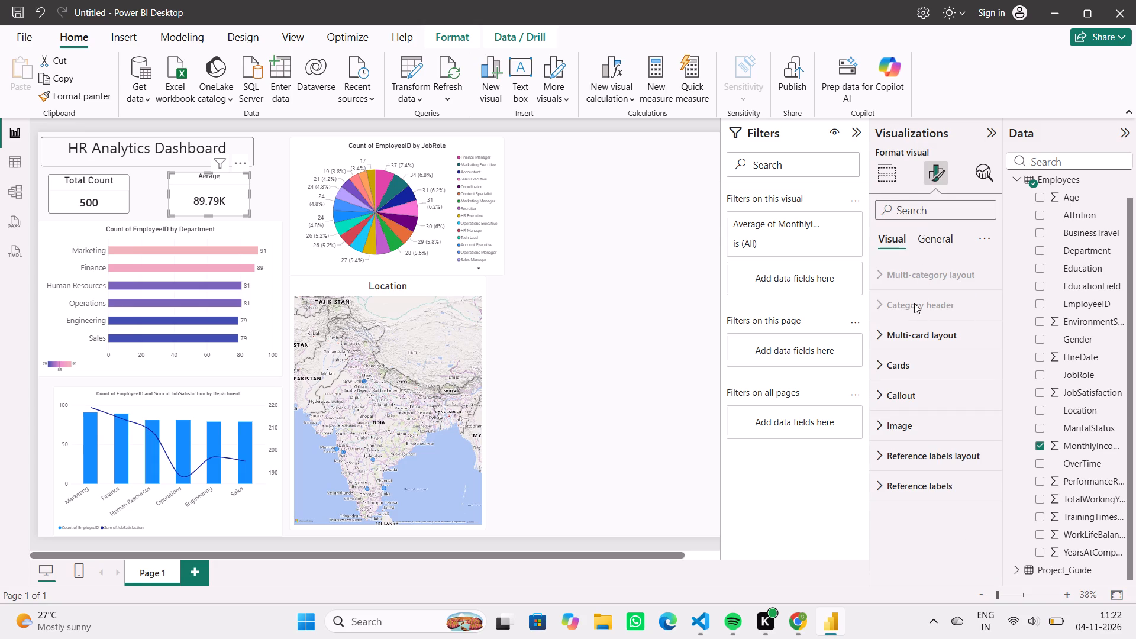
click(934, 235)
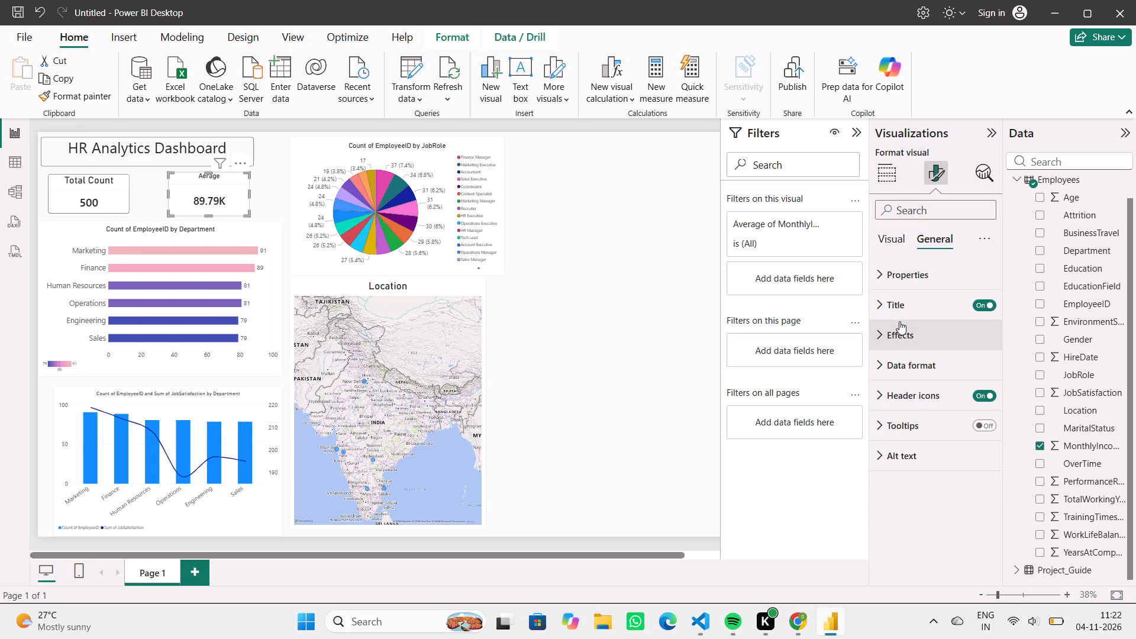
click(909, 307)
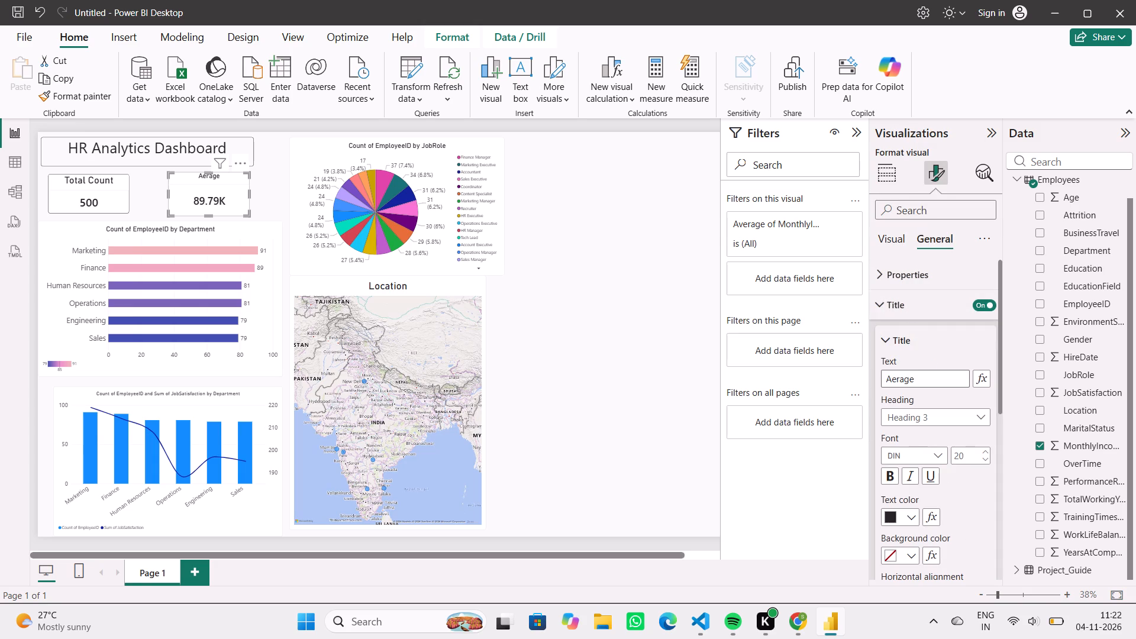
click(894, 376)
key(v)
key(Right)
key(Right)
key(Right)
key(Right)
key(Right)
key(space)
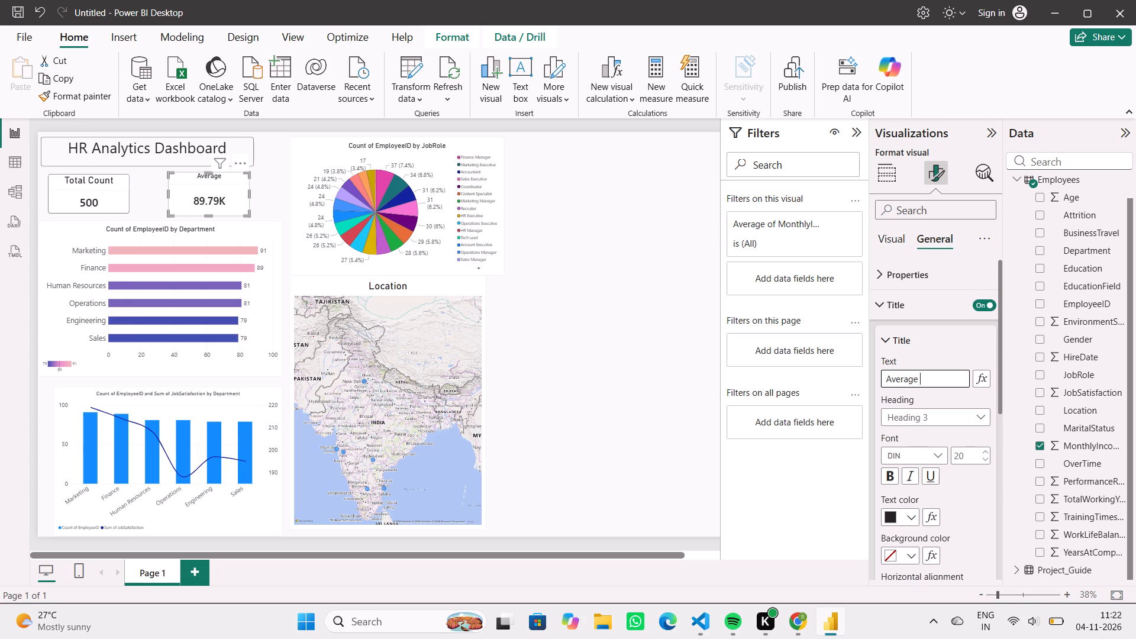
text(moth)
text(ly income)
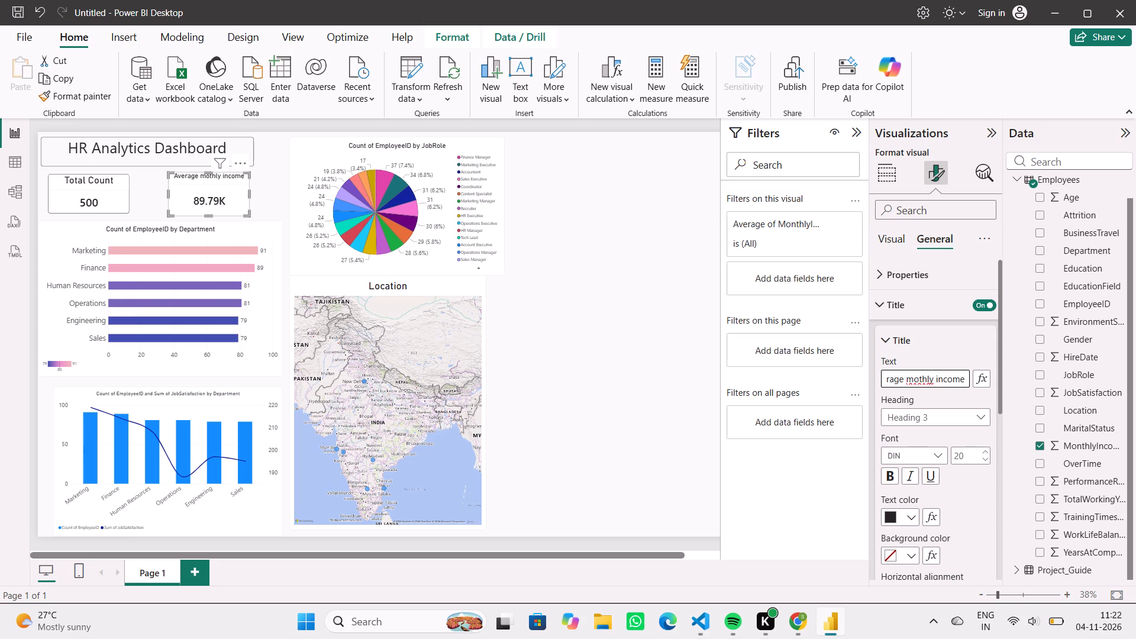
click(657, 424)
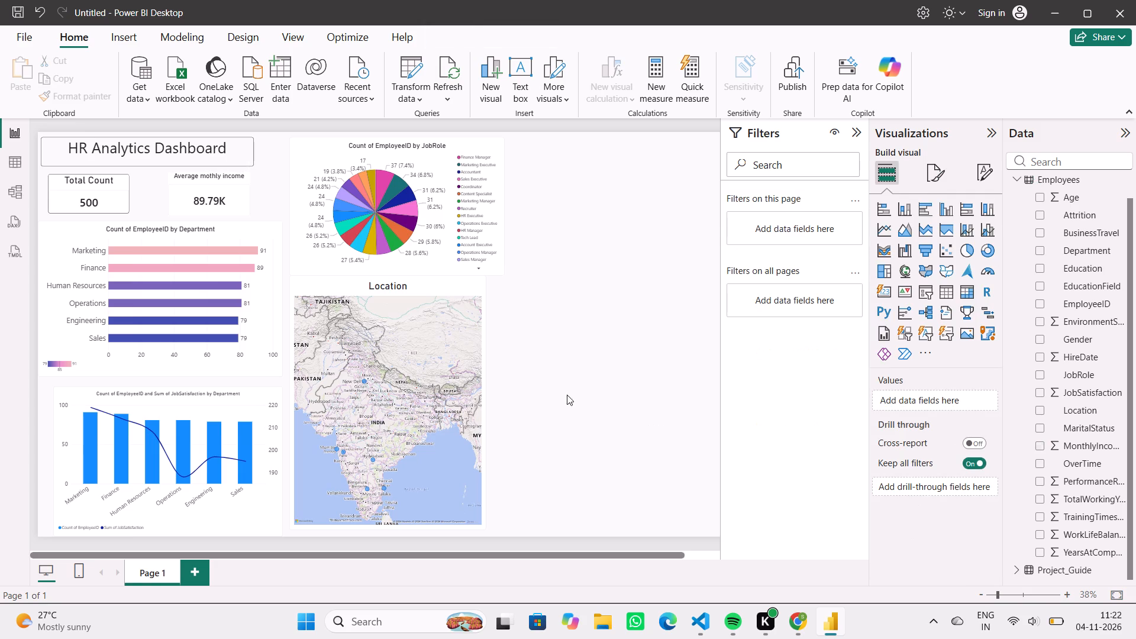
Enable the visual border on the monthly income card and set its colour to "Black, 0% darker".
click(227, 189)
click(935, 176)
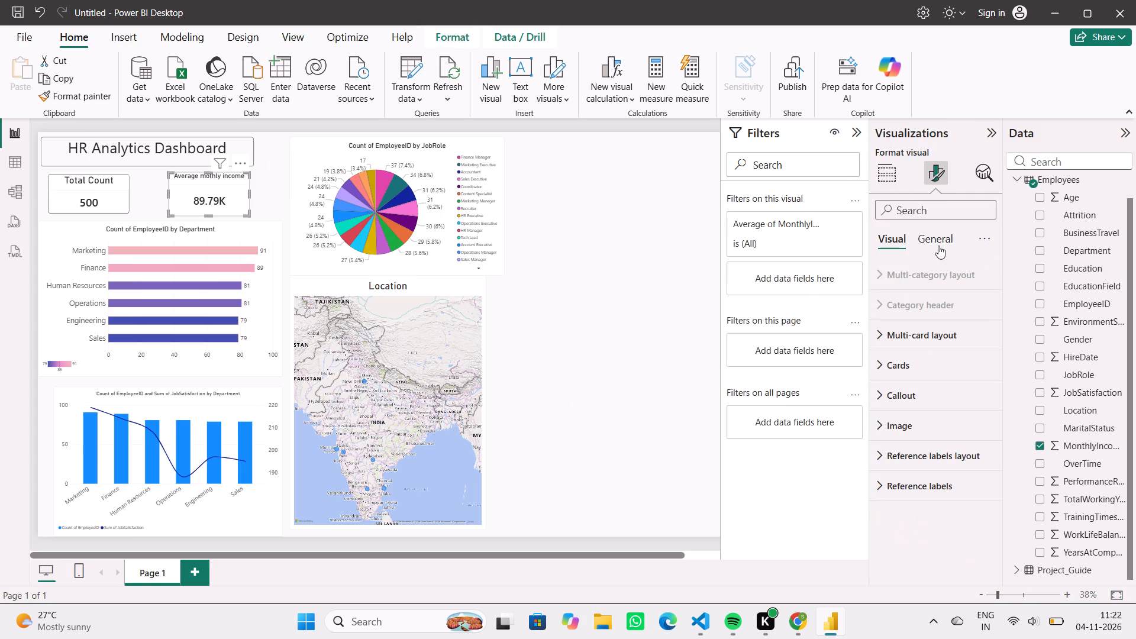
click(938, 246)
click(938, 334)
scroll(935, 424, down, 1)
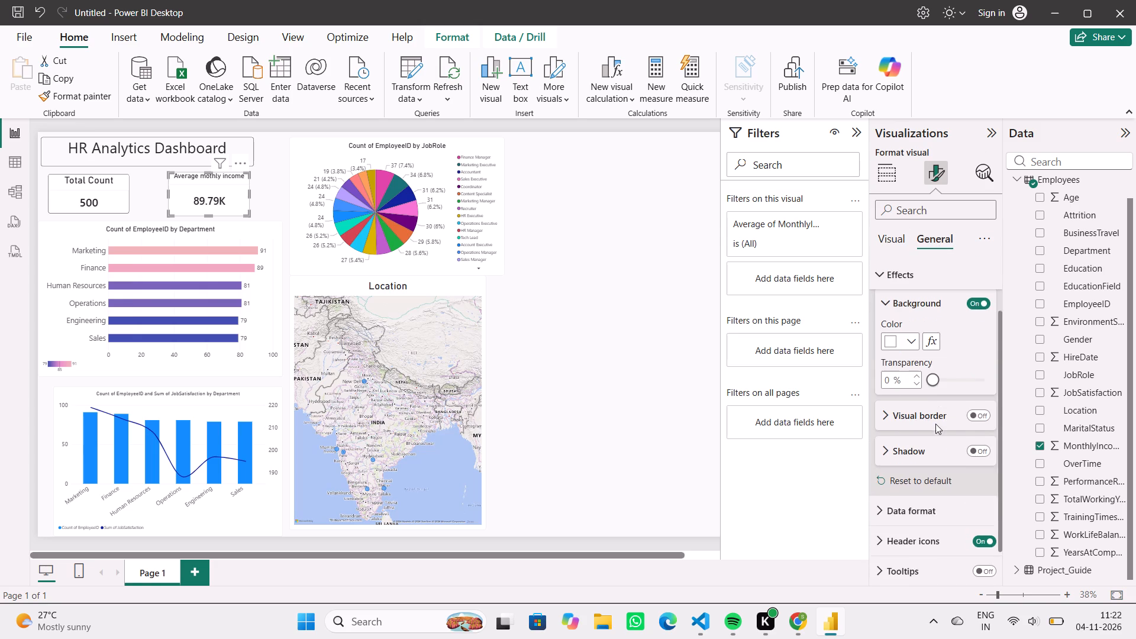
scroll(935, 424, down, 1)
click(980, 409)
click(941, 412)
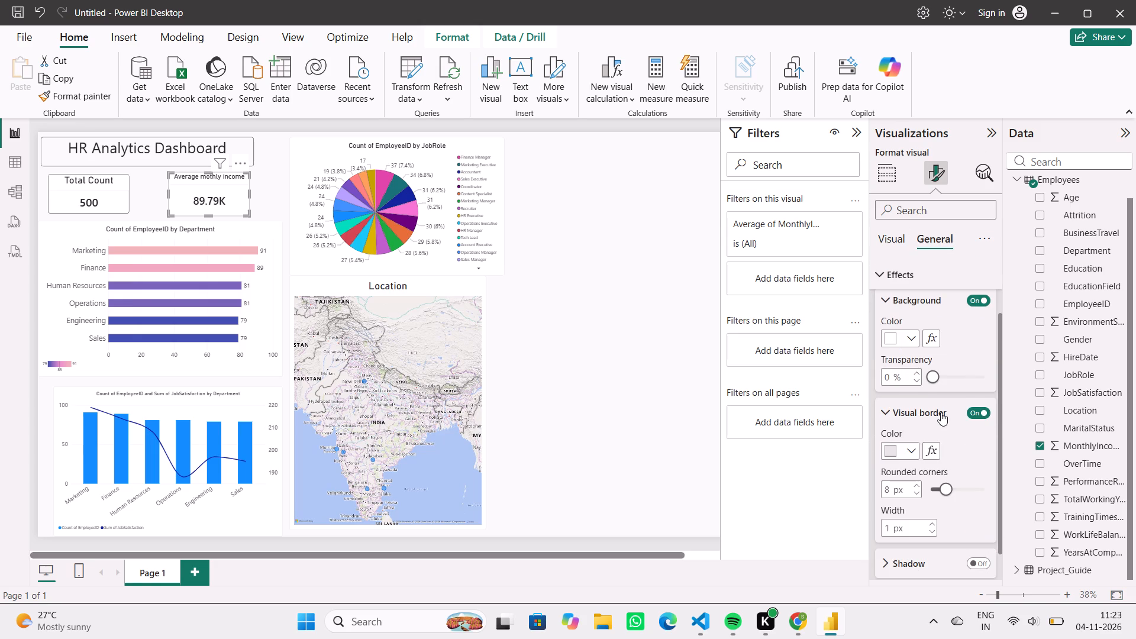
click(912, 456)
click(919, 296)
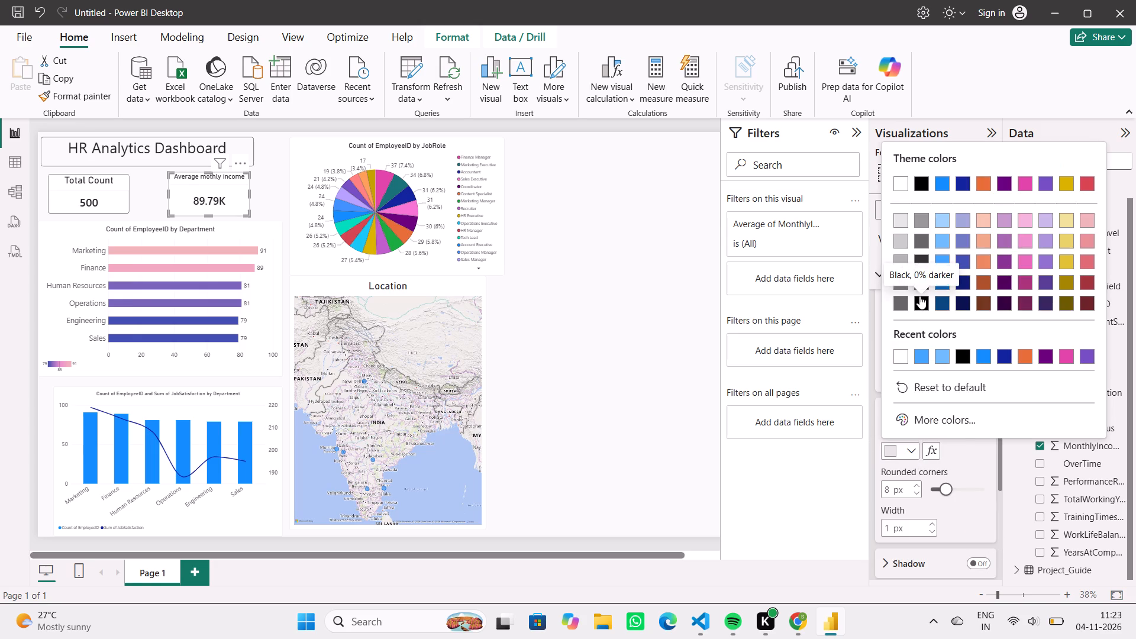
click(599, 338)
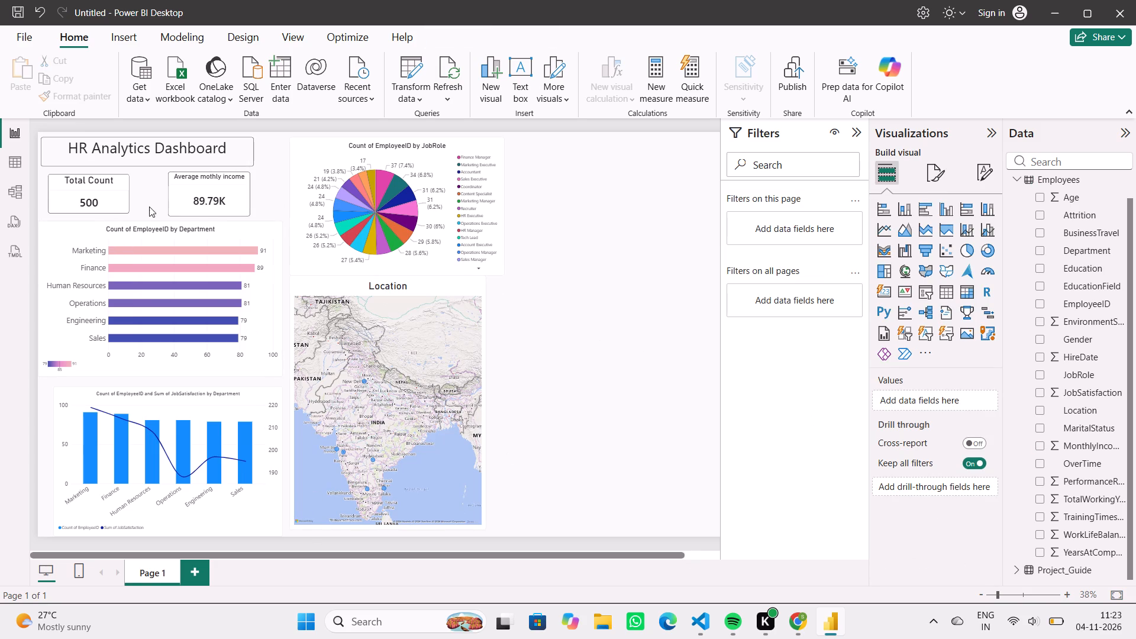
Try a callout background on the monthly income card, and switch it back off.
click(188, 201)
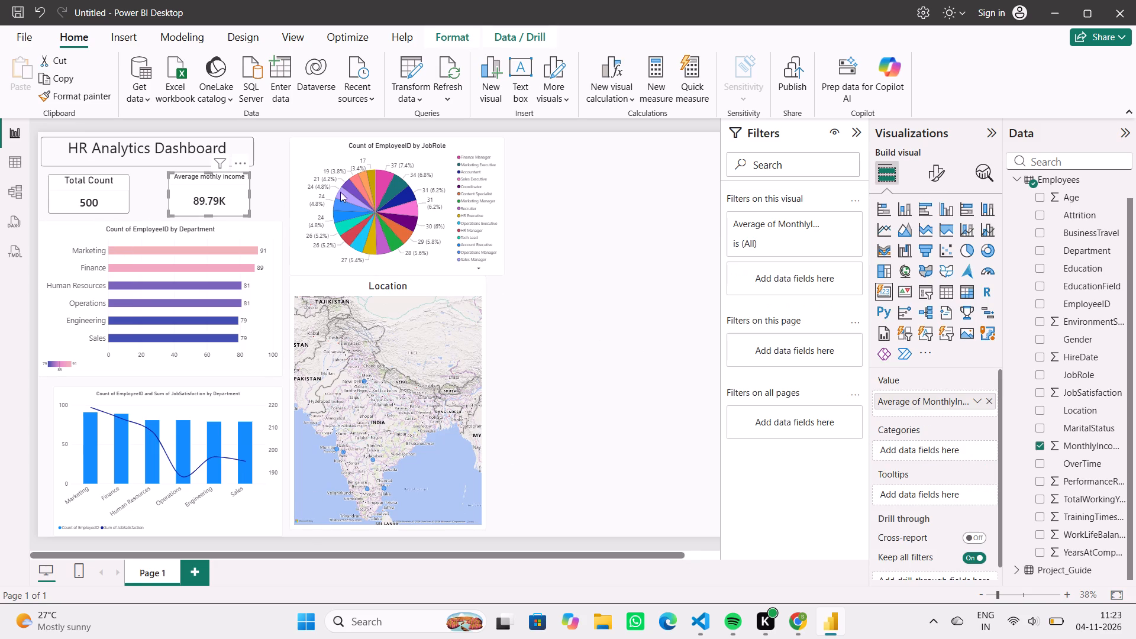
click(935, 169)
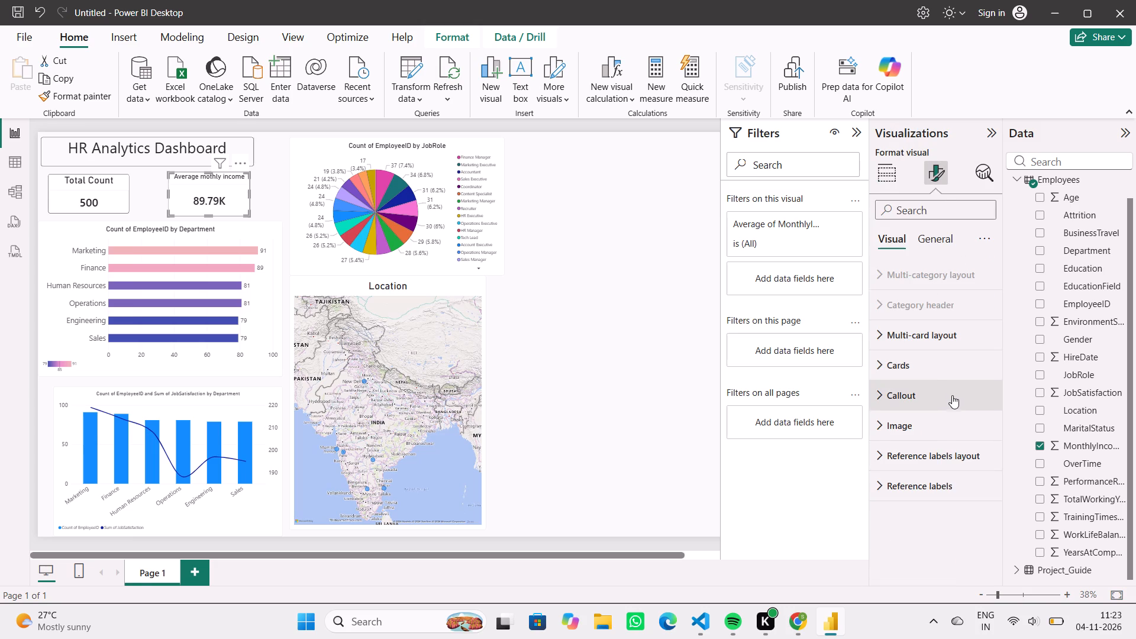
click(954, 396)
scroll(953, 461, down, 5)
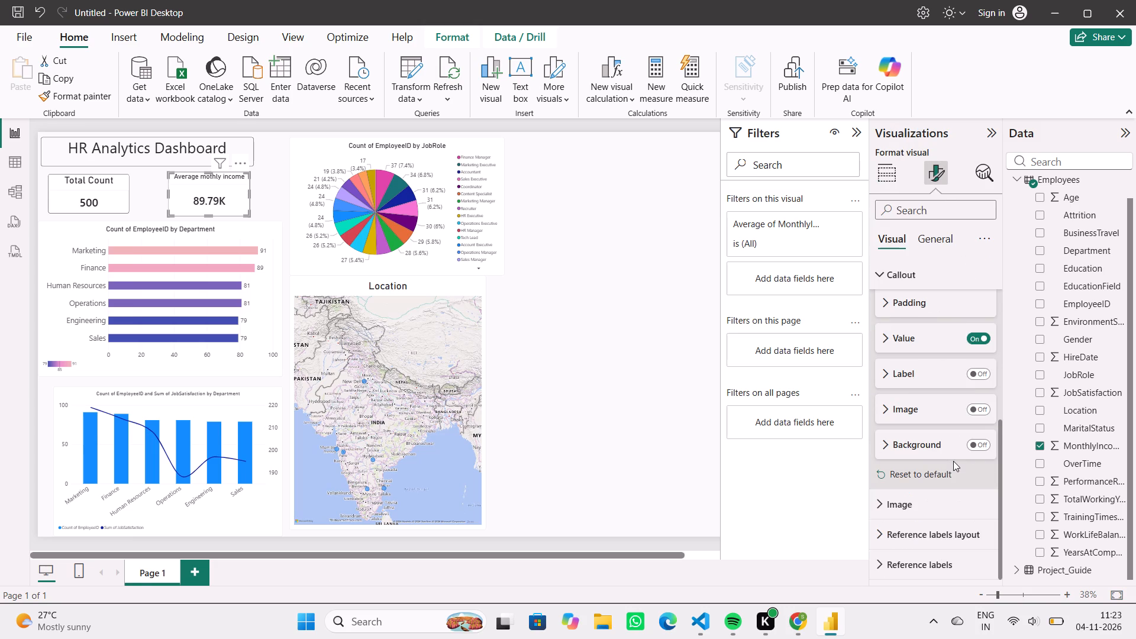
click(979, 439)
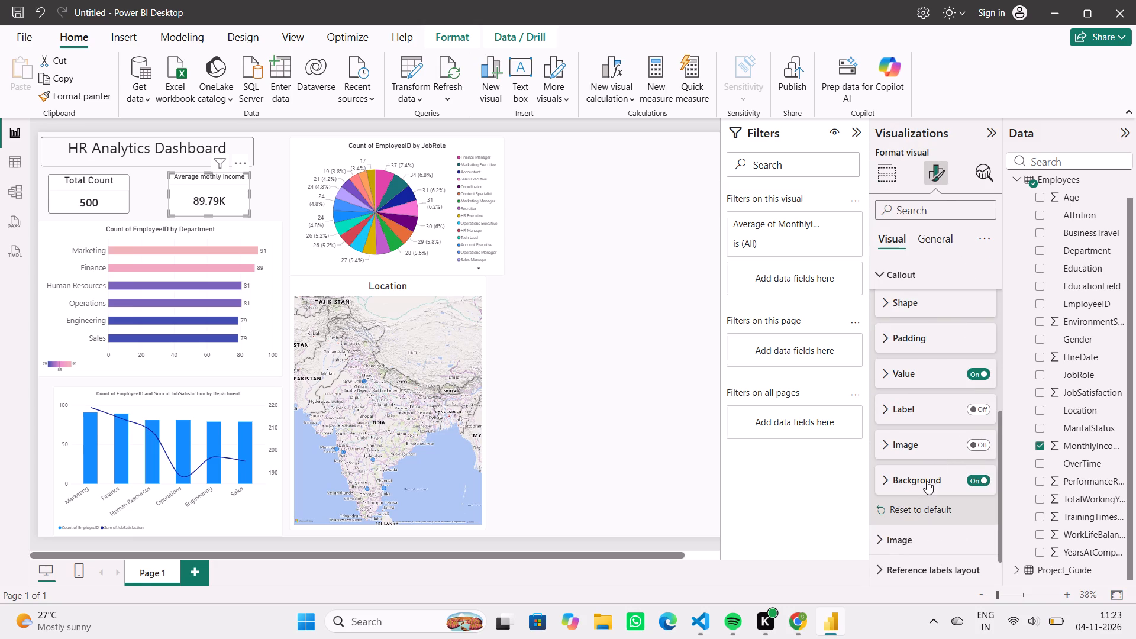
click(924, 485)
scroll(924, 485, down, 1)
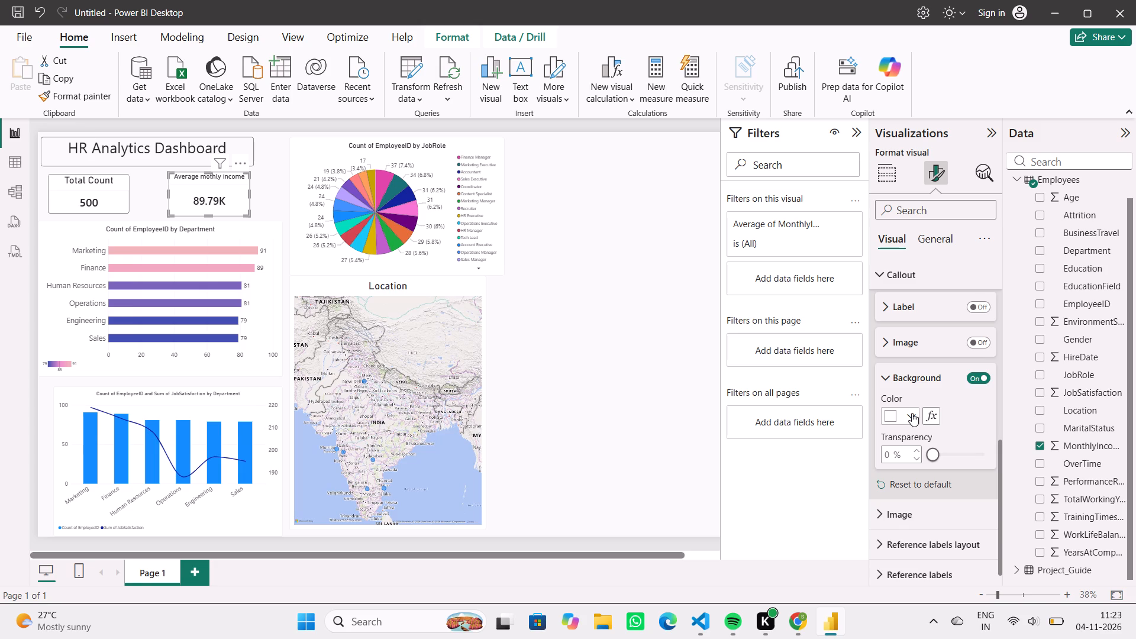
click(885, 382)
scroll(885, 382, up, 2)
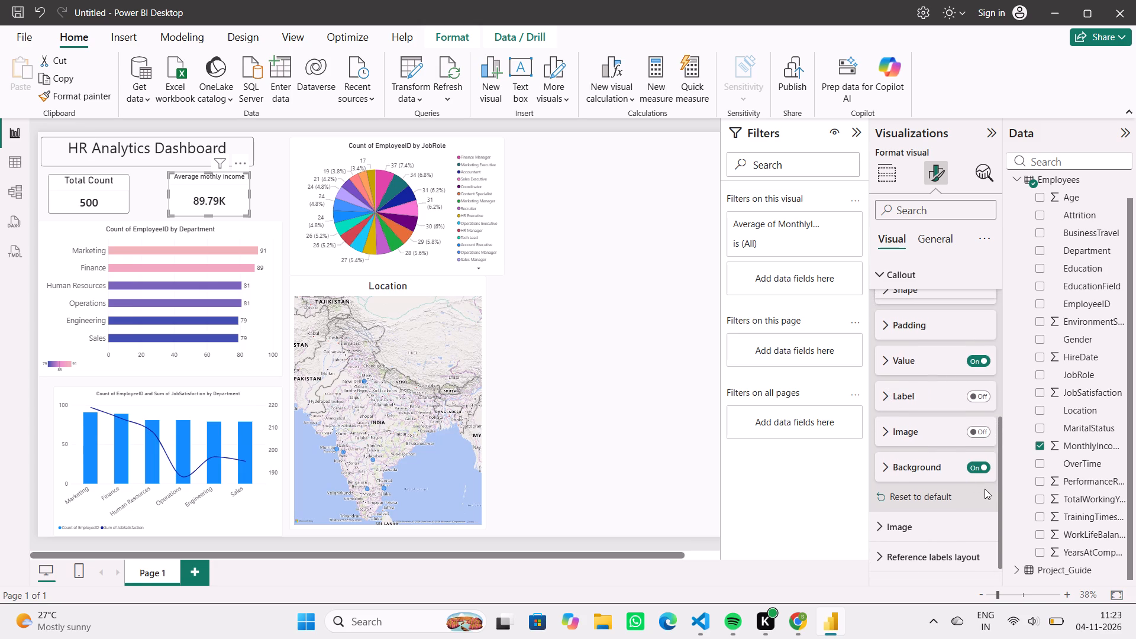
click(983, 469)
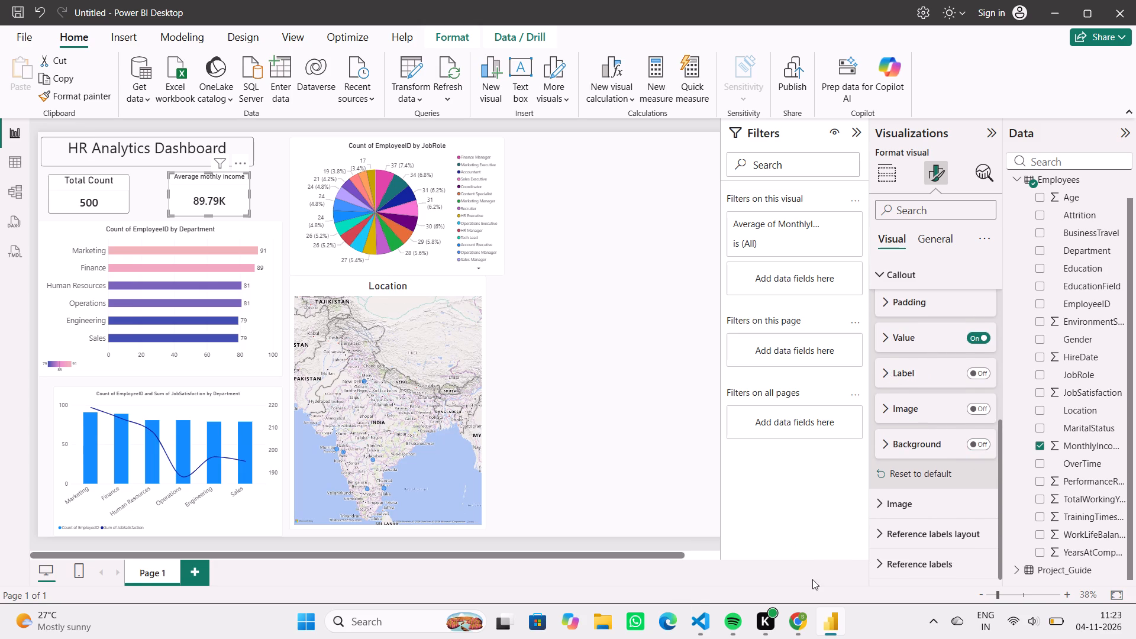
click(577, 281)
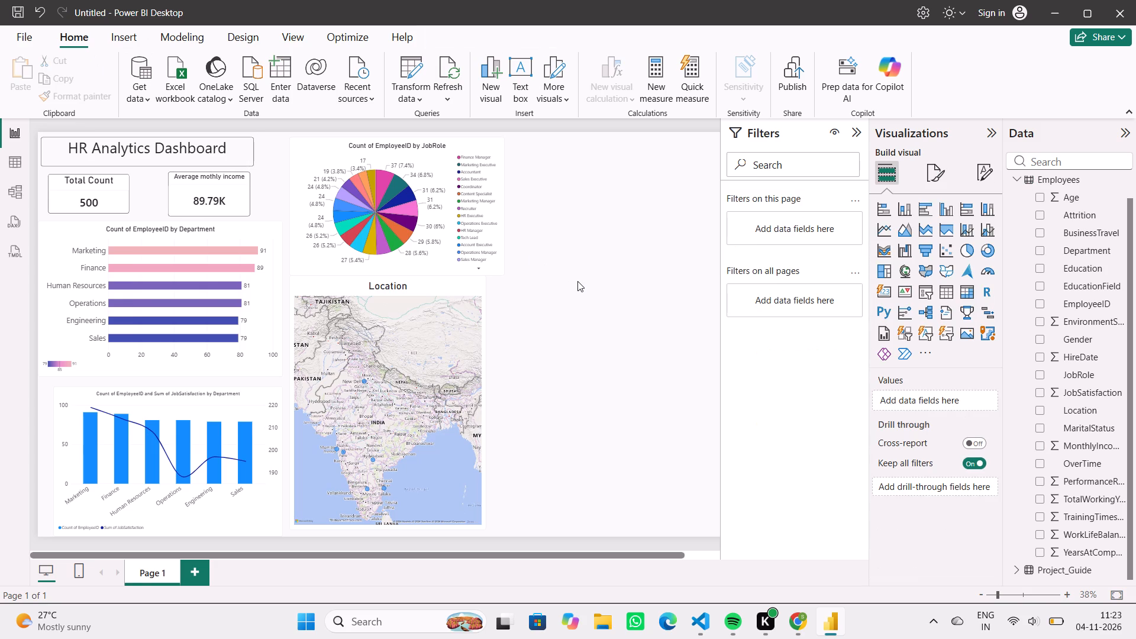
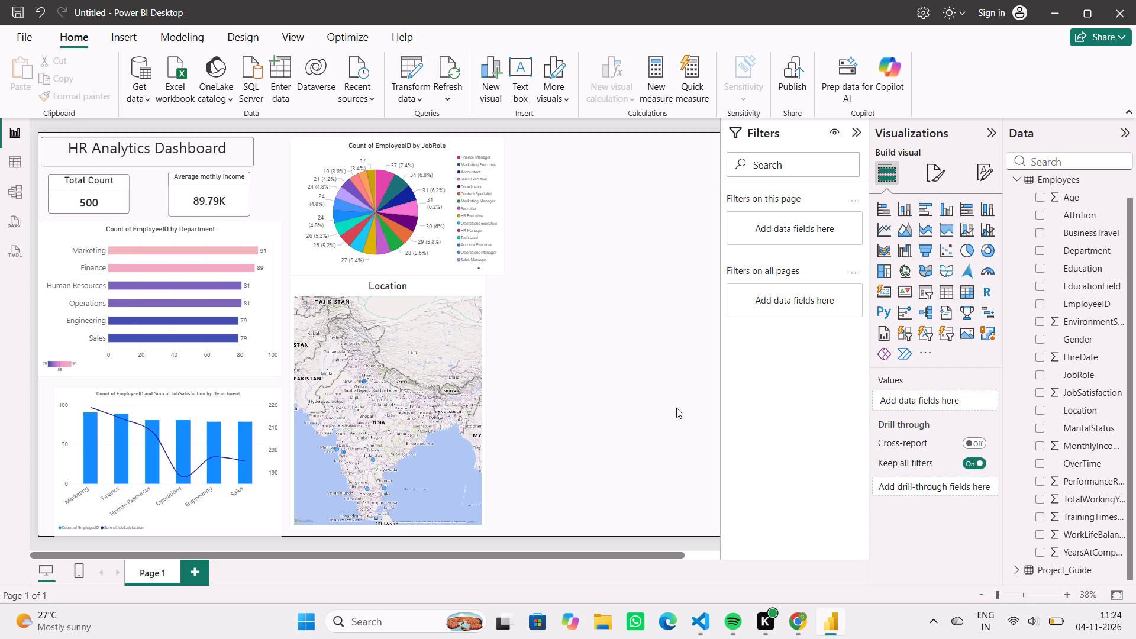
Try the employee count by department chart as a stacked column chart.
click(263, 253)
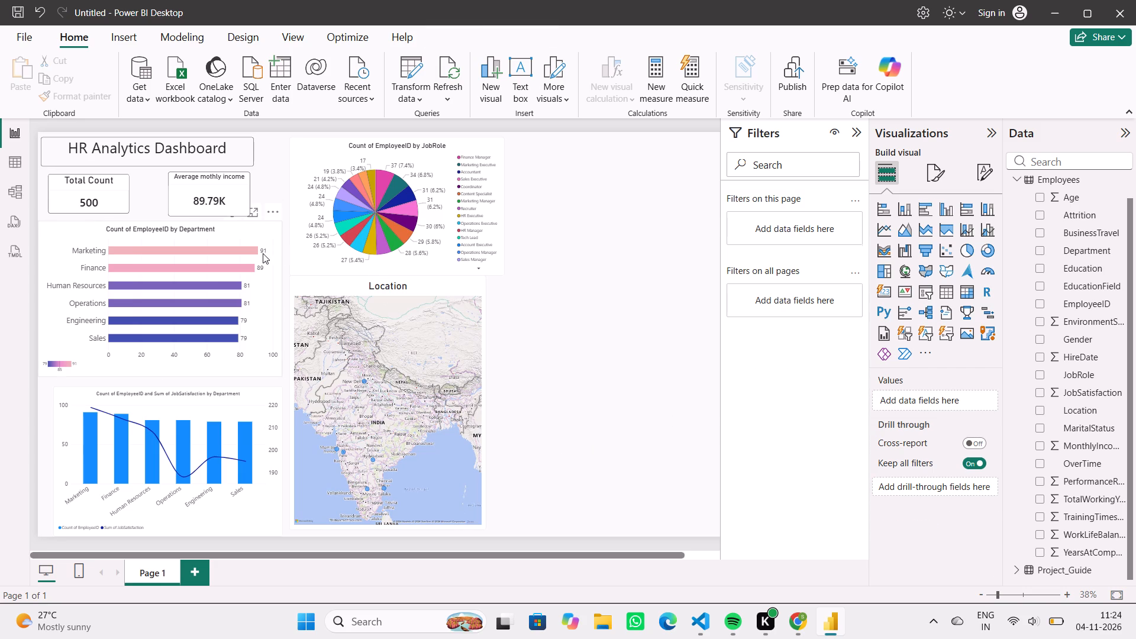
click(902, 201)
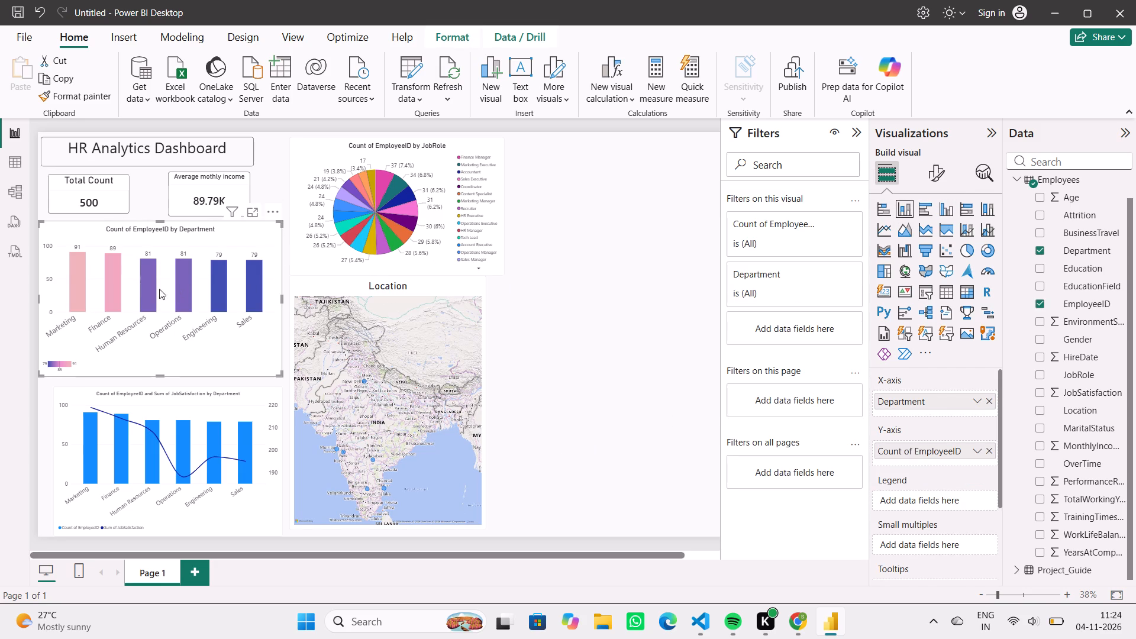
Adjust the height of the employee count by department chart so its bottom edge meets the combo chart below.
drag(163, 375, 171, 362)
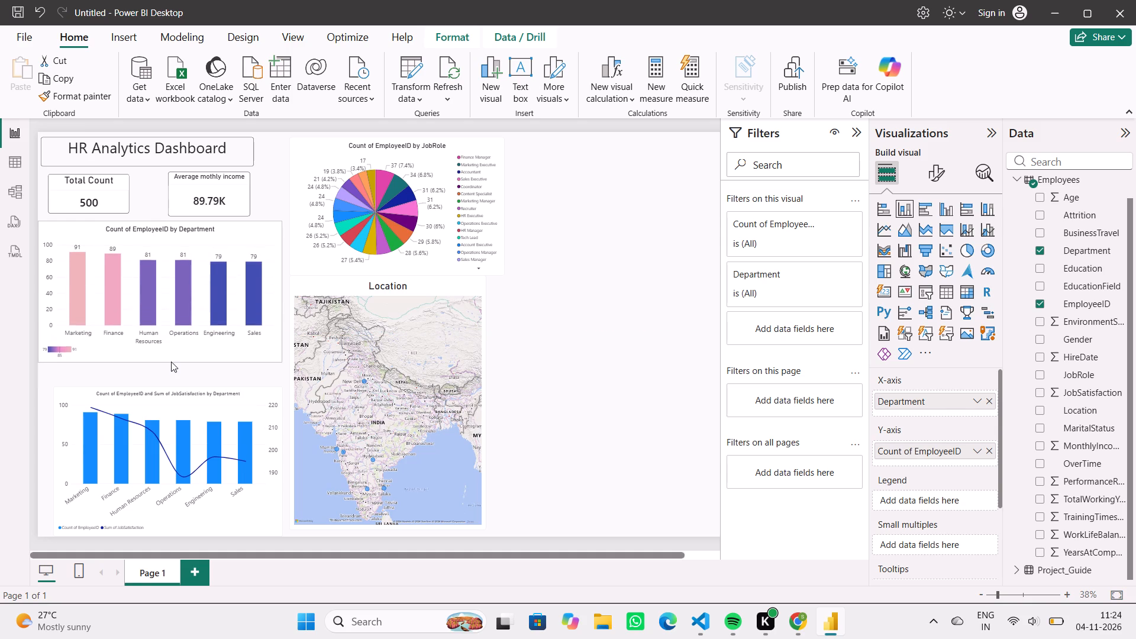
drag(171, 362, 170, 386)
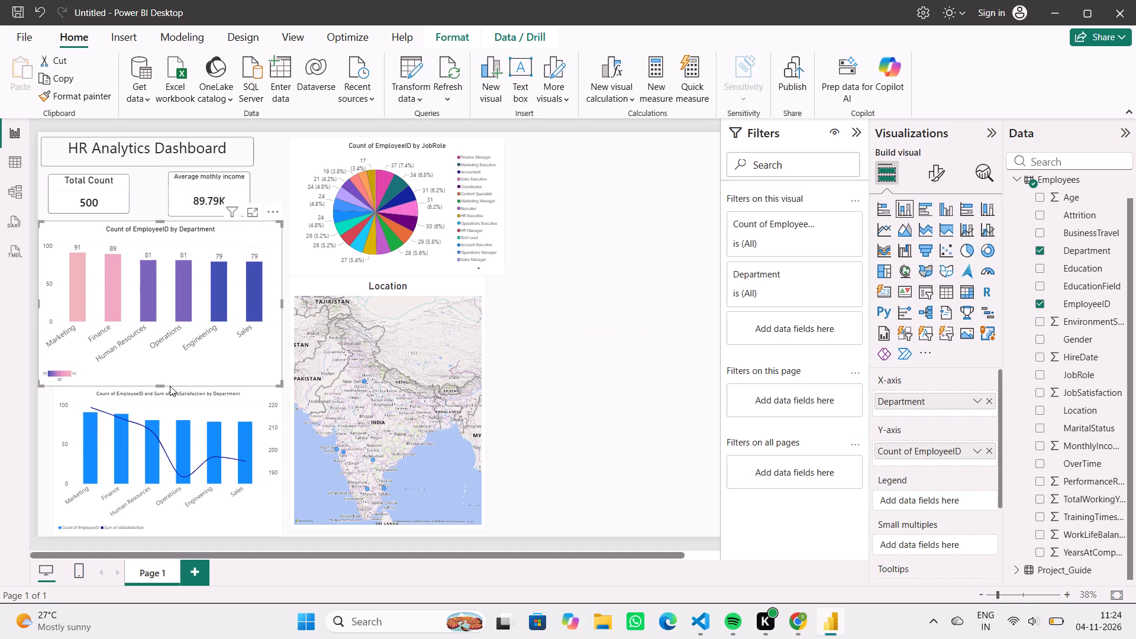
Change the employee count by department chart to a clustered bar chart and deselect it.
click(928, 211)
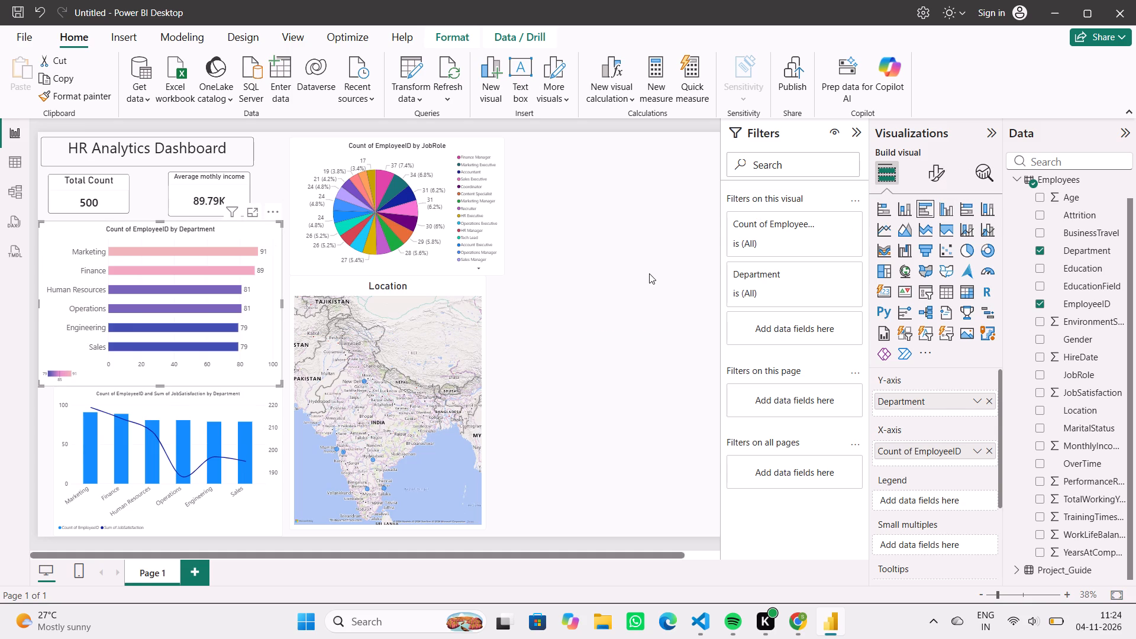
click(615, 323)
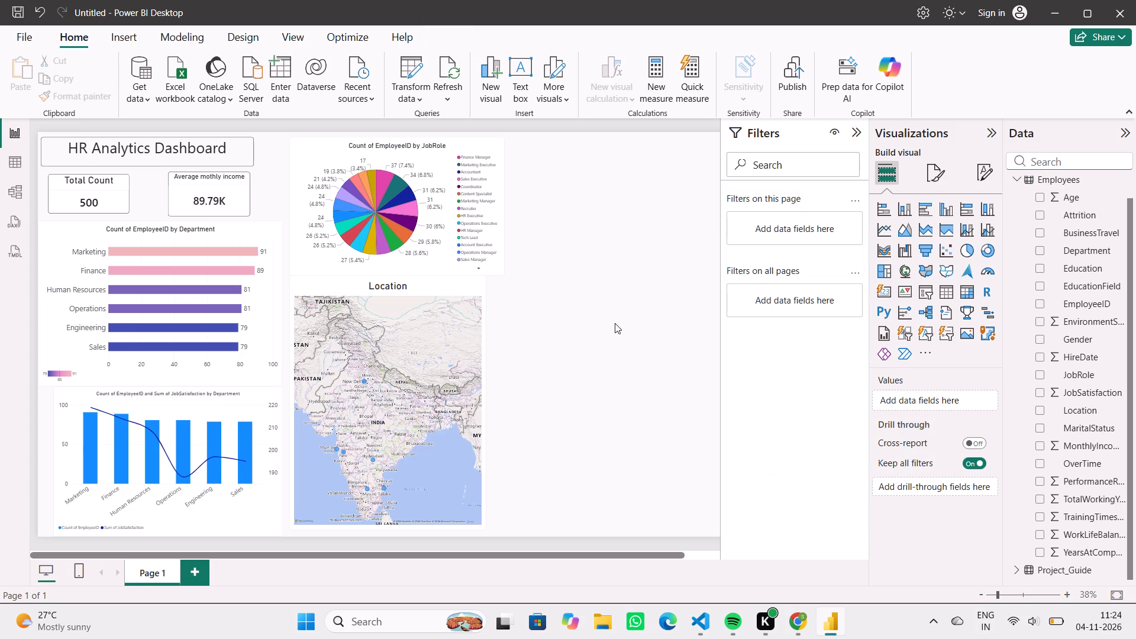
Lower the top edge of the Location map slightly below the JobRole chart and recentre the map on India.
click(448, 292)
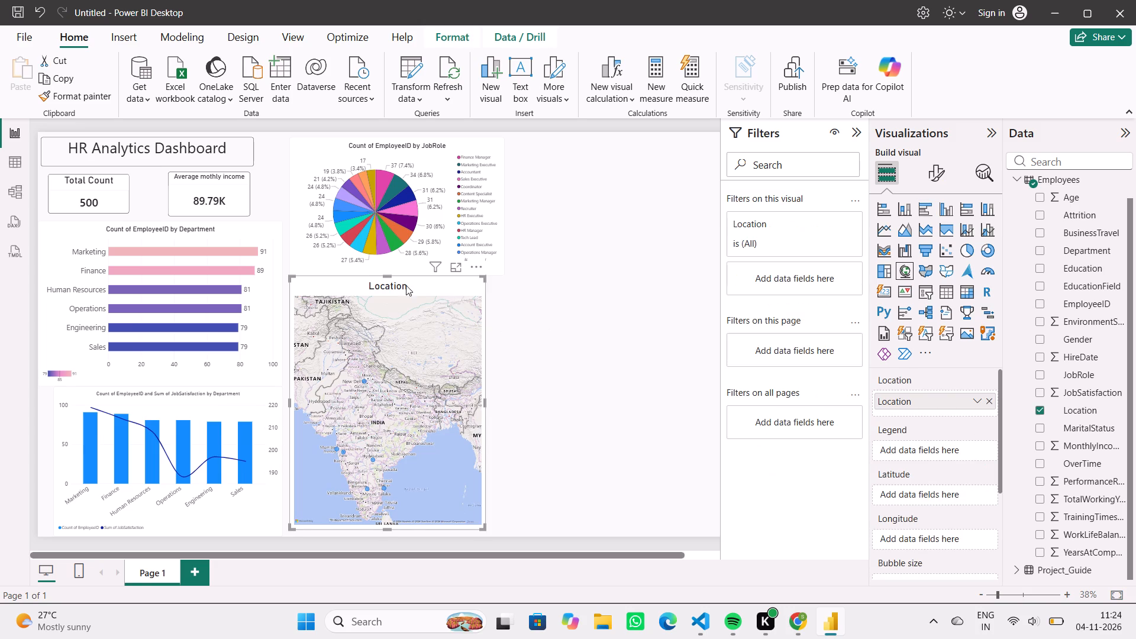
drag(389, 276, 389, 284)
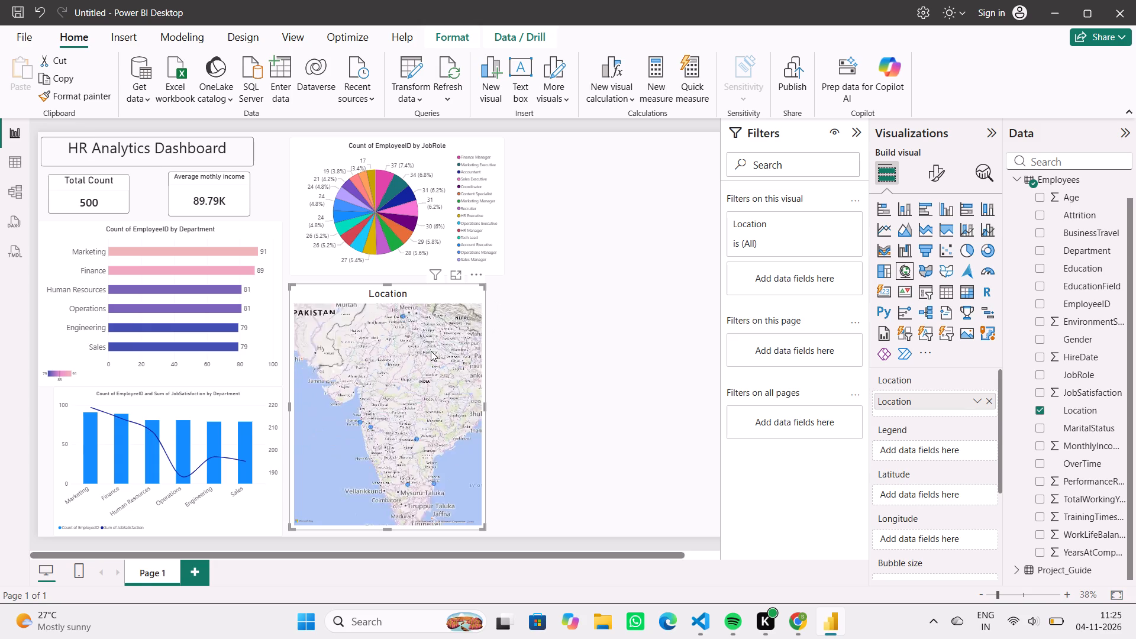
drag(429, 353, 395, 395)
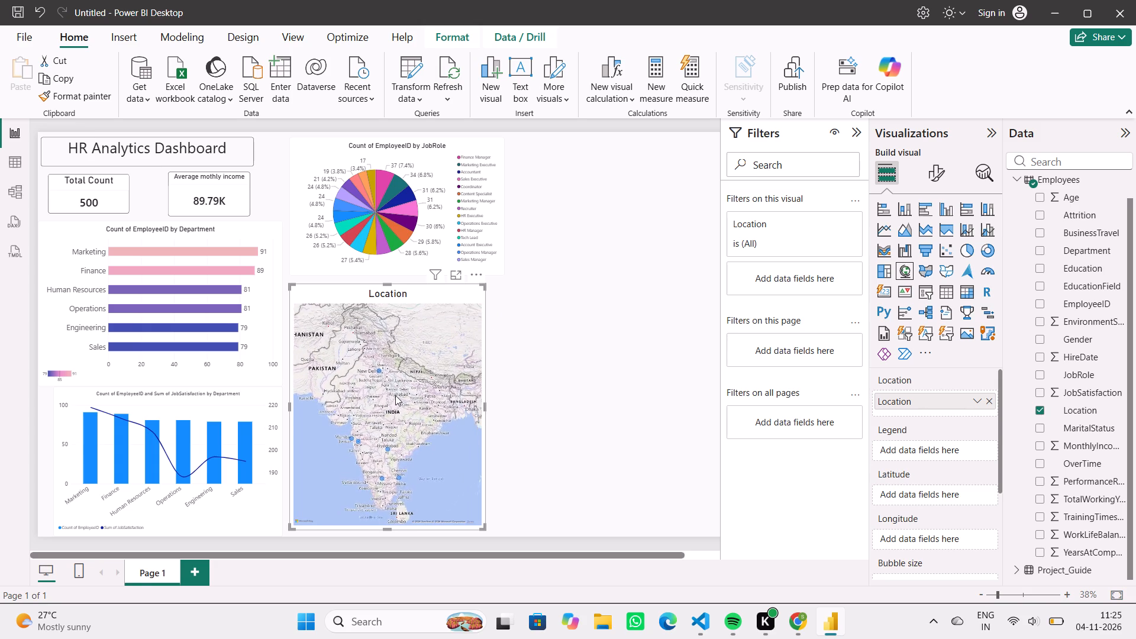
drag(395, 395, 389, 402)
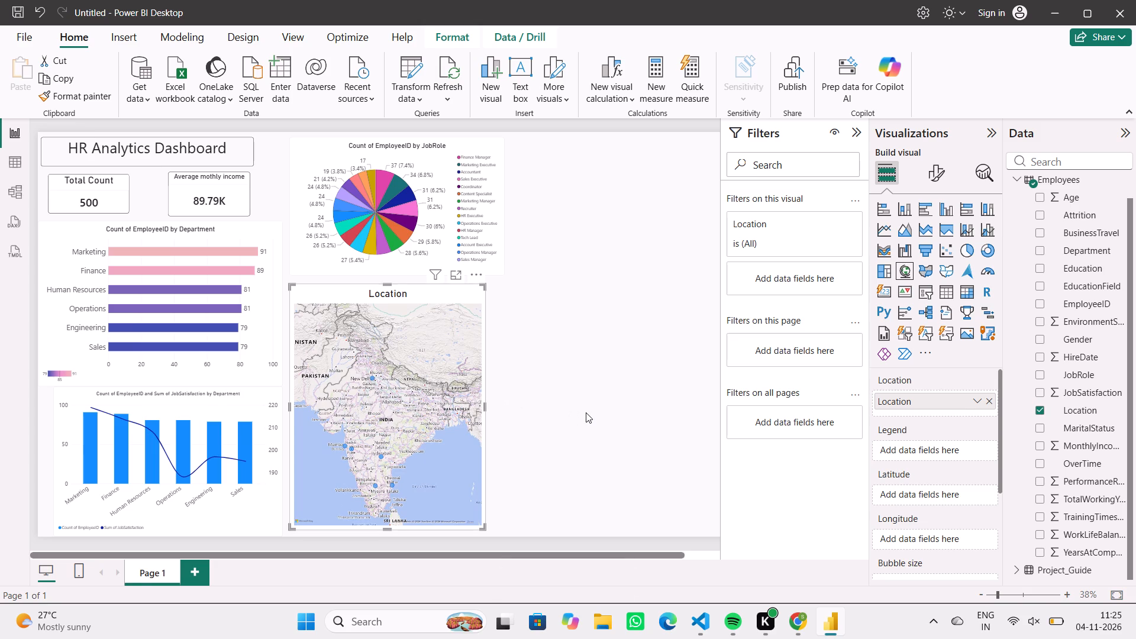
click(586, 412)
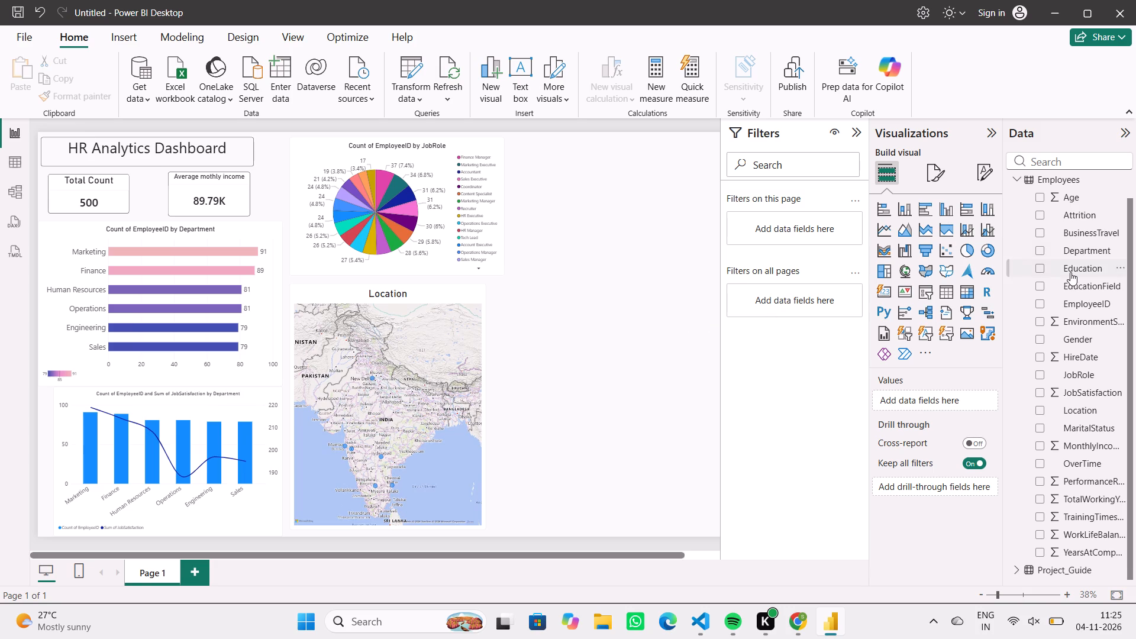
Collapse the field list of the Employees table.
scroll(1070, 272, up, 2)
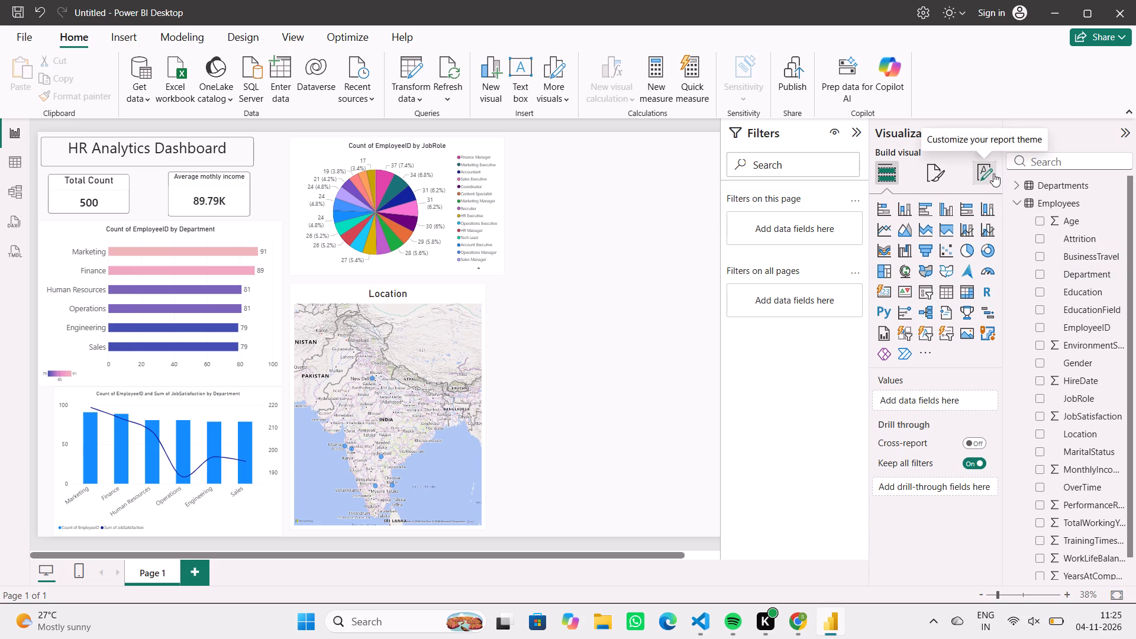
click(1016, 199)
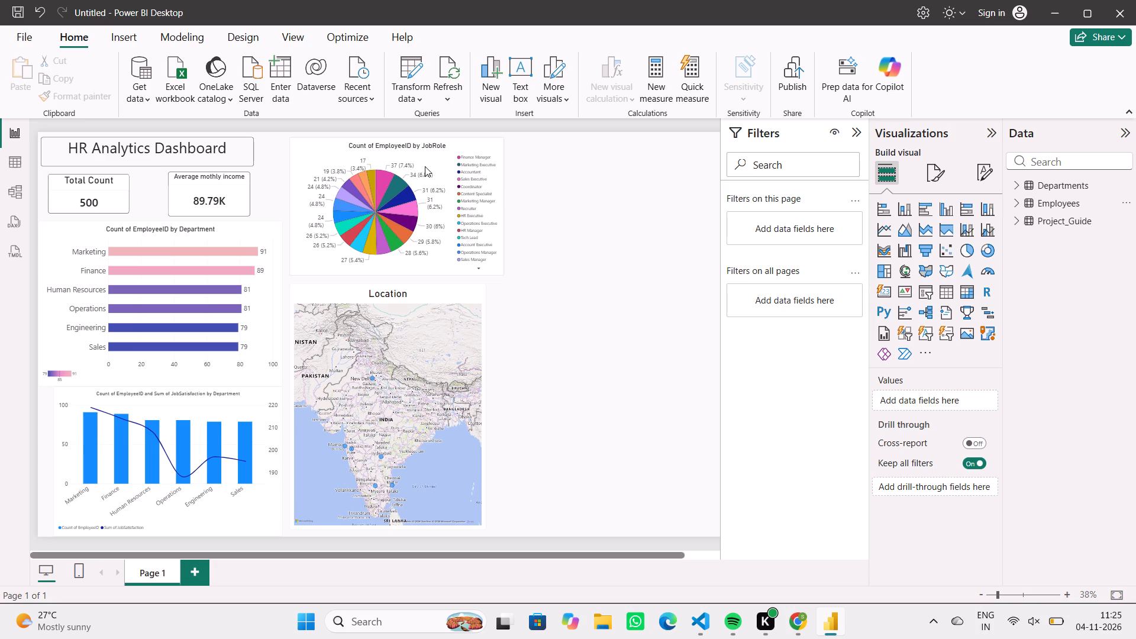
Convert the employee count by JobRole pie chart to a stacked column chart.
click(333, 257)
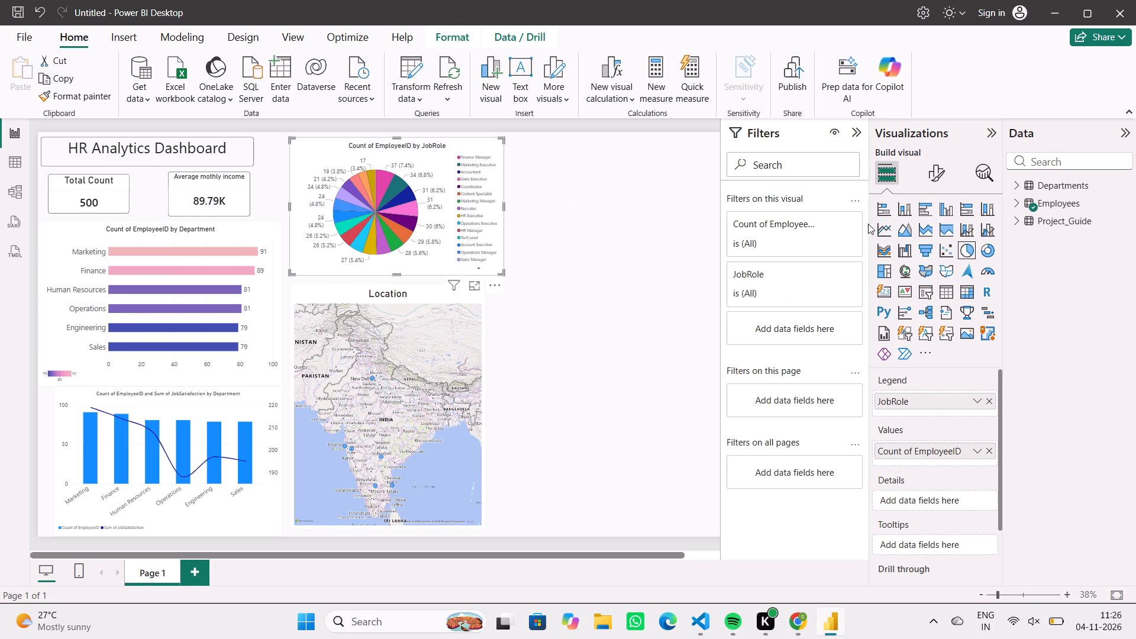
click(898, 210)
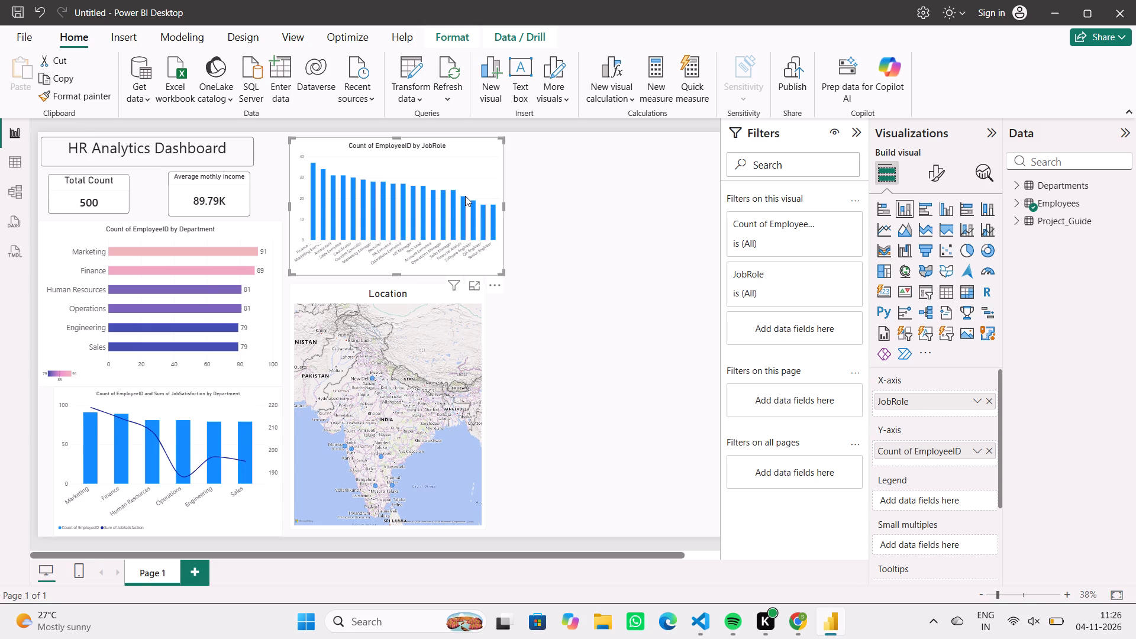
Convert the employee count by department chart to a pie chart.
click(194, 293)
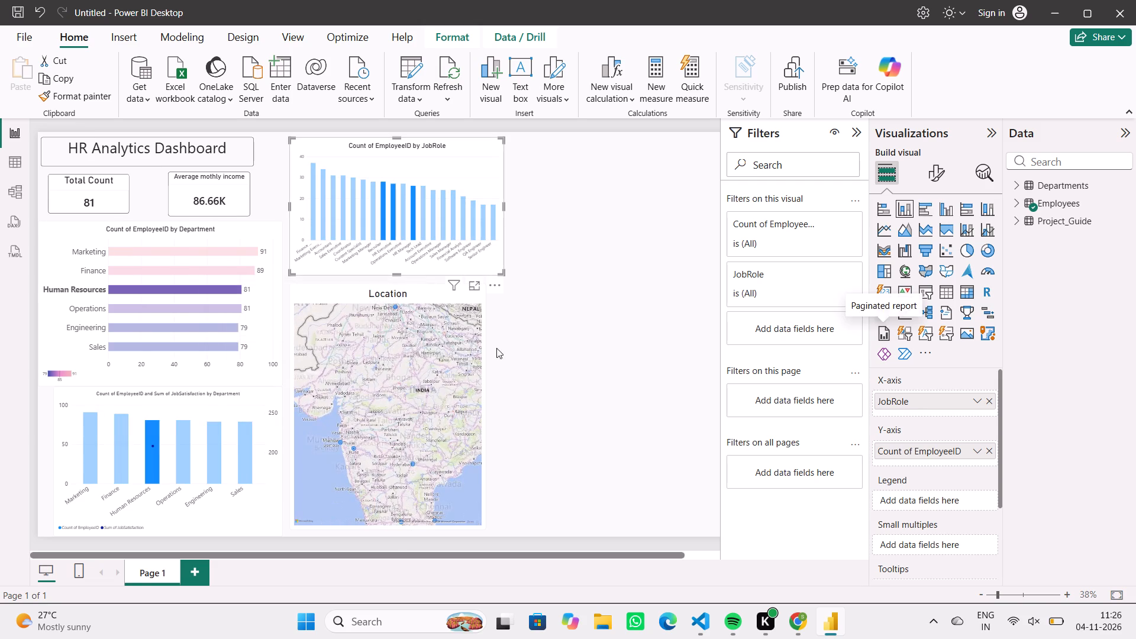
click(226, 292)
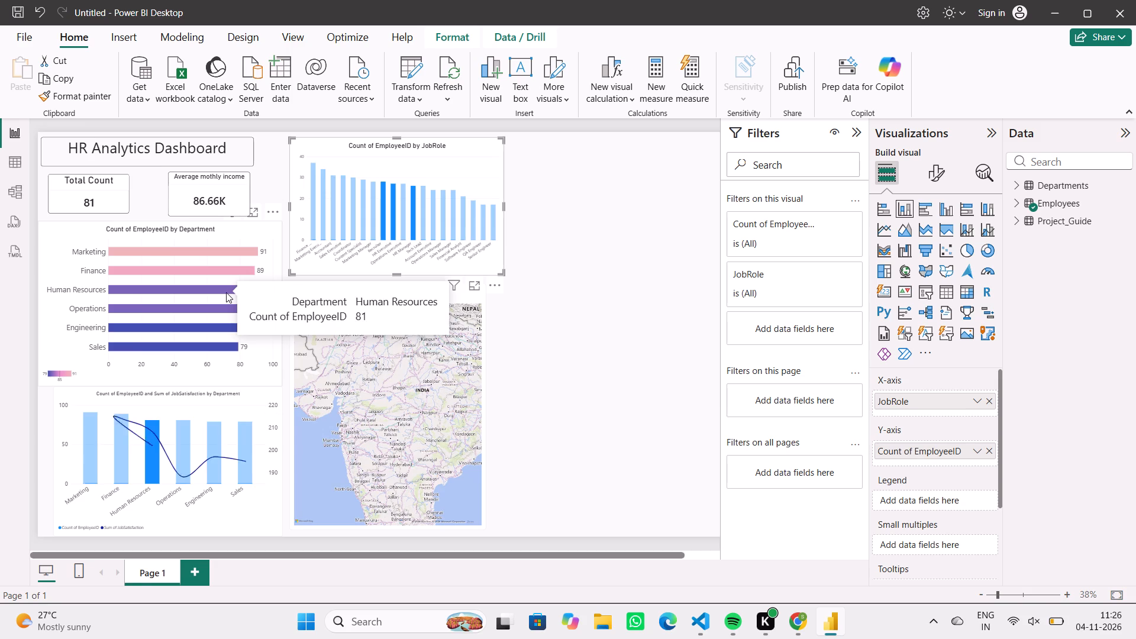
click(266, 354)
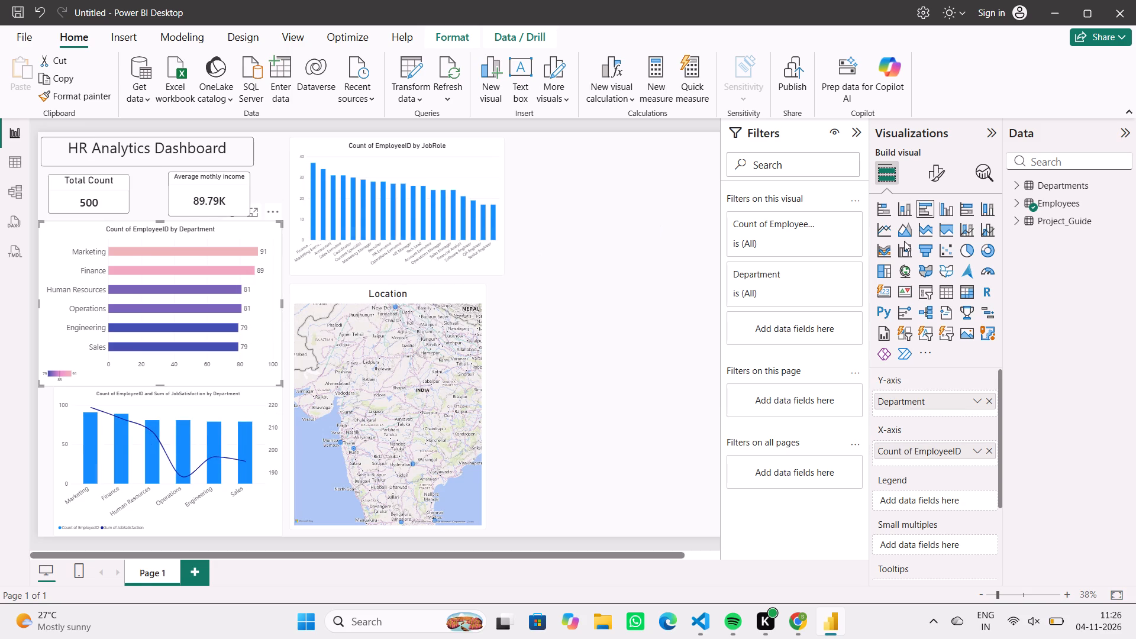
click(968, 251)
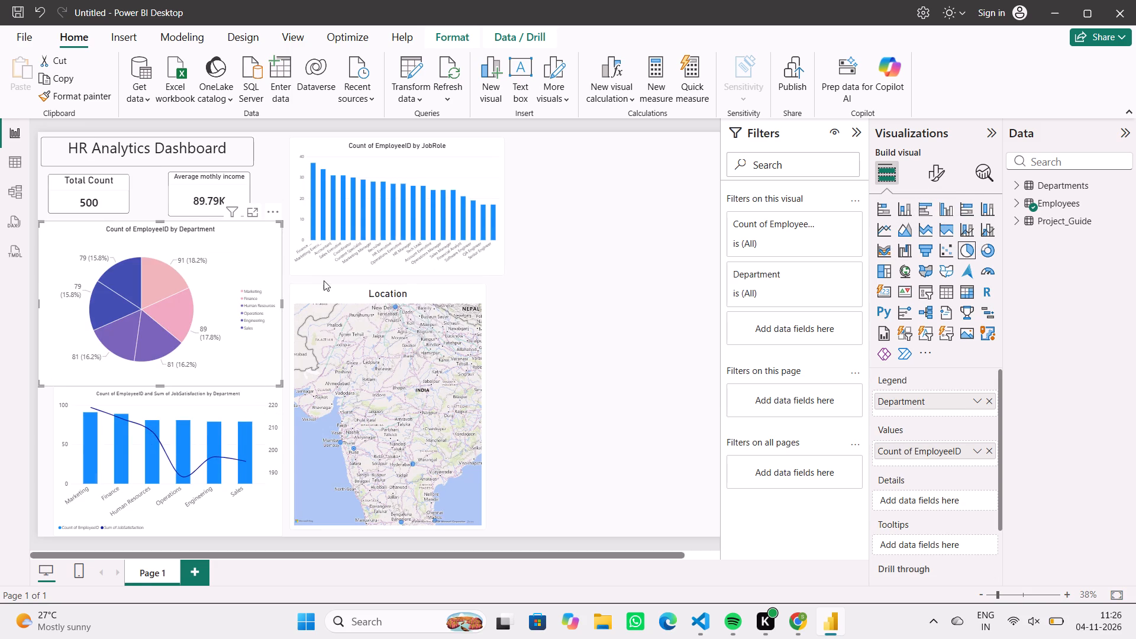
Open conditional formatting for the JobRole chart's column colour and set the format style to Gradient.
click(479, 172)
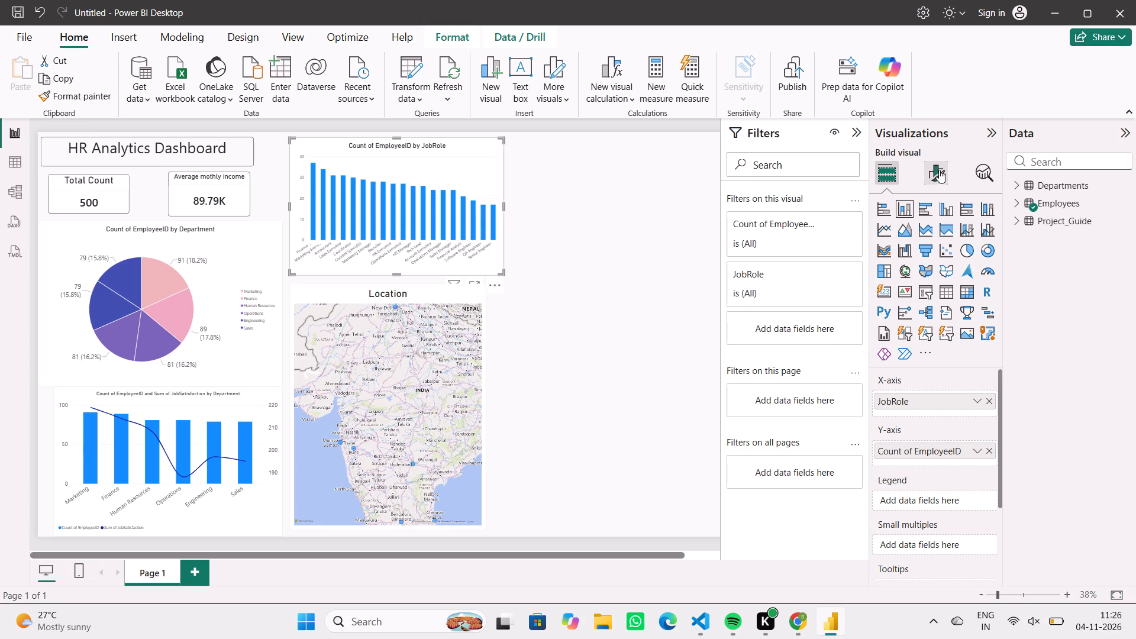
click(939, 169)
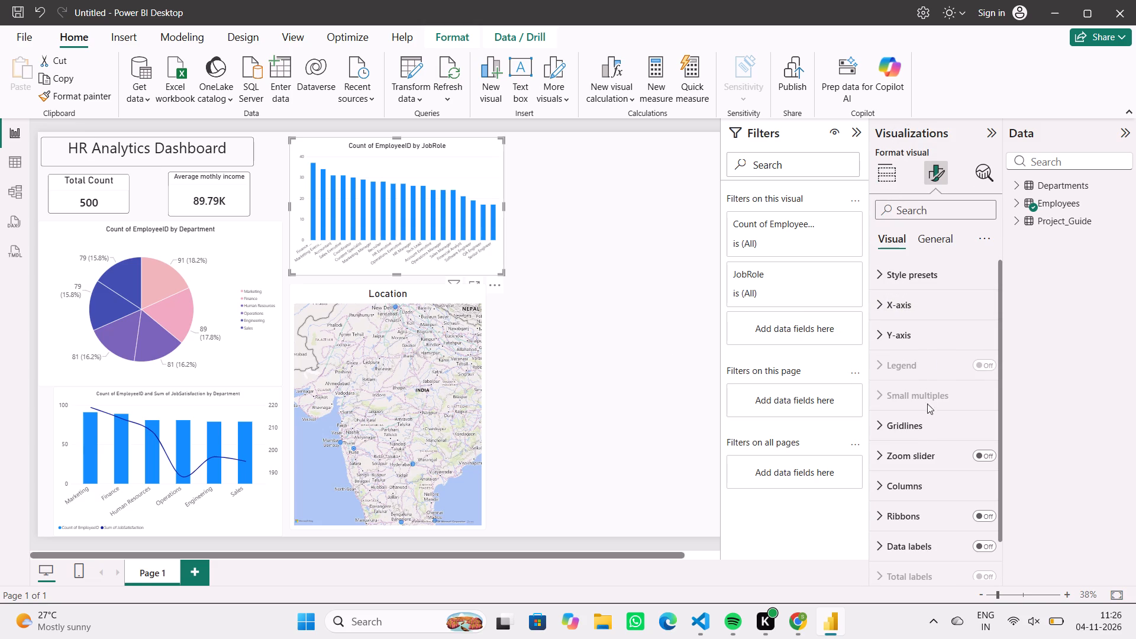
click(927, 493)
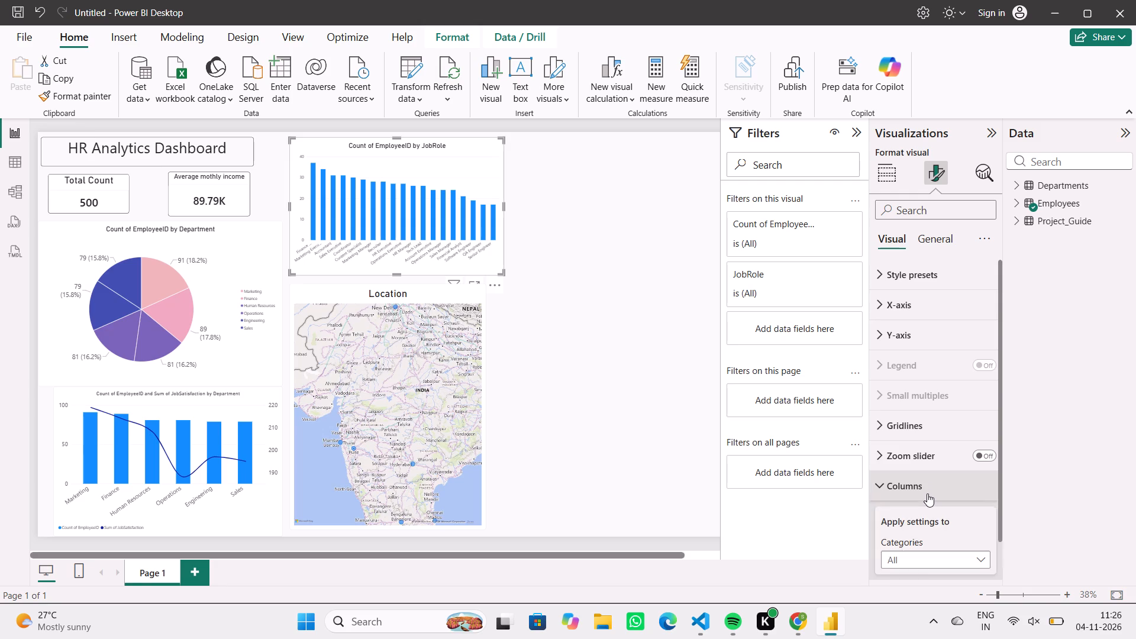
scroll(927, 493, down, 3)
click(930, 423)
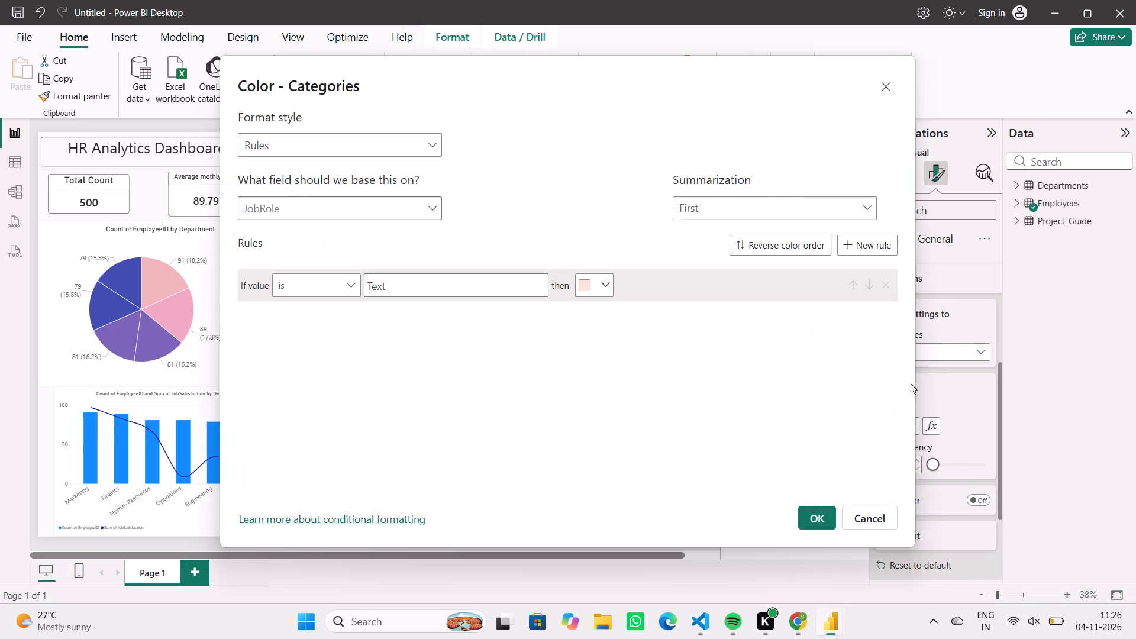
click(426, 137)
click(419, 169)
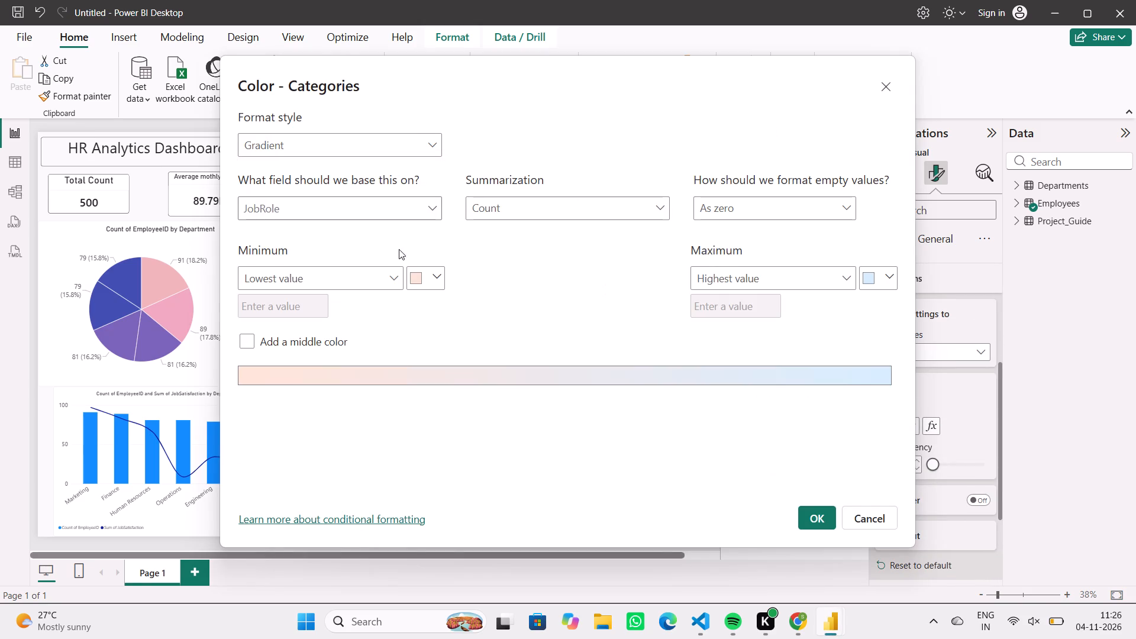
Set the gradient to light red at minimum, light purple at an added centre and light orange at maximum, and apply it.
click(399, 276)
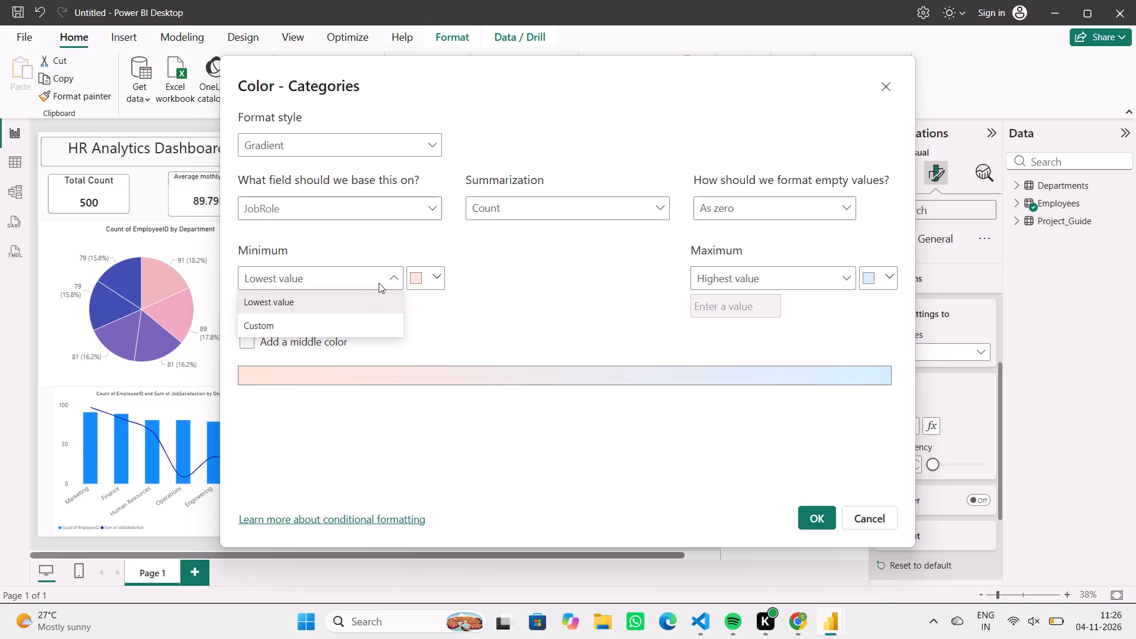
click(432, 273)
click(432, 273)
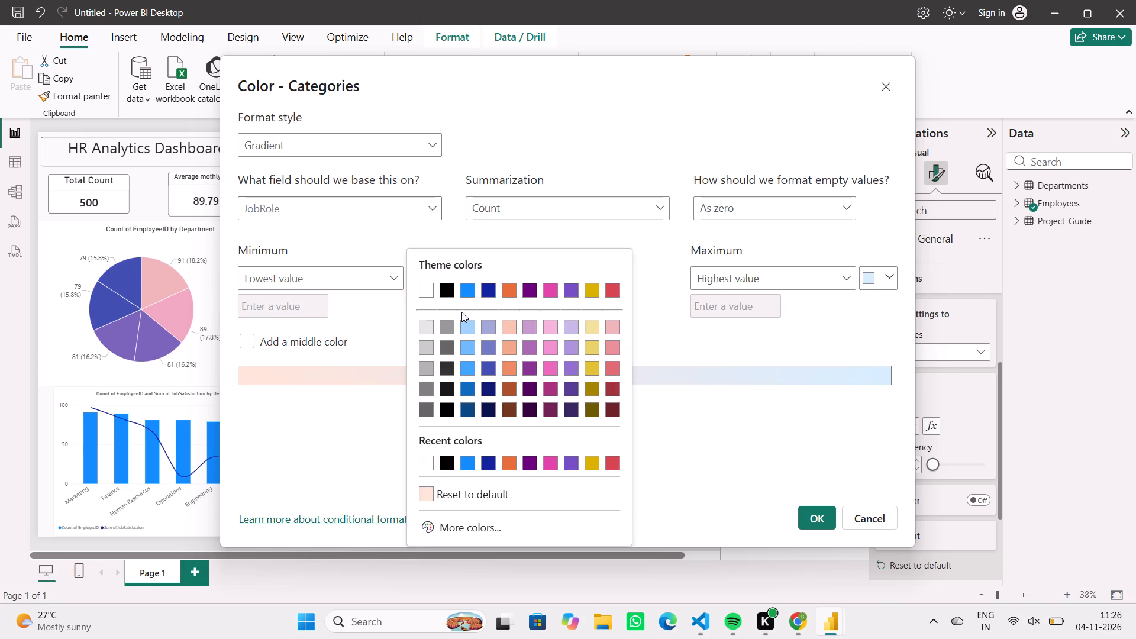
click(614, 368)
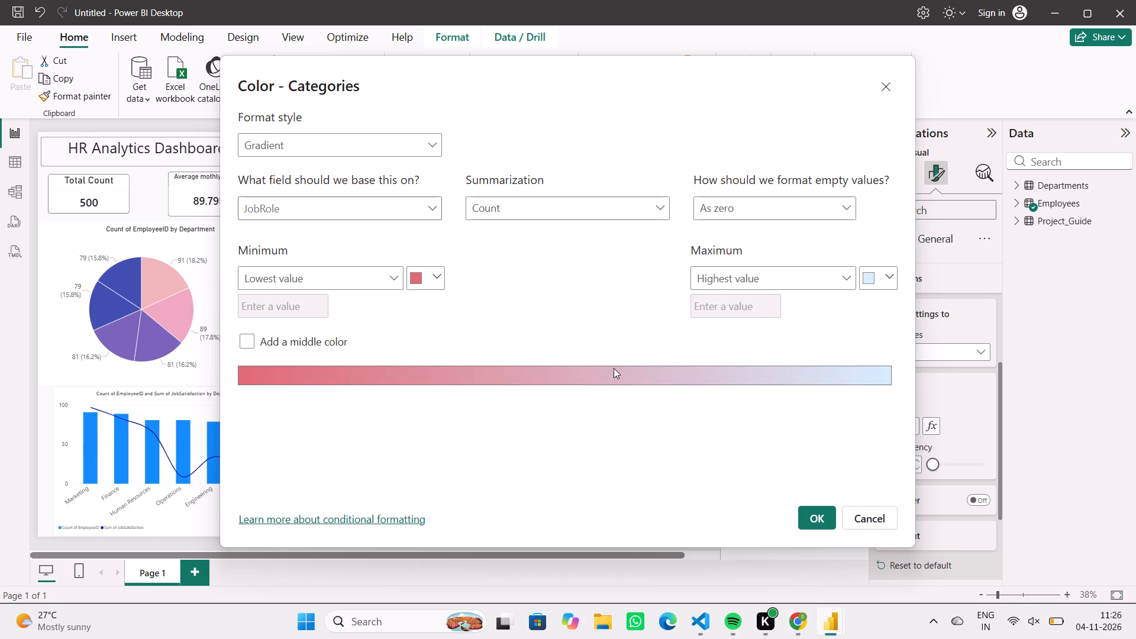
click(243, 337)
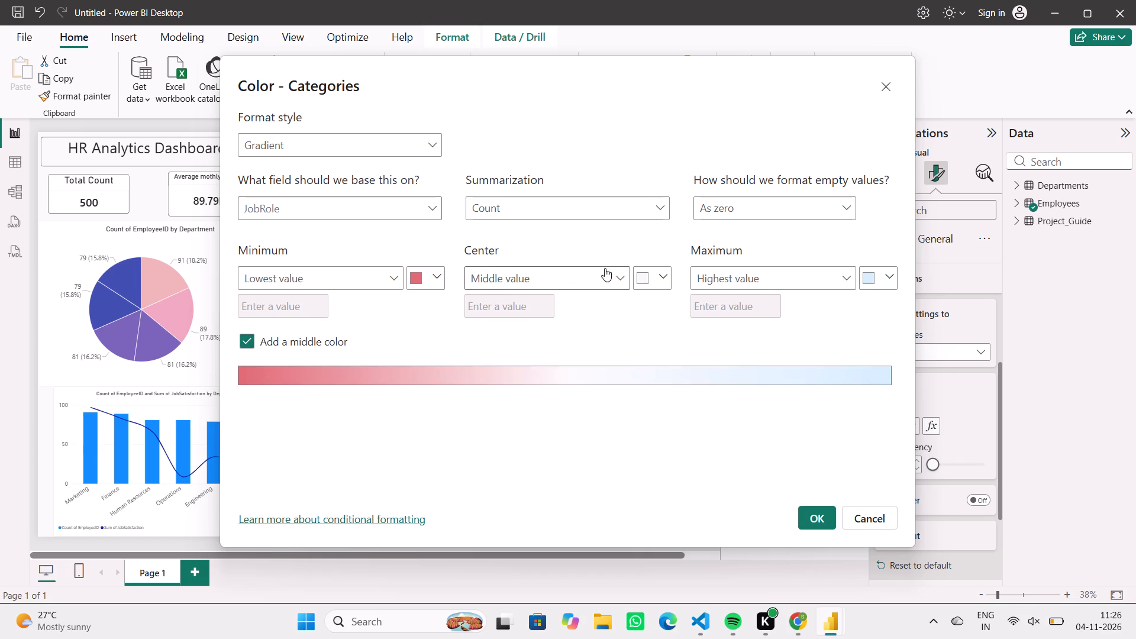
click(663, 279)
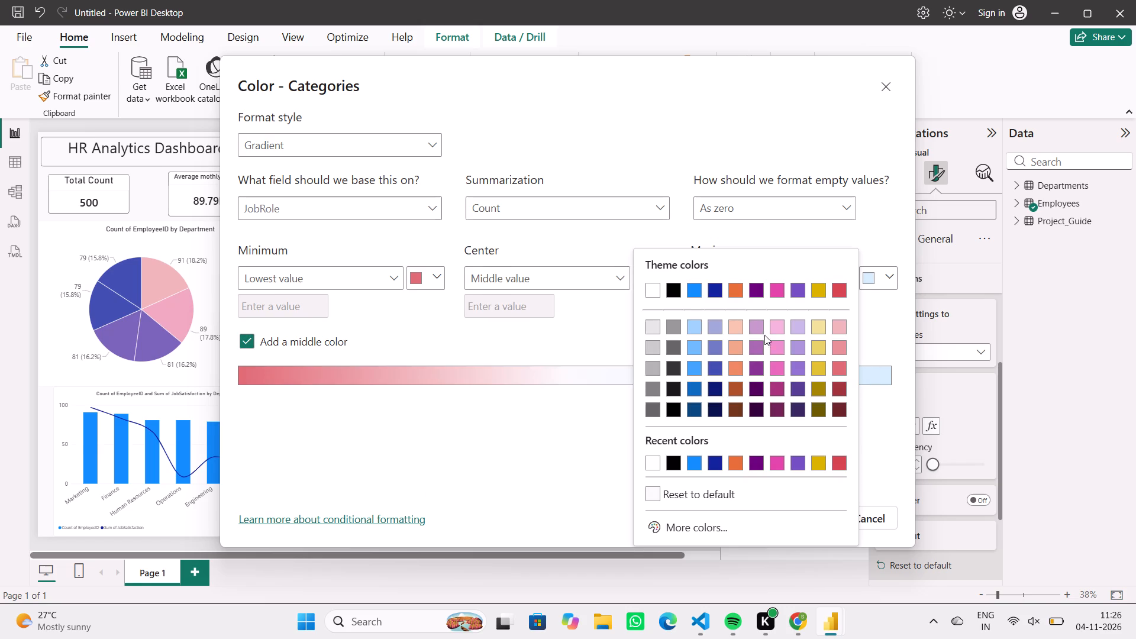
click(792, 350)
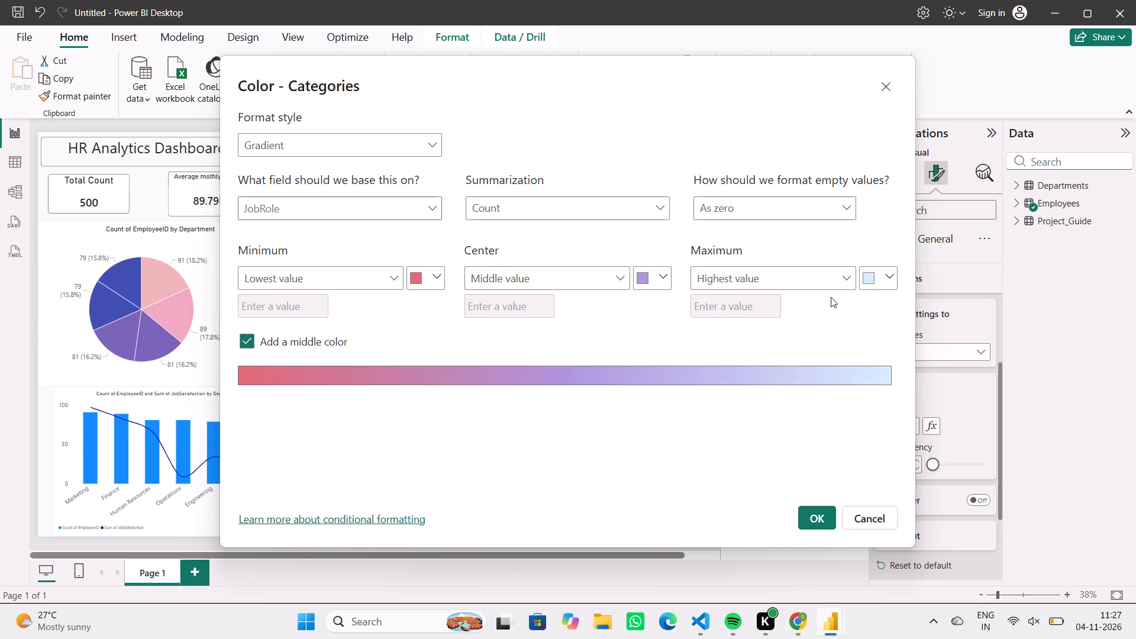
click(879, 281)
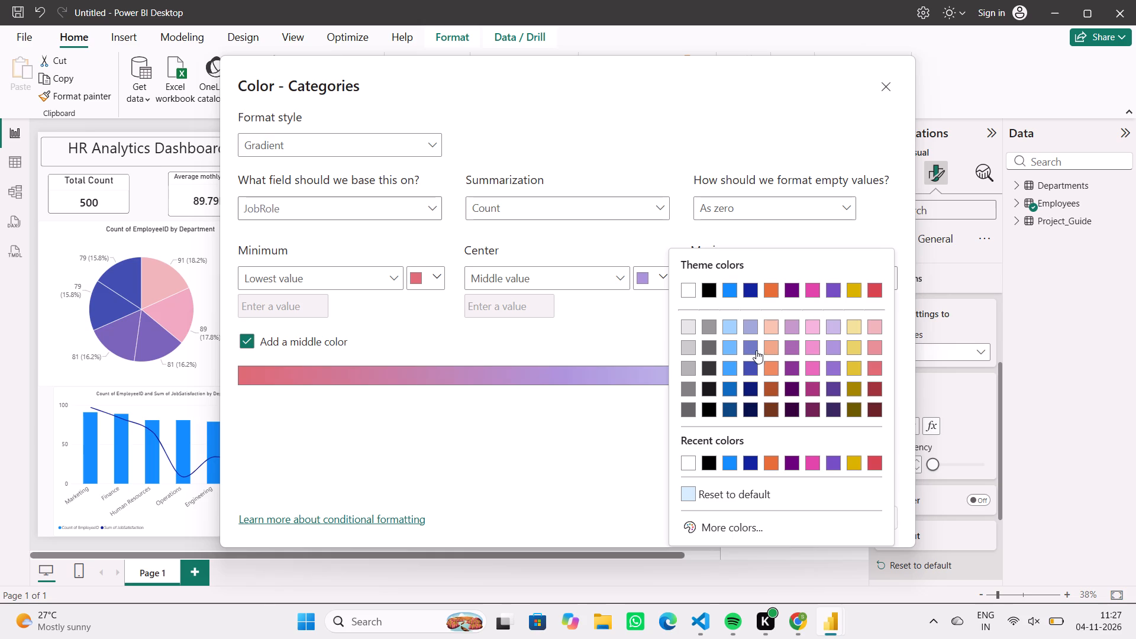
click(767, 350)
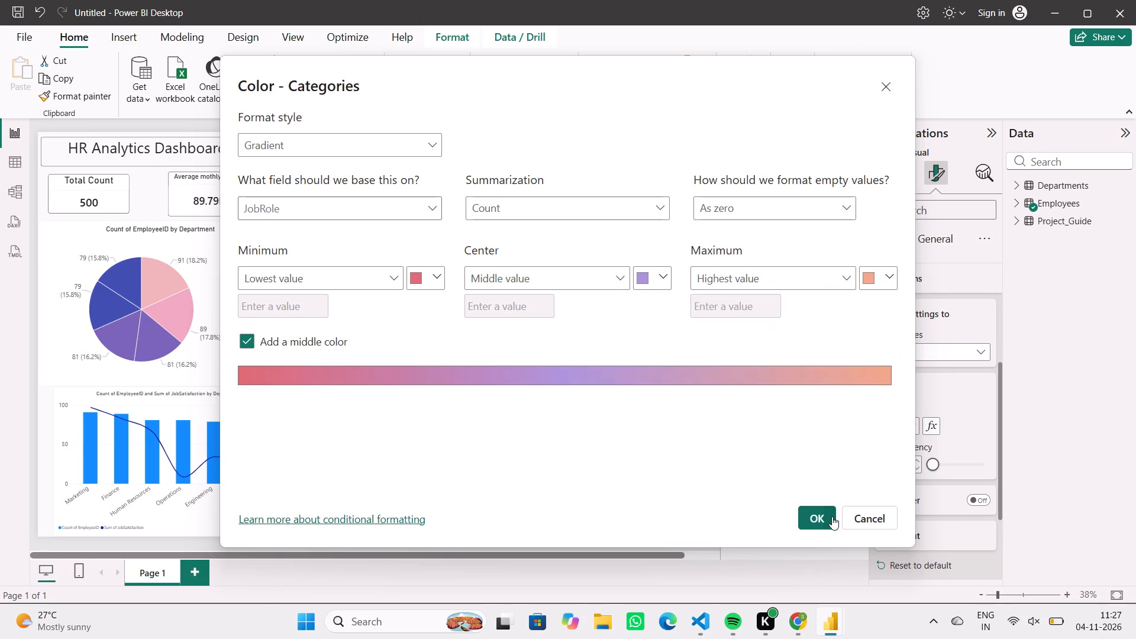
click(824, 531)
click(821, 514)
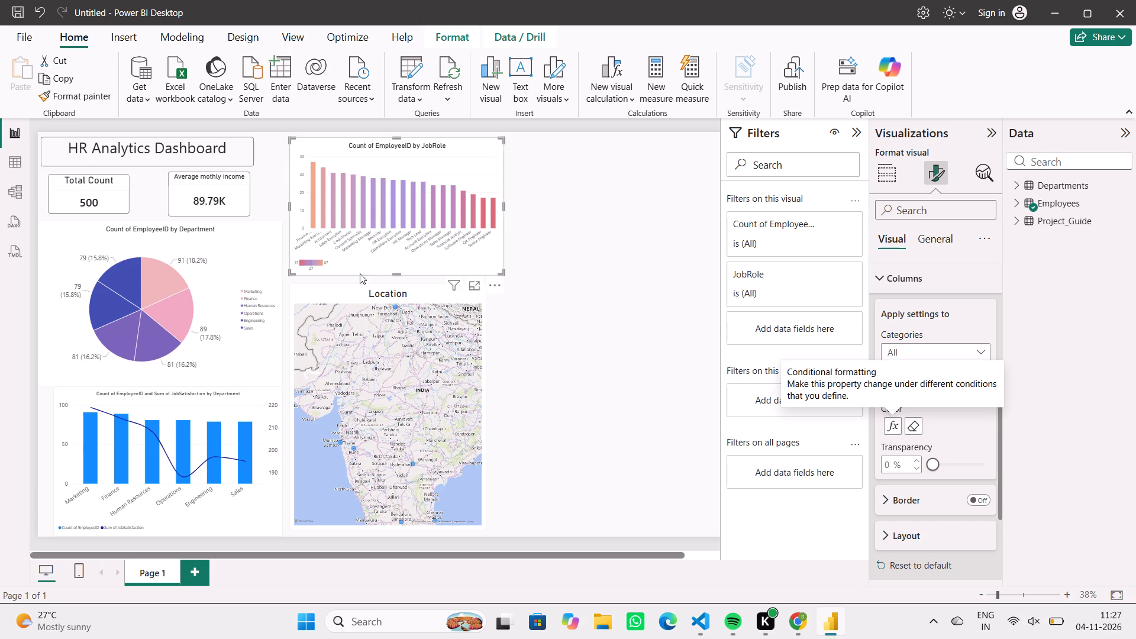
Save the report as a .pbix file named "HR Analytics Dashboard" in the default documents folder.
click(9, 12)
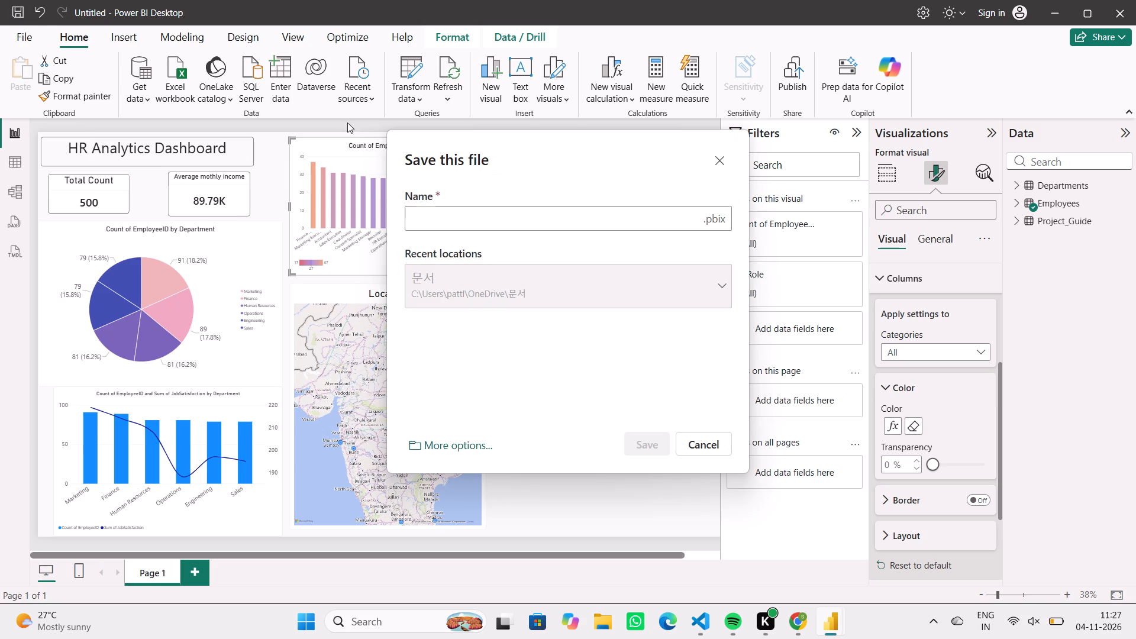
click(441, 220)
text(hr)
key(space)
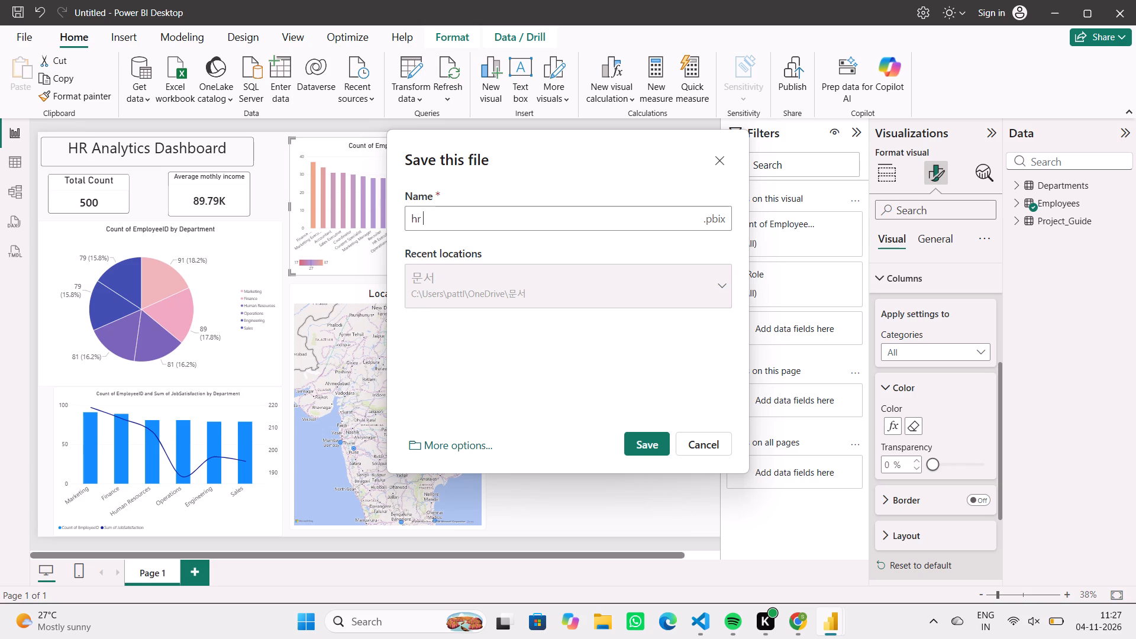
key(ctrl+v)
key(Left)
key(Left)
key(Left)
key(Left)
key(Left)
key(Left)
key(Left)
key(Left)
key(Left)
key(Left)
key(Left)
key(Left)
key(Left)
key(Left)
key(Left)
key(Left)
key(Left)
key(Left)
key(Left)
key(Left)
key(BackSpace)
key(BackSpace)
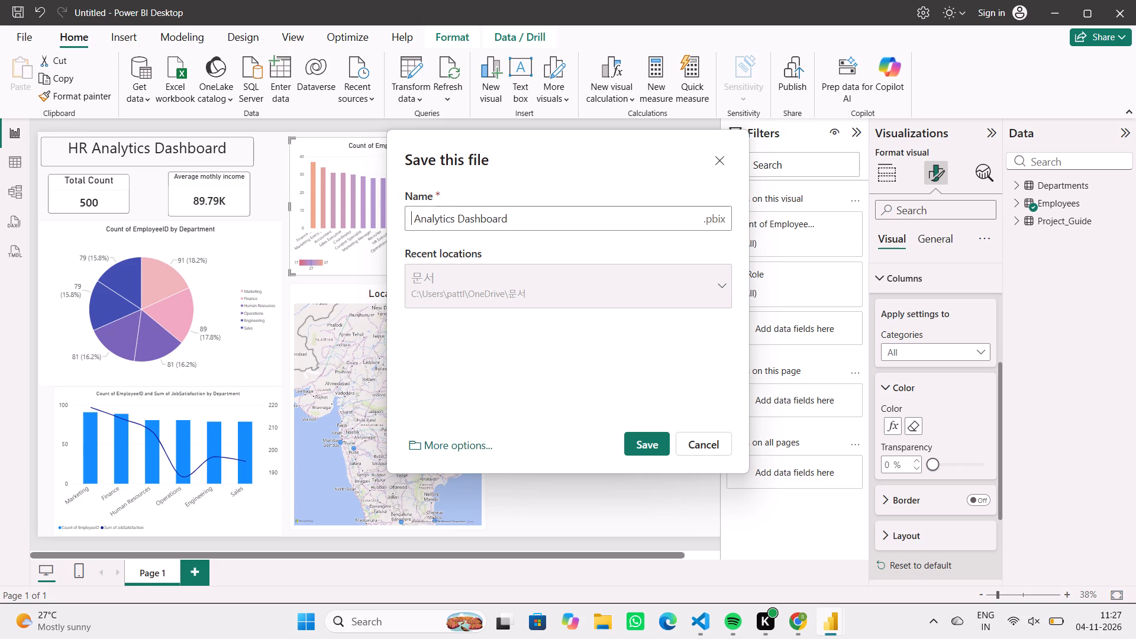
text(HR)
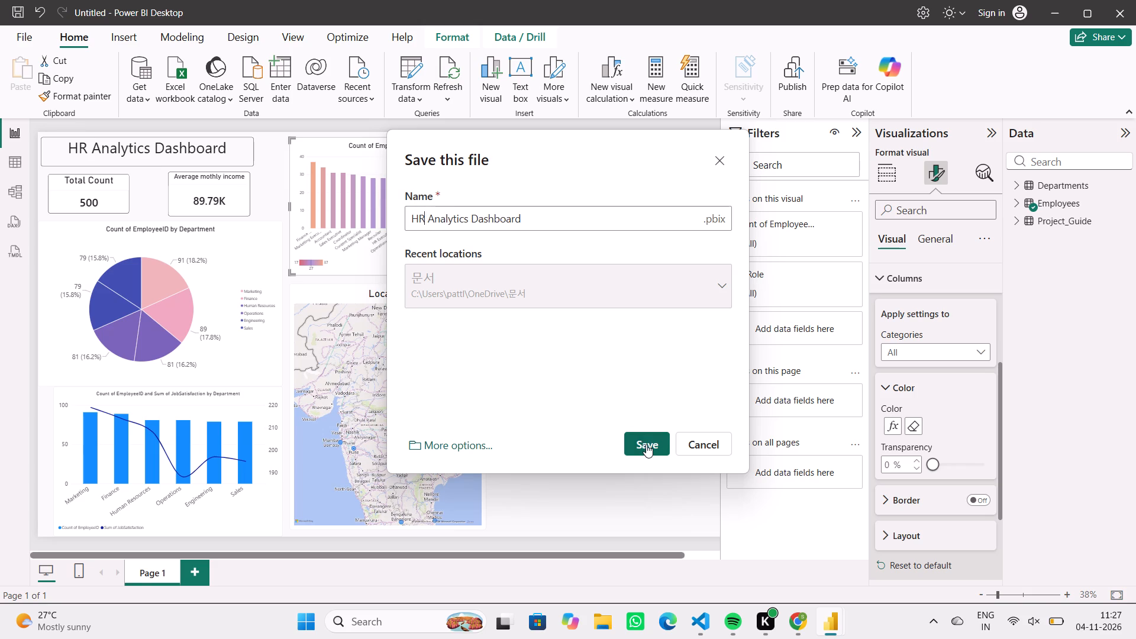
click(646, 444)
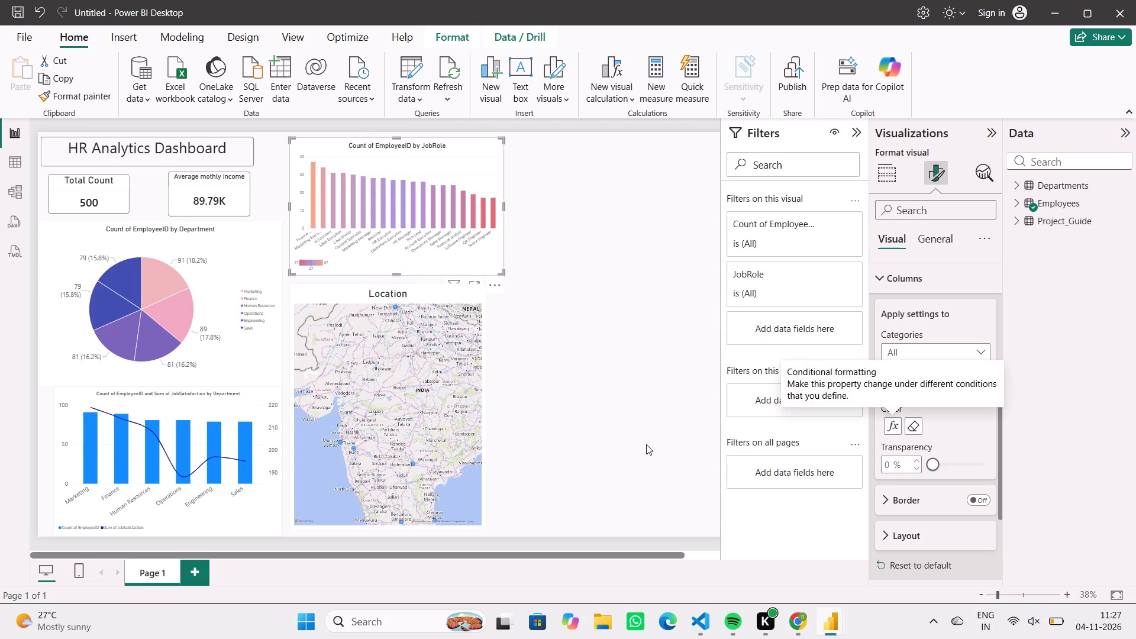
click(646, 444)
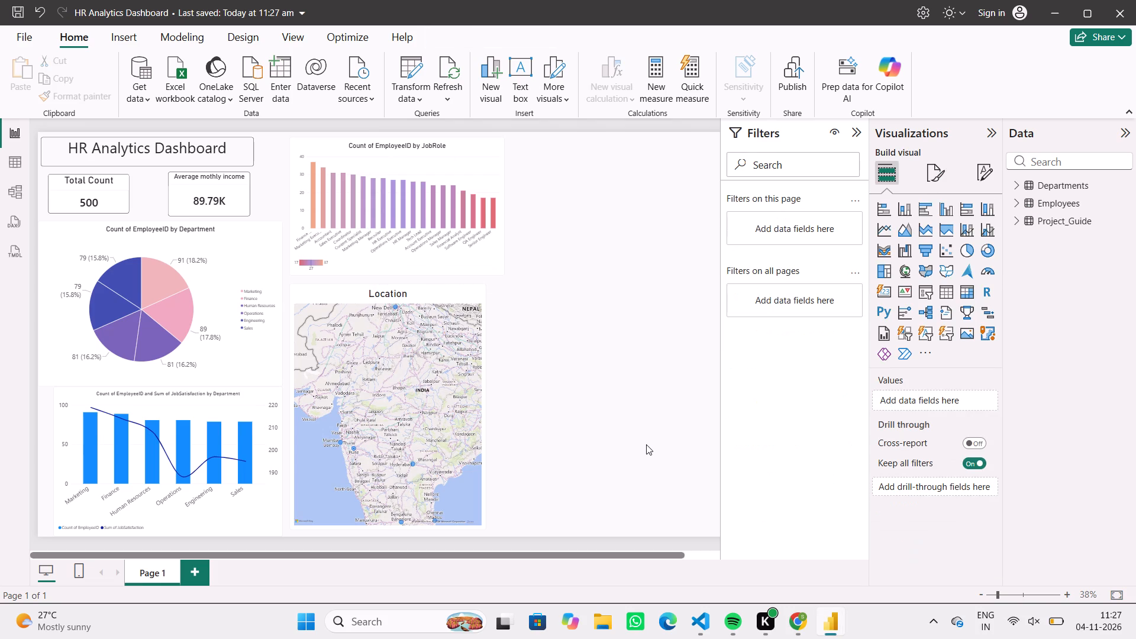
click(15, 0)
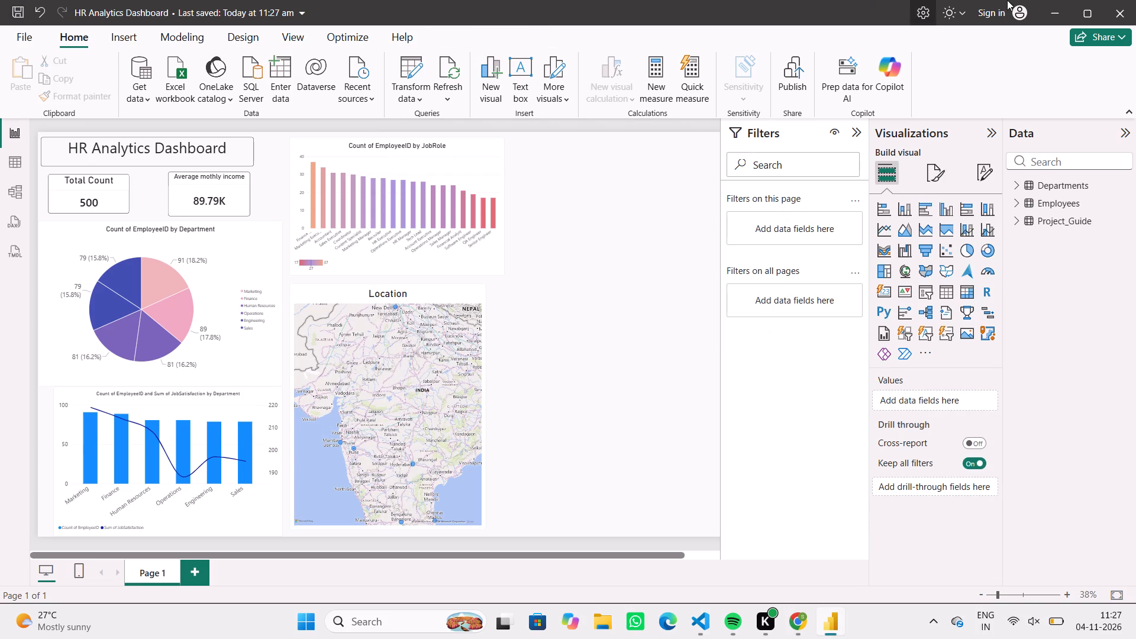